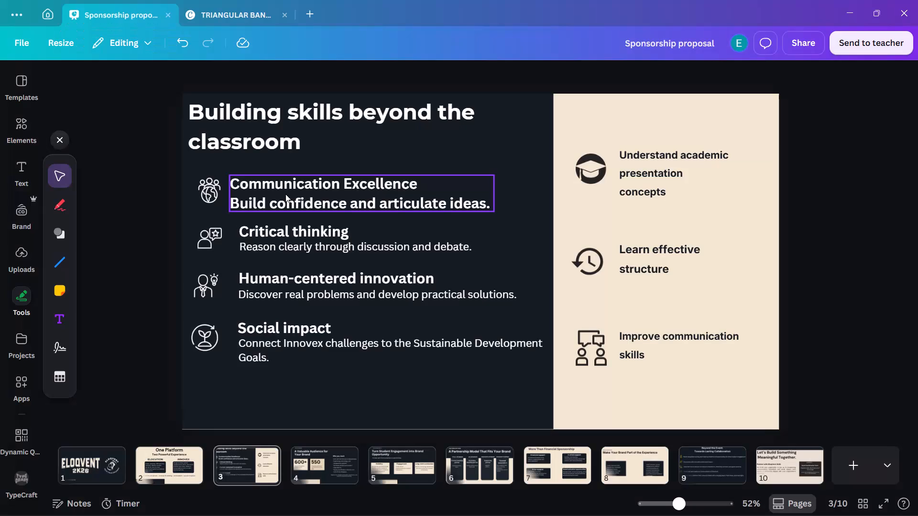
# Move the Communication Excellence text box slightly upward beside its globe icon.
pyautogui.click(285, 197)
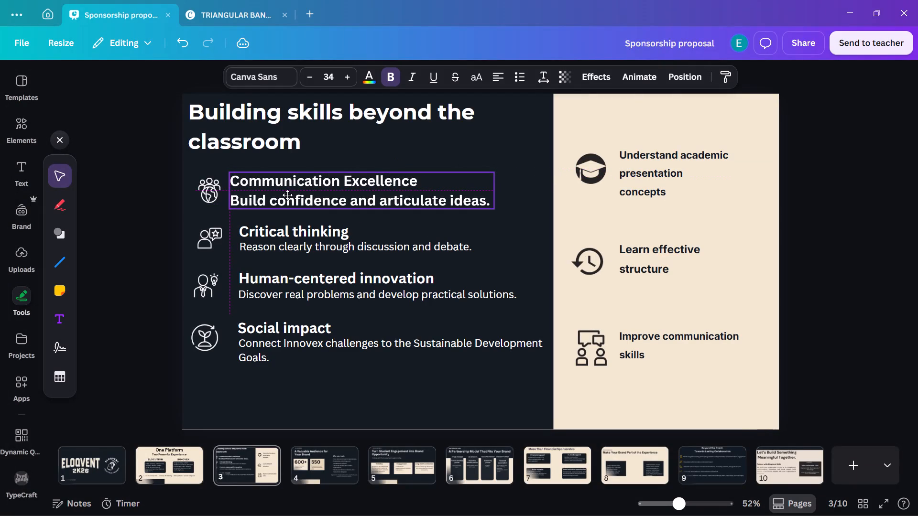
pyautogui.click(302, 240)
# Format the line "Build confidence and articulate ideas." at font size 28 without bold, leaving its heading's formatting alone.
pyautogui.click(449, 194)
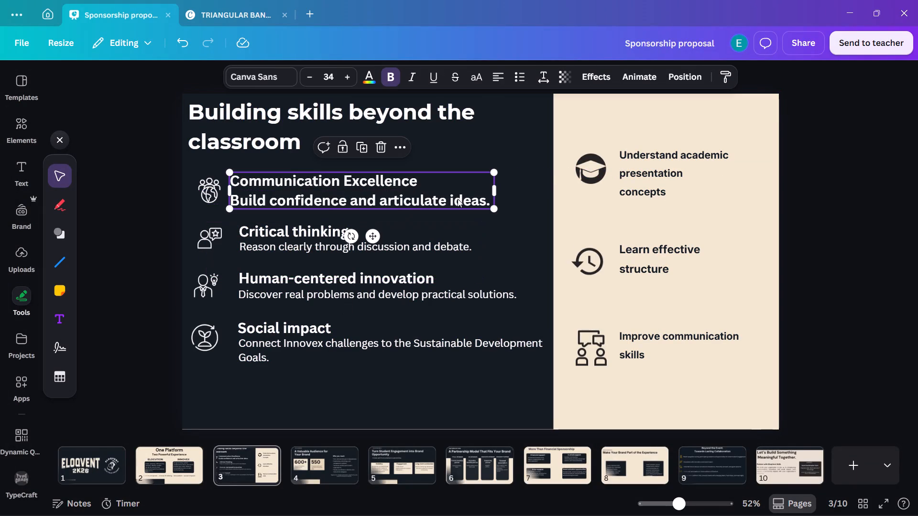
pyautogui.click(458, 199)
pyautogui.click(488, 202)
pyautogui.moveTo(491, 201); pyautogui.dragTo(437, 201)
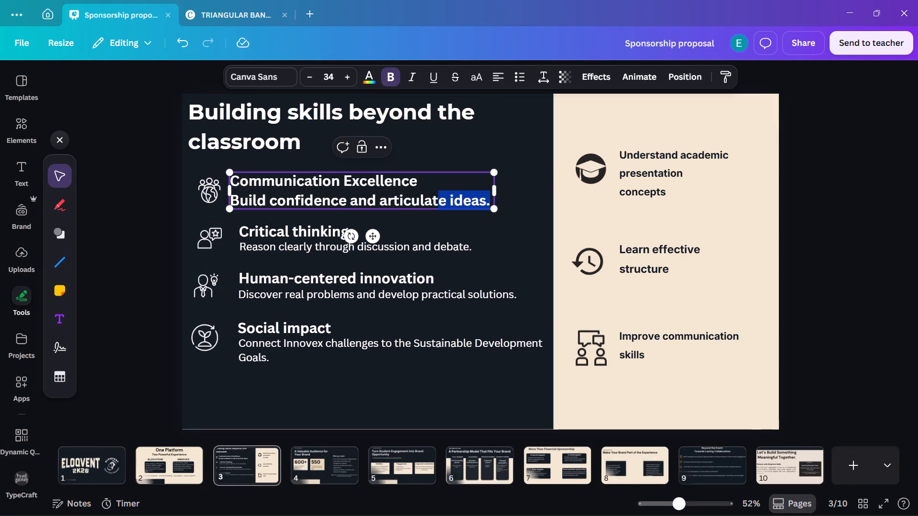
pyautogui.moveTo(437, 201); pyautogui.dragTo(232, 207)
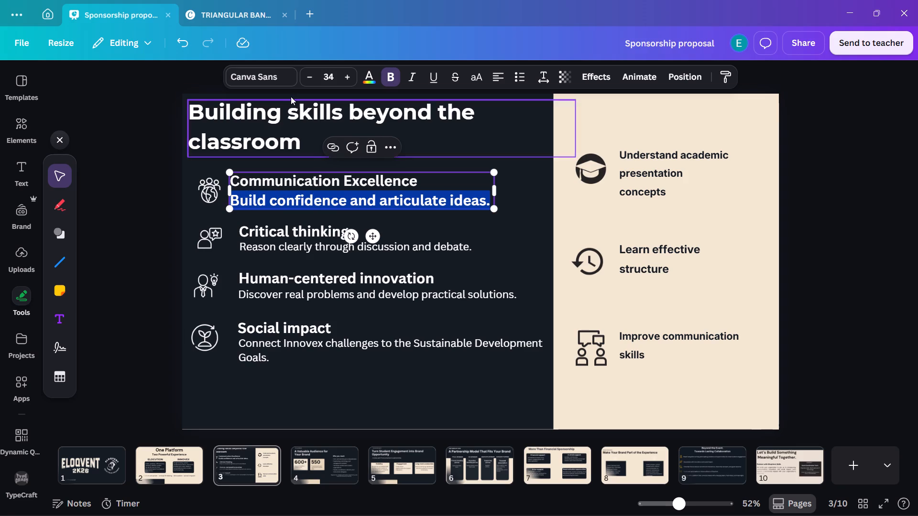
pyautogui.click(309, 73)
pyautogui.tripleClick(309, 73)
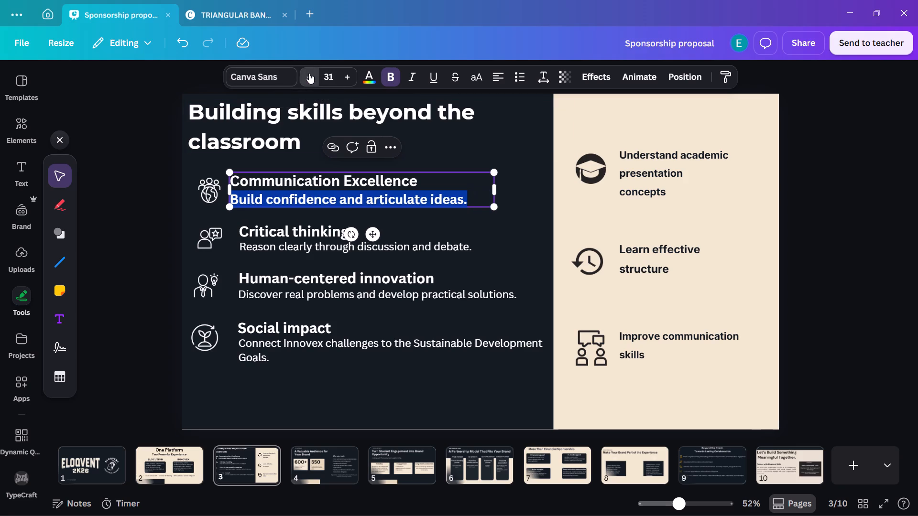
pyautogui.click(309, 73)
pyautogui.click(393, 76)
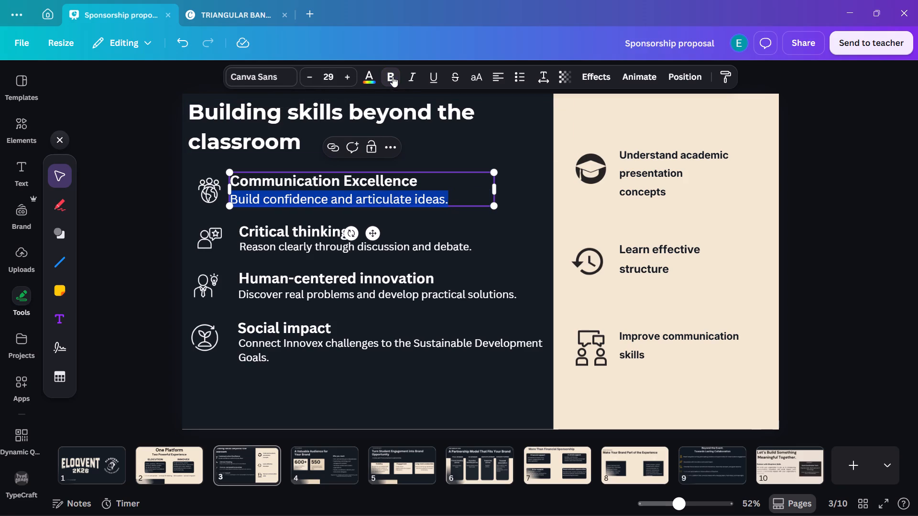
pyautogui.click(305, 79)
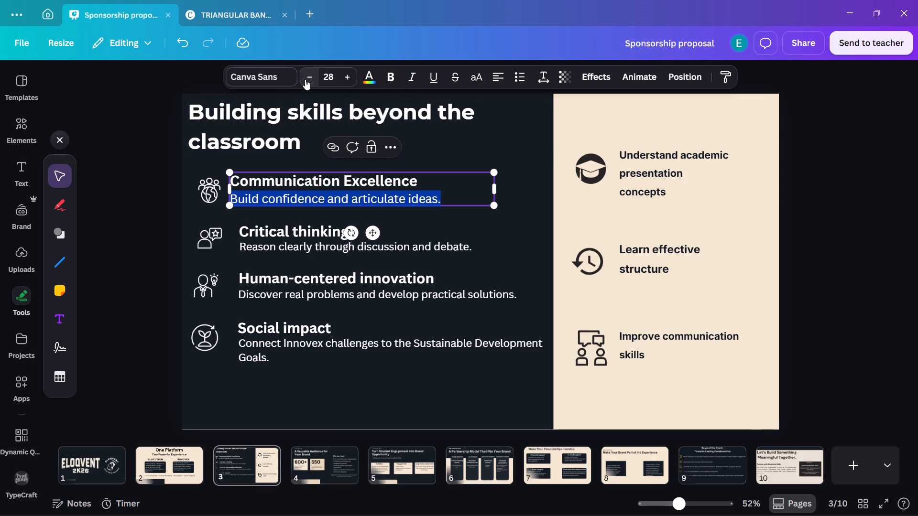
pyautogui.click(503, 173)
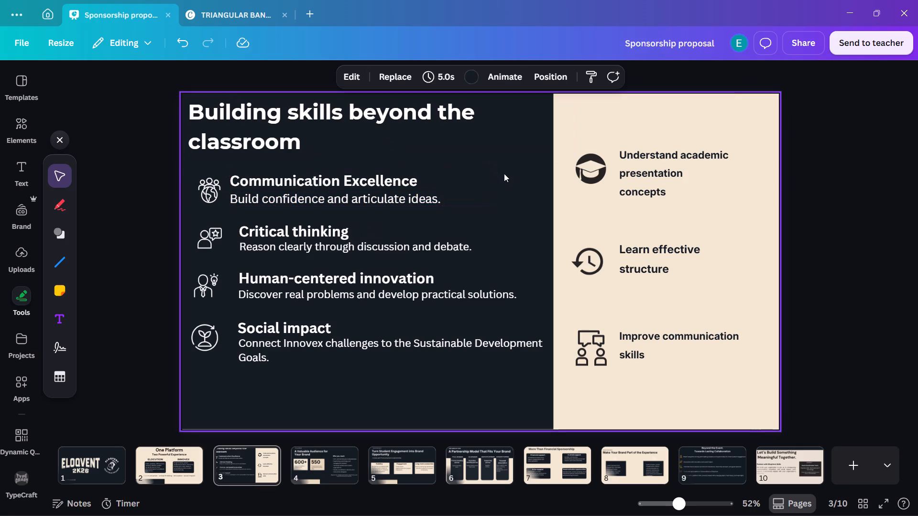
pyautogui.click(430, 192)
pyautogui.click(423, 201)
pyautogui.click(423, 201)
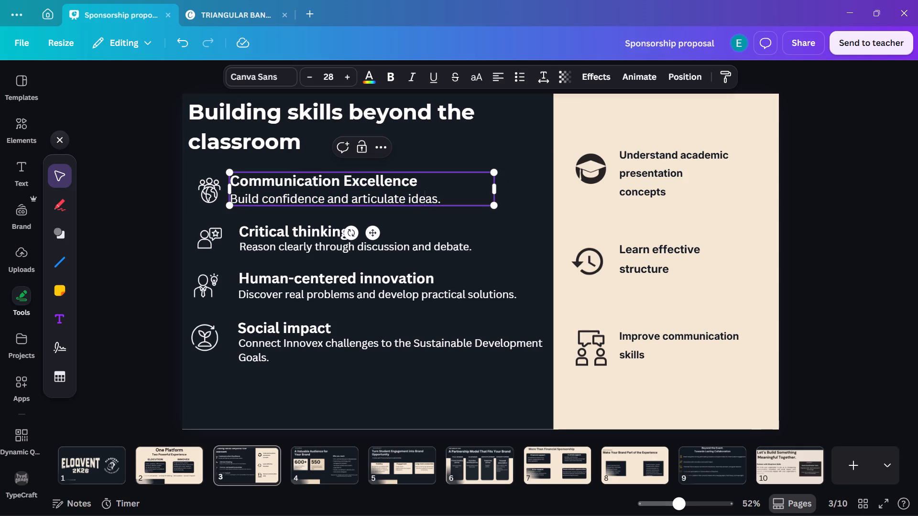
pyautogui.click(405, 181)
# Cut the sentence "Reason clearly through discussion and debate." from its text box under Critical thinking.
pyautogui.click(396, 227)
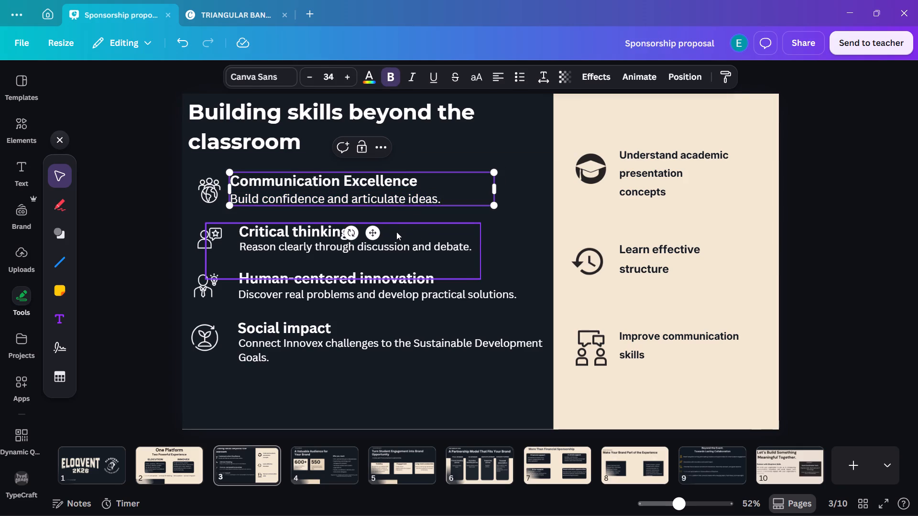
pyautogui.click(409, 269)
pyautogui.click(450, 252)
pyautogui.click(457, 249)
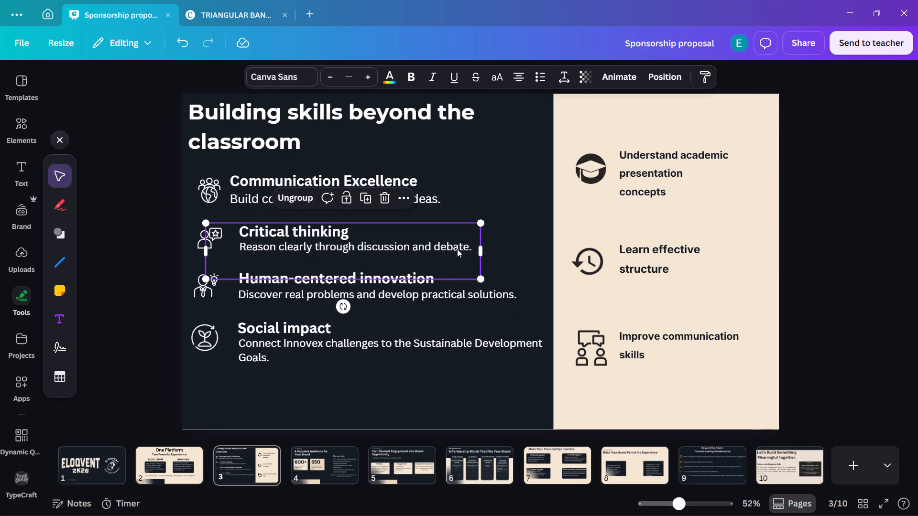
pyautogui.click(465, 254)
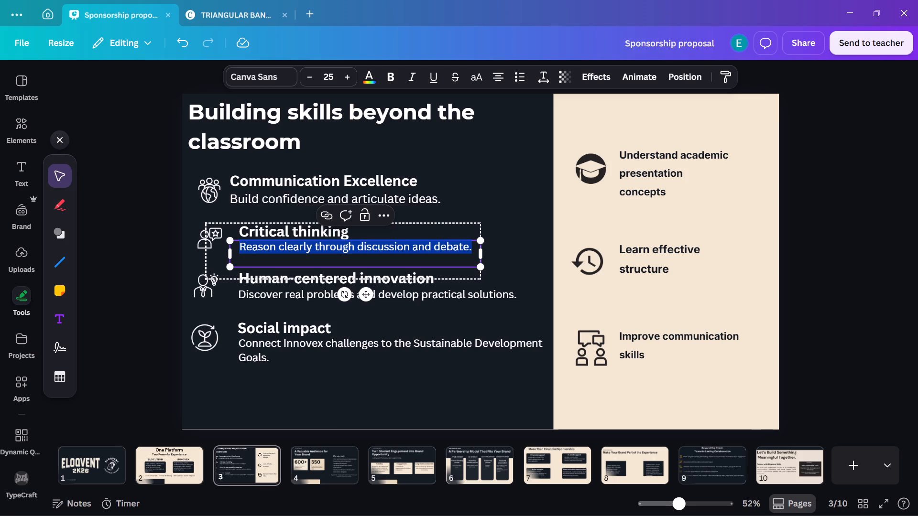
pyautogui.hotkey('ctrl', 'x')
pyautogui.click(515, 214)
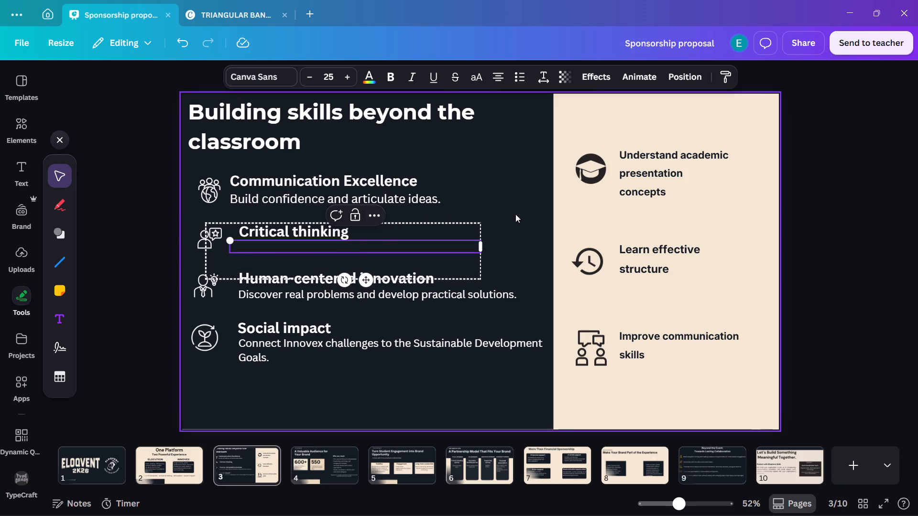
# Remove the blank lines beneath the Critical thinking heading inside its text box.
pyautogui.click(447, 246)
pyautogui.click(428, 265)
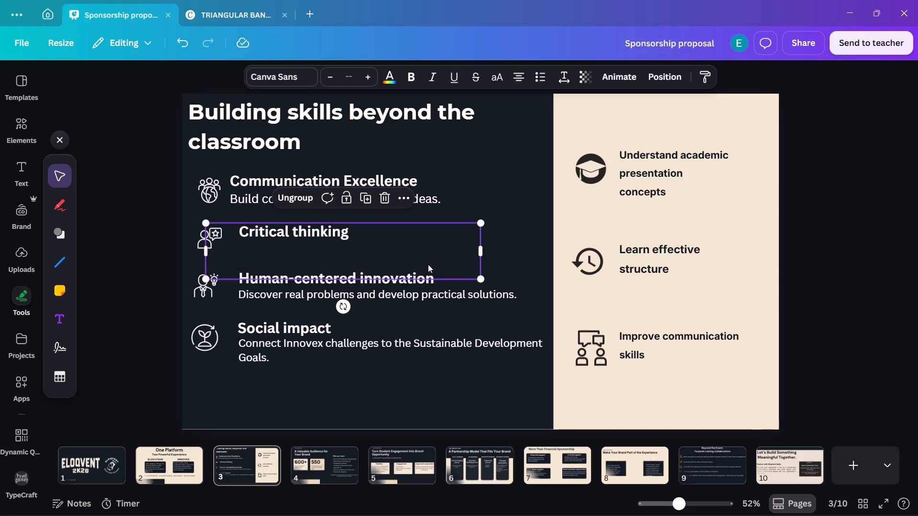
pyautogui.click(364, 230)
pyautogui.click(365, 238)
pyautogui.click(366, 237)
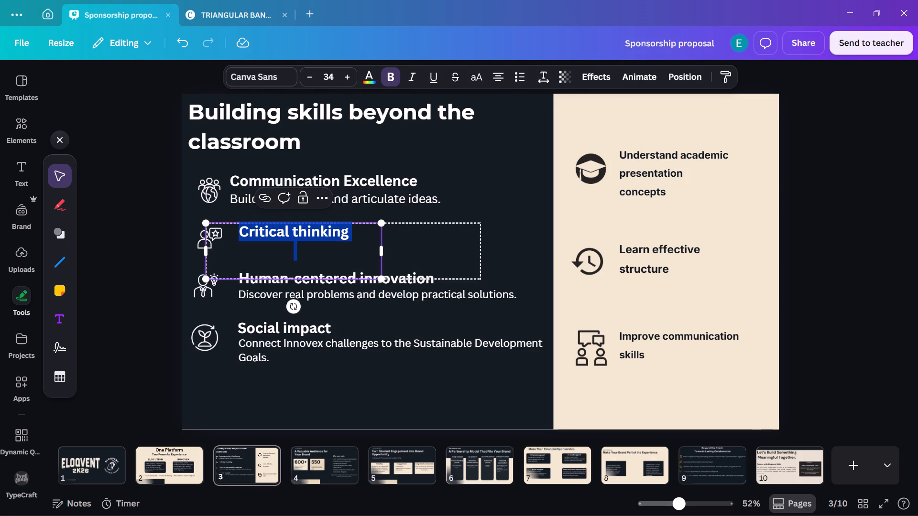
pyautogui.click(366, 237)
pyautogui.click(360, 247)
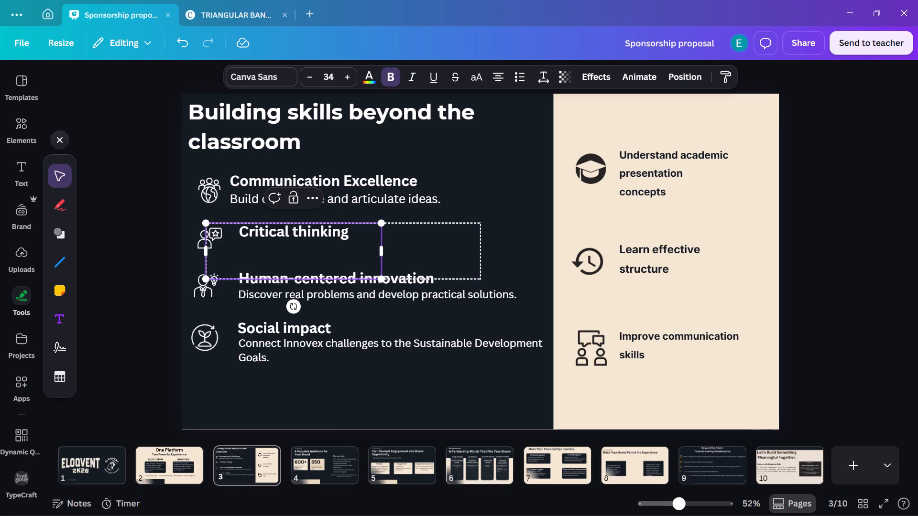
pyautogui.press('BackSpace')
pyautogui.press('Down')
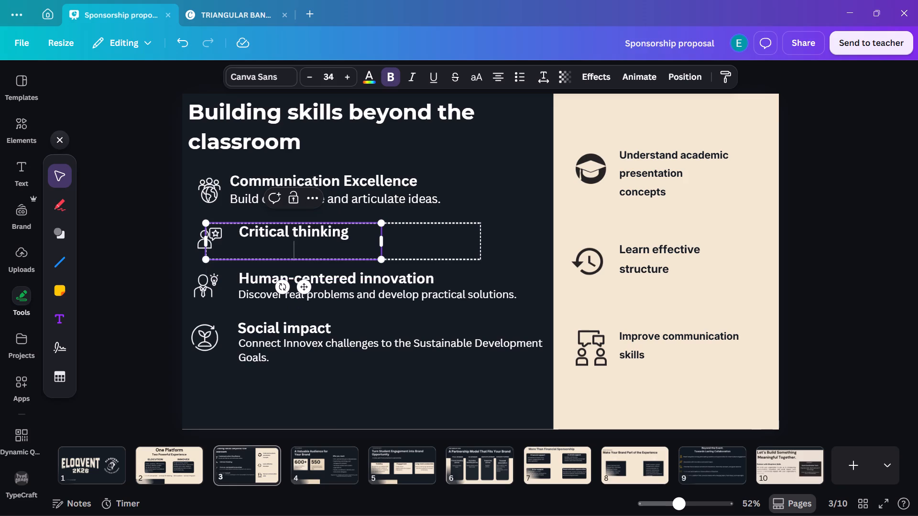
pyautogui.press('BackSpace')
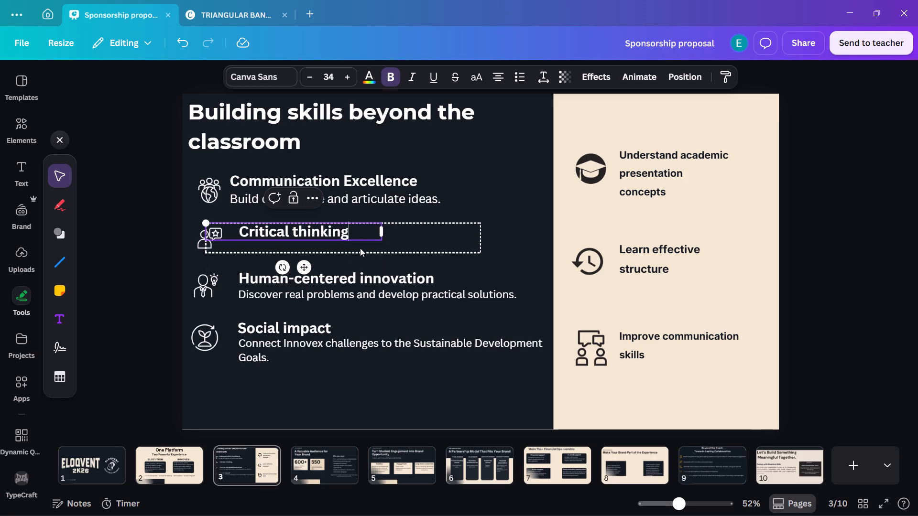
# Delete the empty description text box below the Critical thinking heading.
pyautogui.click(470, 242)
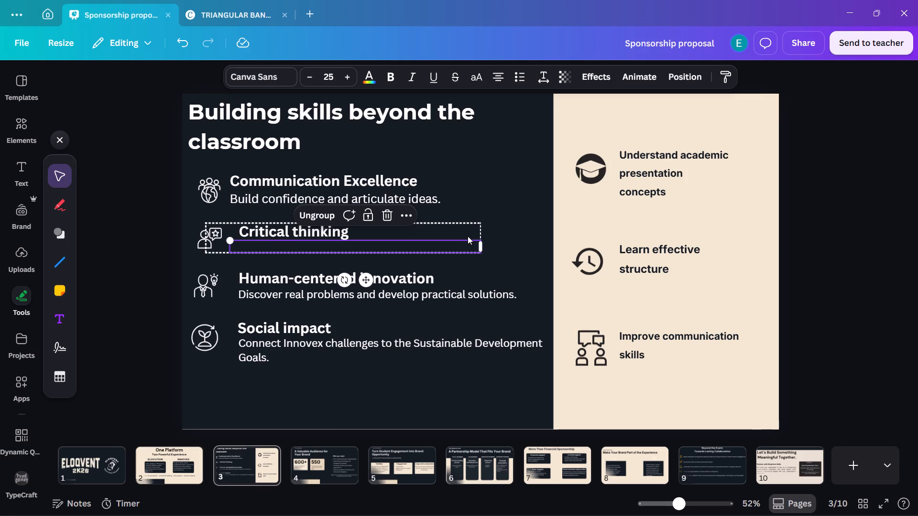
pyautogui.press('Delete')
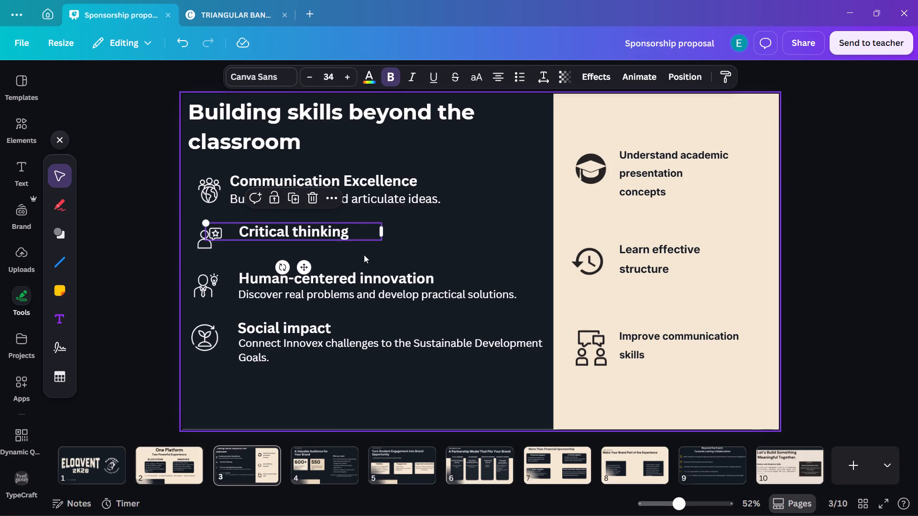
# Paste the cut sentence on a new line beneath the heading in the Critical thinking text box.
pyautogui.click(368, 236)
pyautogui.click(364, 236)
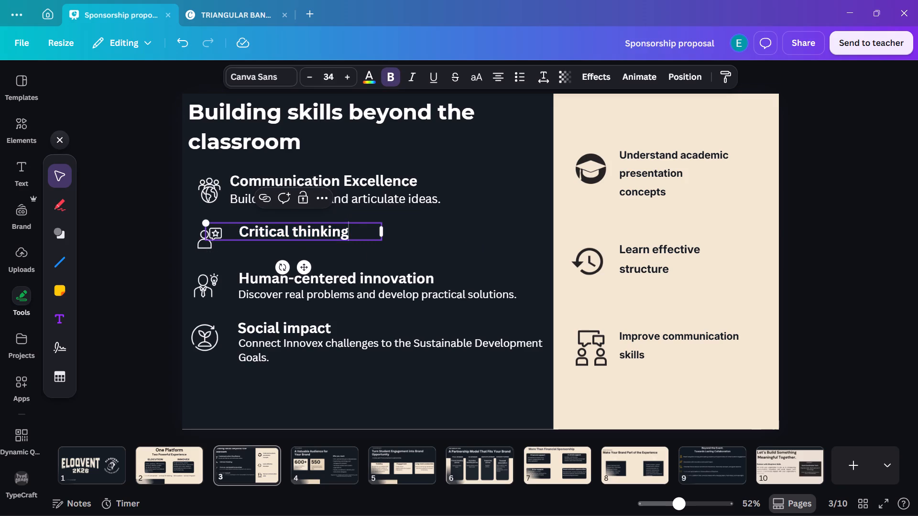
pyautogui.press('Return')
pyautogui.hotkey('ctrl', 'v')
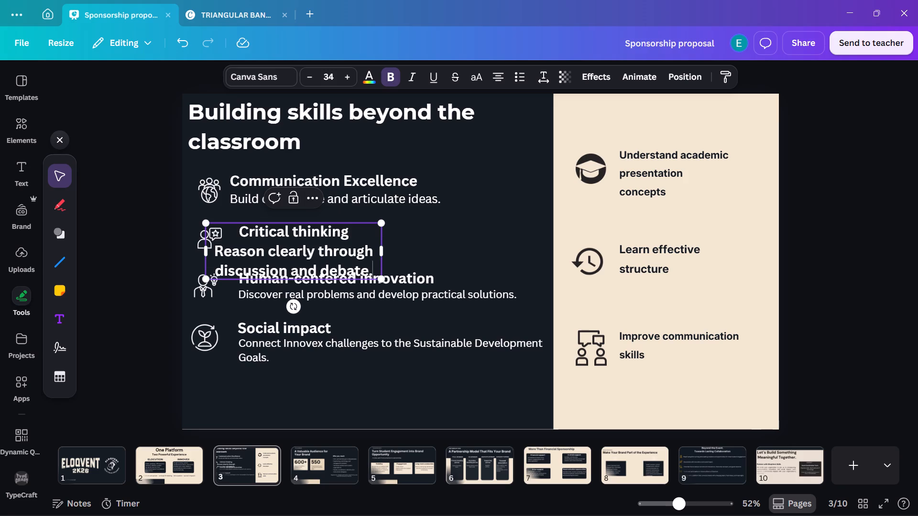
# Widen the Critical thinking text box until its description fits on a single line.
pyautogui.moveTo(384, 249); pyautogui.dragTo(463, 246)
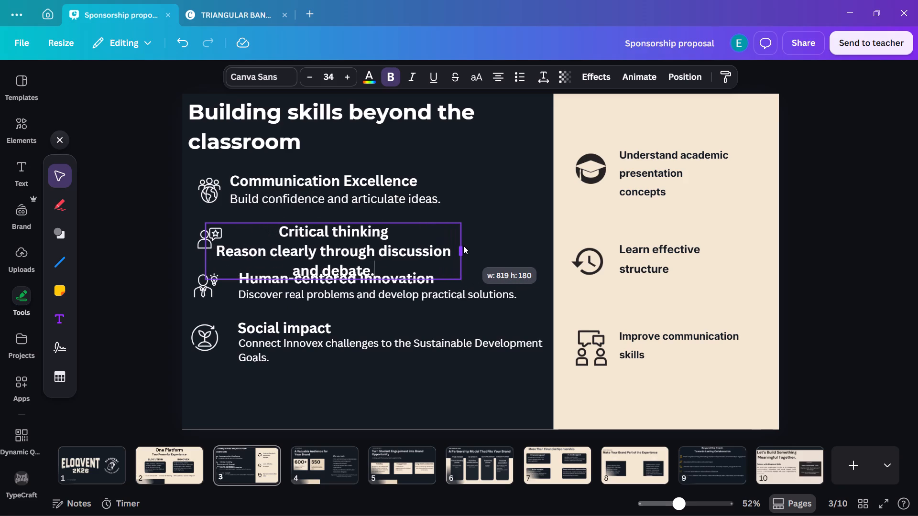
pyautogui.moveTo(463, 246); pyautogui.dragTo(479, 246)
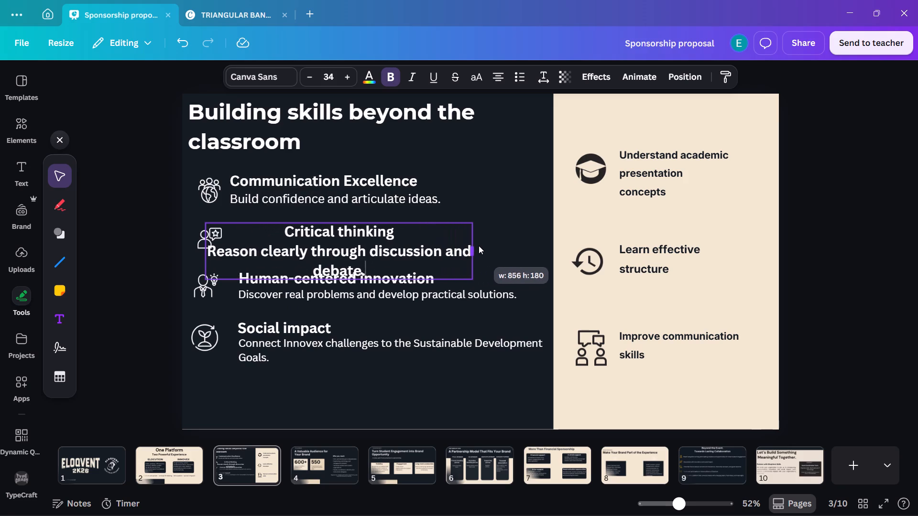
pyautogui.moveTo(479, 246); pyautogui.dragTo(541, 236)
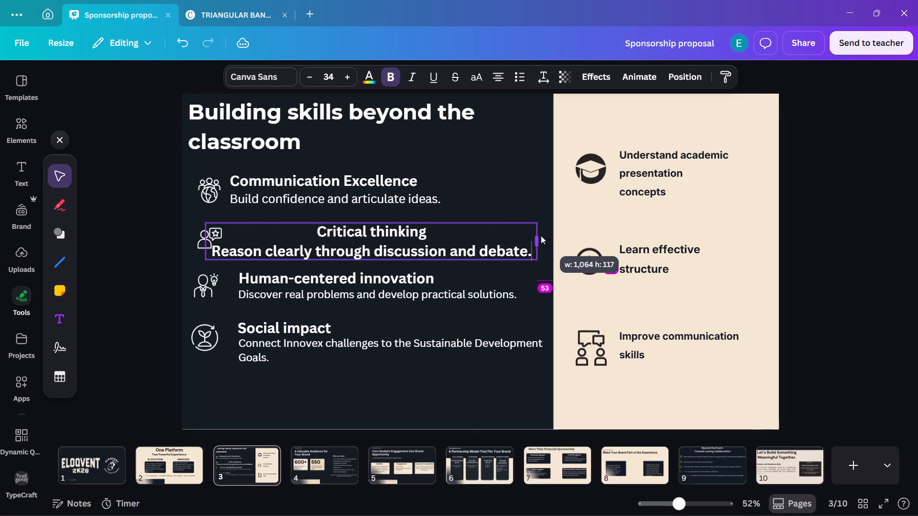
pyautogui.moveTo(541, 236); pyautogui.dragTo(530, 239)
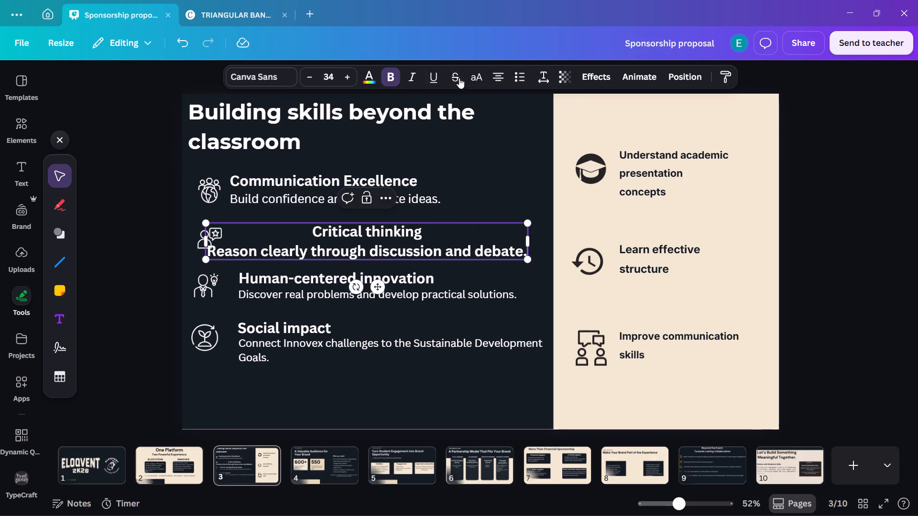
# Left-align the heading and description in the Critical thinking text box.
pyautogui.click(500, 77)
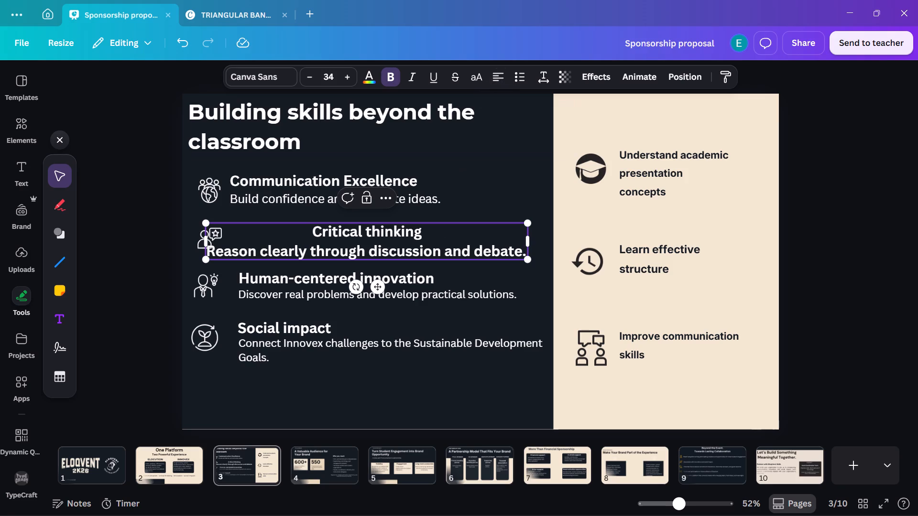
pyautogui.click(430, 237)
pyautogui.click(498, 79)
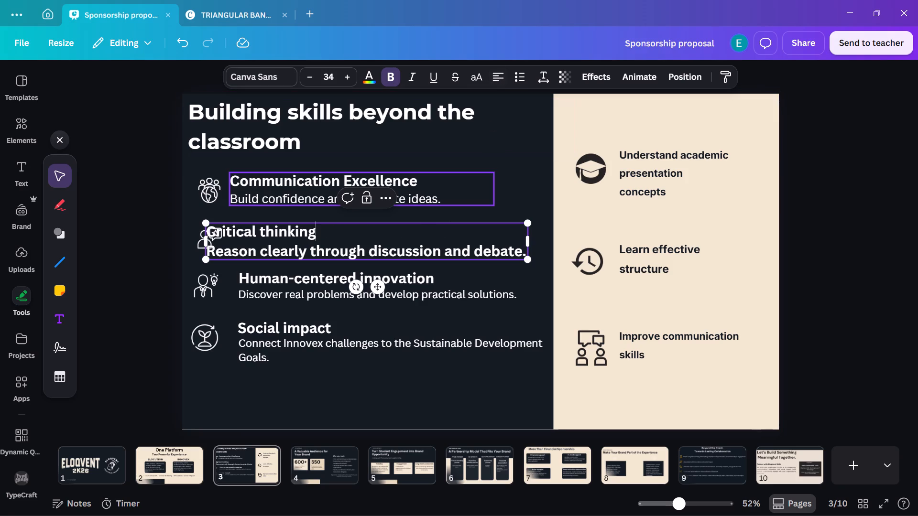
# Move the Critical thinking text box next to its icon, lining up its left edge with the Communication Excellence text.
pyautogui.moveTo(423, 238); pyautogui.dragTo(432, 236)
pyautogui.click(489, 190)
pyautogui.moveTo(452, 238); pyautogui.dragTo(470, 235)
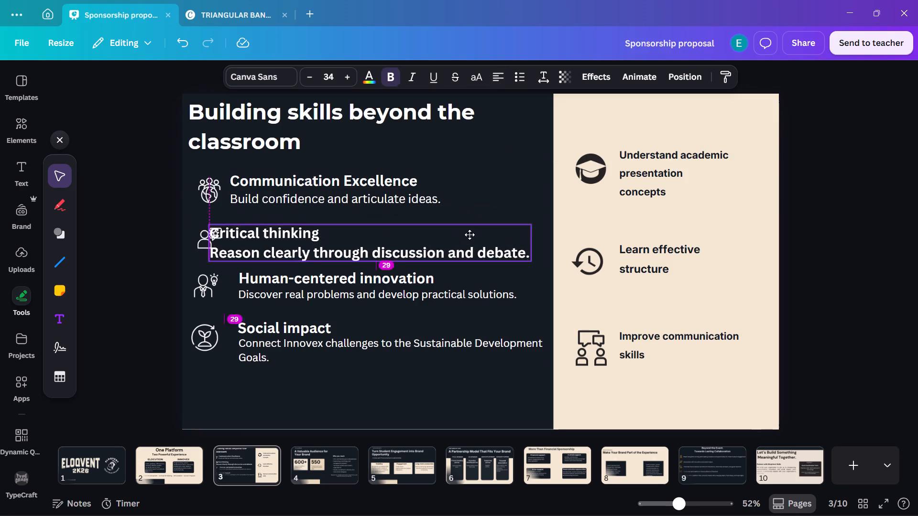
pyautogui.moveTo(470, 235); pyautogui.dragTo(477, 237)
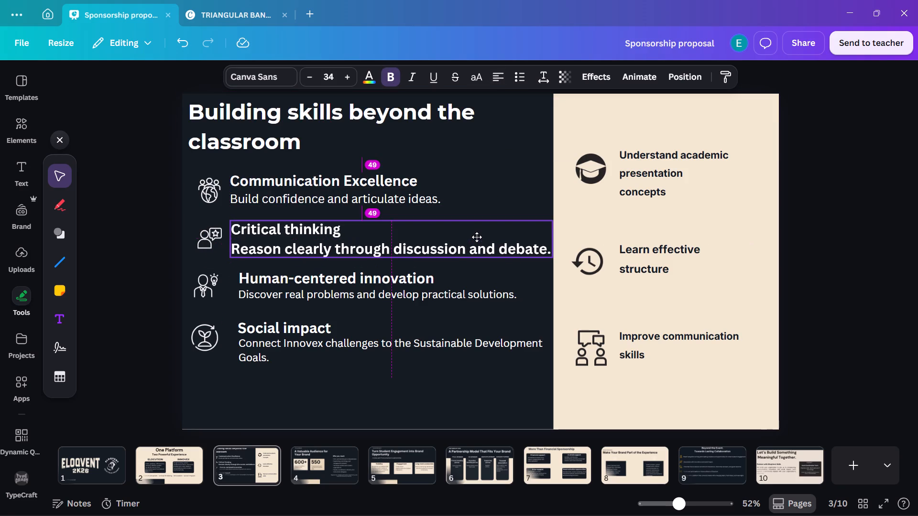
pyautogui.moveTo(477, 237); pyautogui.dragTo(475, 235)
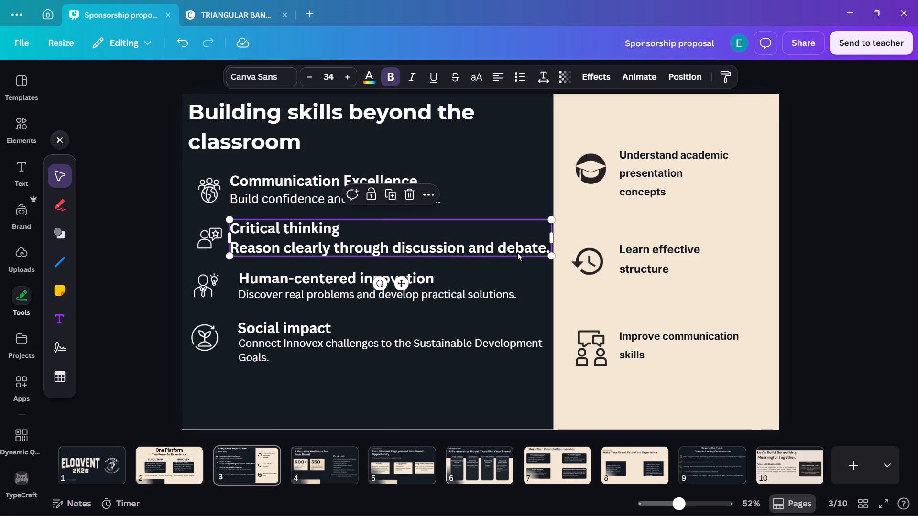
# Set the line "Reason clearly through discussion and debate." to font size 28.
pyautogui.tripleClick(481, 246)
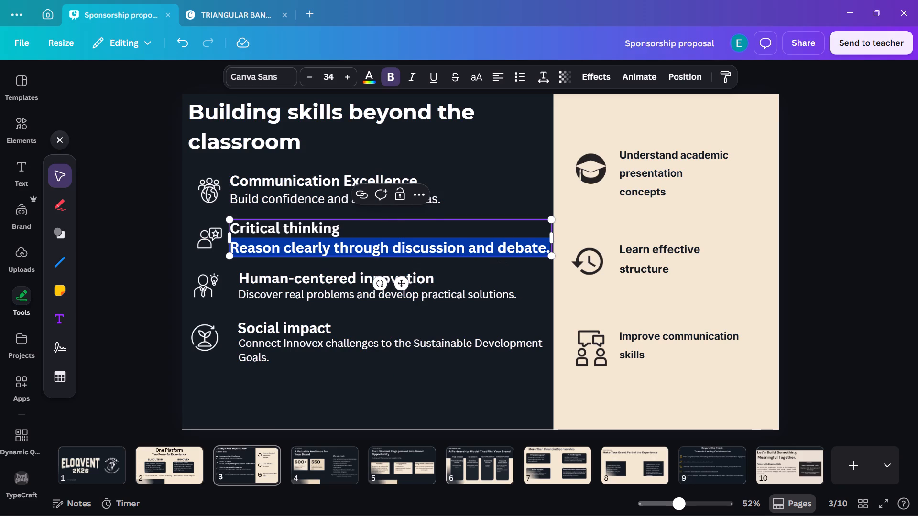
pyautogui.tripleClick(314, 78)
pyautogui.doubleClick(314, 78)
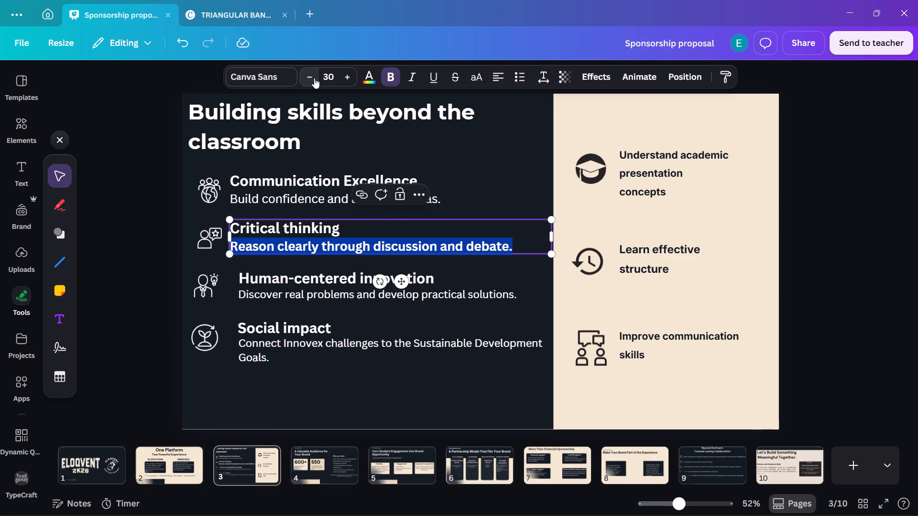
pyautogui.click(314, 78)
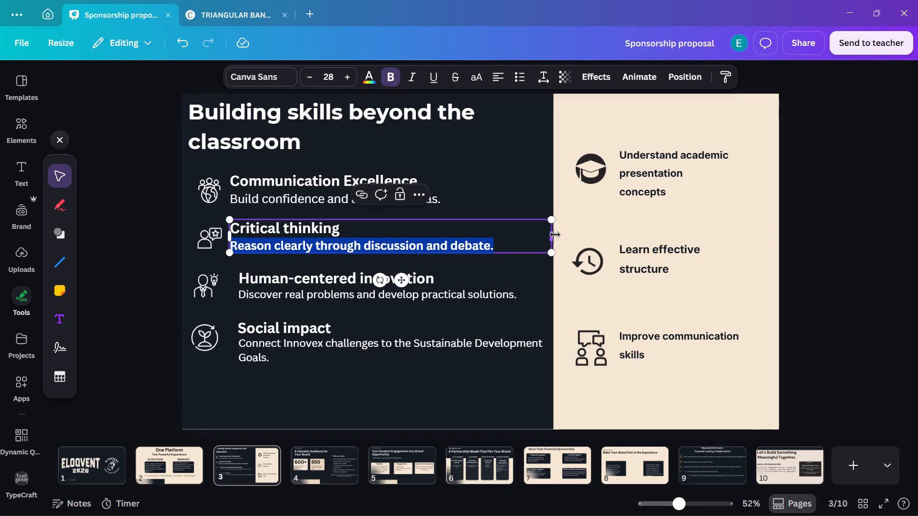
# Narrow the Critical thinking text box to match the width of the Communication Excellence text box.
pyautogui.moveTo(555, 235); pyautogui.dragTo(499, 235)
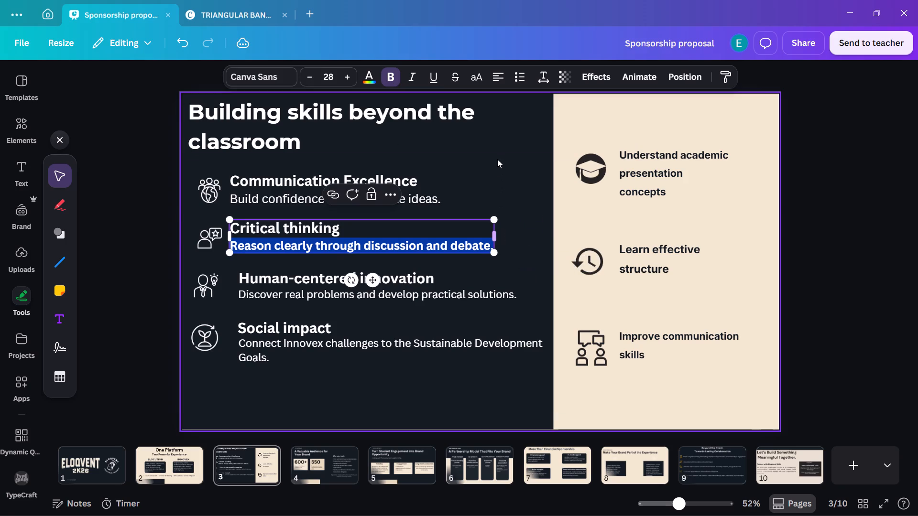
# Remove the bold from the whole line "Reason clearly through discussion and debate." under Critical thinking, including its first letter.
pyautogui.click(498, 158)
pyautogui.click(397, 230)
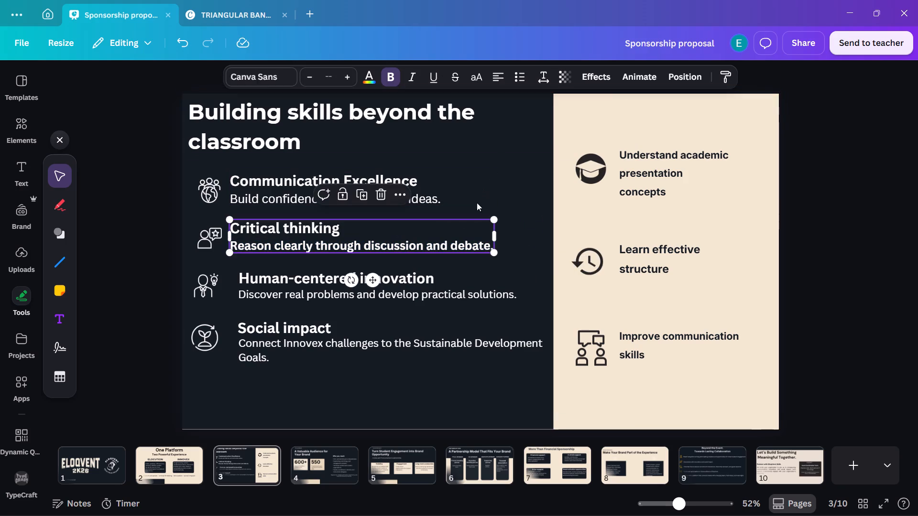
pyautogui.click(562, 139)
pyautogui.tripleClick(434, 244)
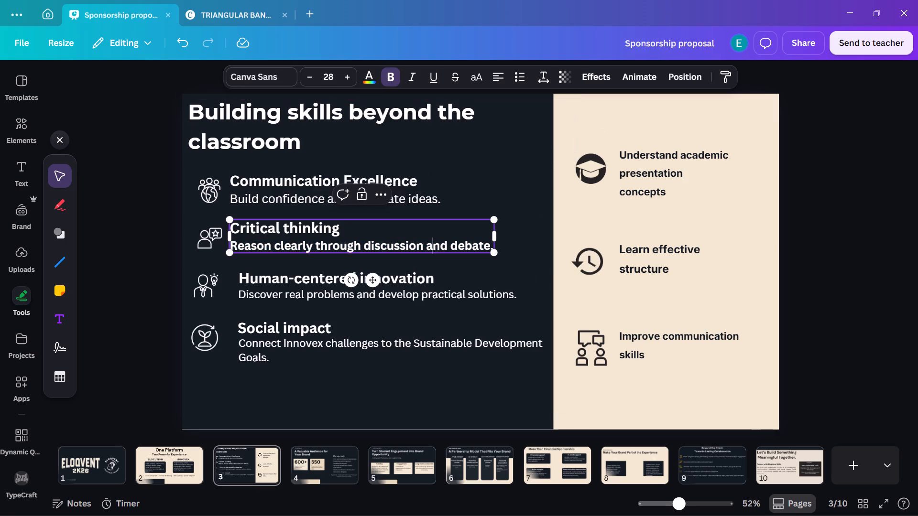
pyautogui.click(434, 245)
pyautogui.click(465, 246)
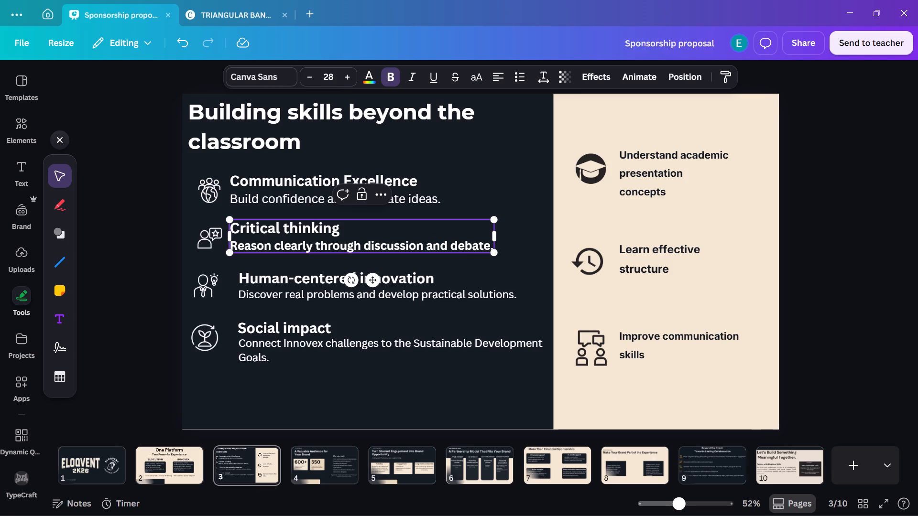
pyautogui.click(492, 244)
pyautogui.moveTo(492, 244); pyautogui.dragTo(252, 244)
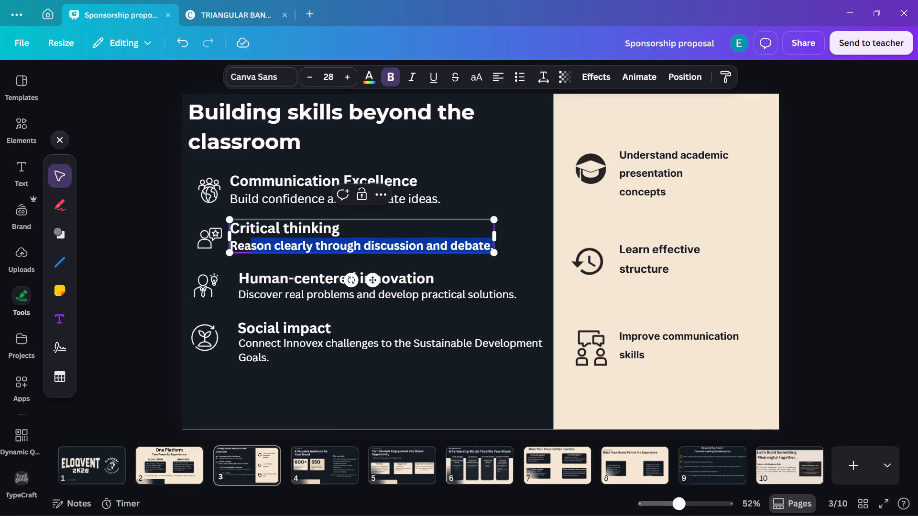
pyautogui.moveTo(252, 244); pyautogui.dragTo(234, 247)
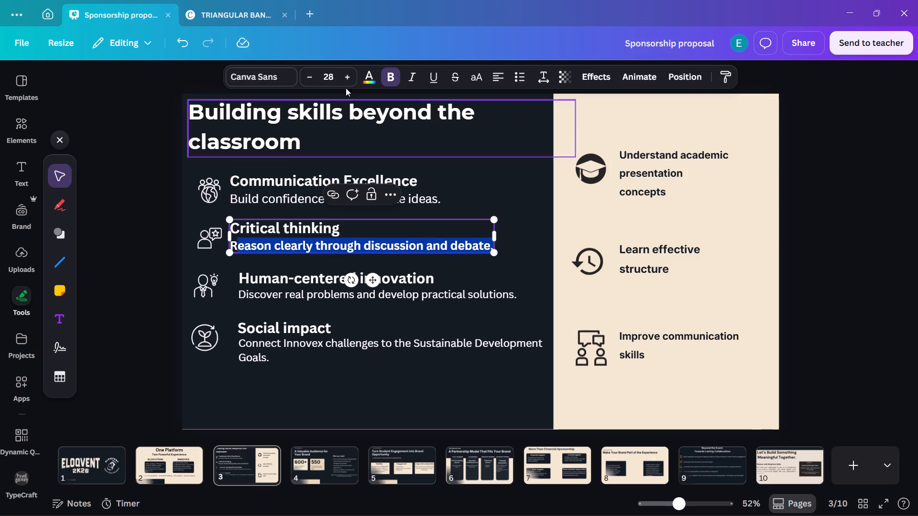
pyautogui.click(393, 72)
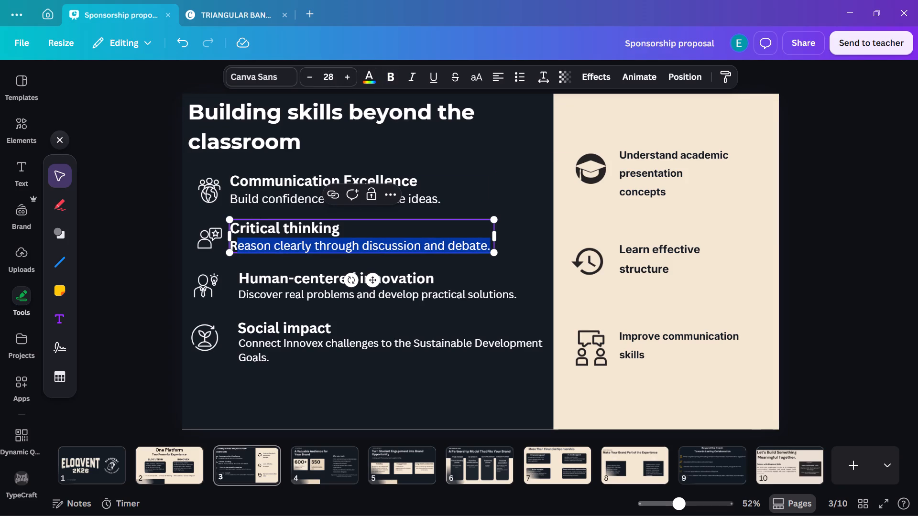
pyautogui.click(240, 248)
pyautogui.moveTo(240, 247); pyautogui.dragTo(232, 248)
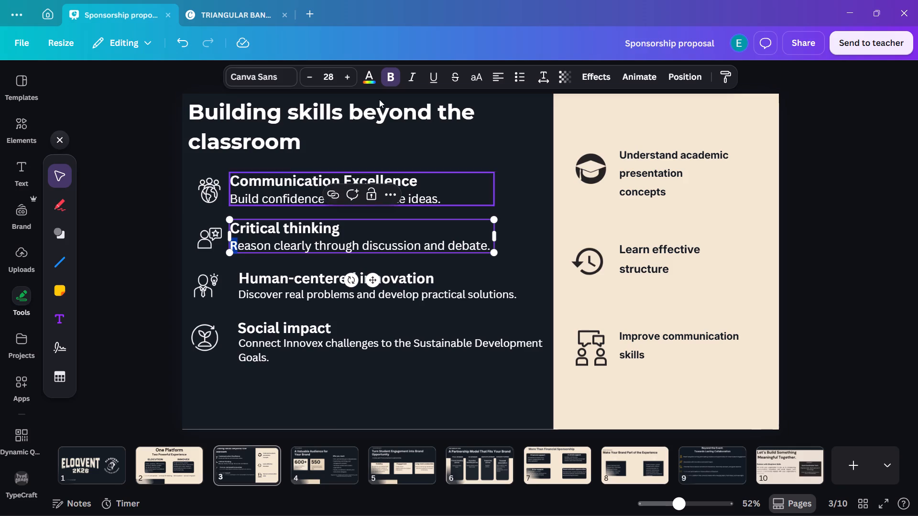
pyautogui.click(388, 73)
pyautogui.click(481, 150)
# Cut the description "Discover real problems and develop practical solutions." and delete its emptied text box from the Human-centered innovation group.
pyautogui.click(409, 282)
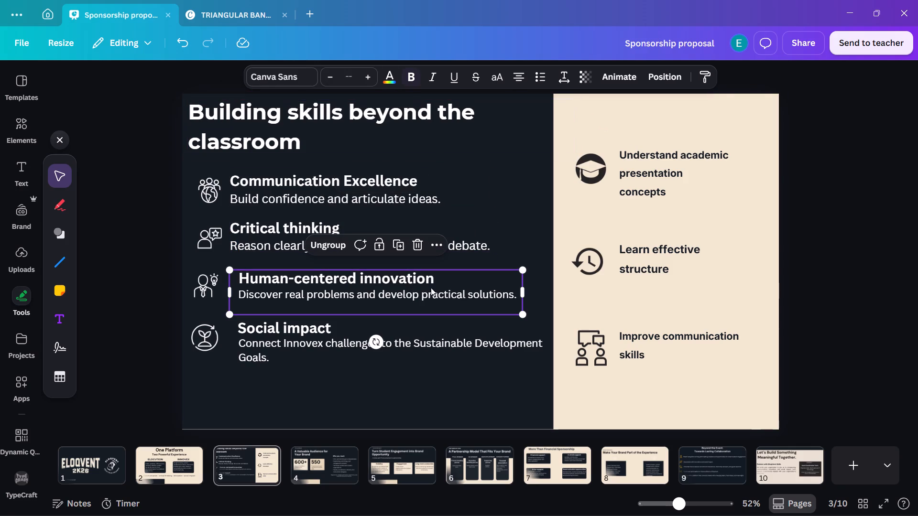
pyautogui.click(445, 295)
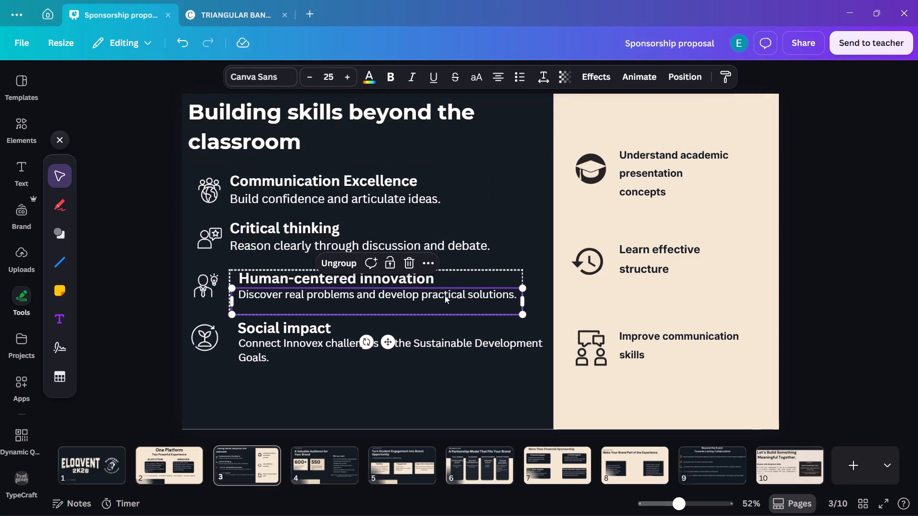
pyautogui.keyDown('ctrl'); pyautogui.click(445, 295); pyautogui.keyUp('ctrl')
pyautogui.doubleClick(445, 295)
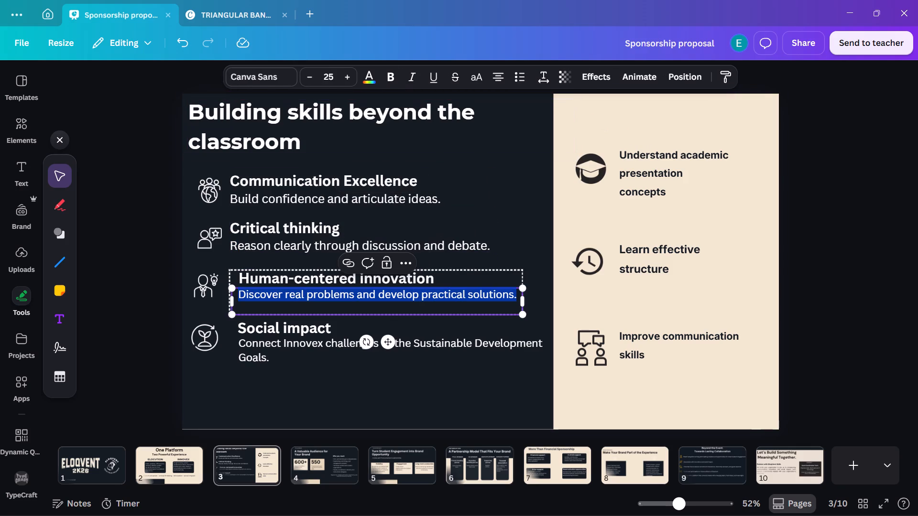
pyautogui.hotkey('ctrl', 'x')
pyautogui.click(476, 315)
pyautogui.click(470, 298)
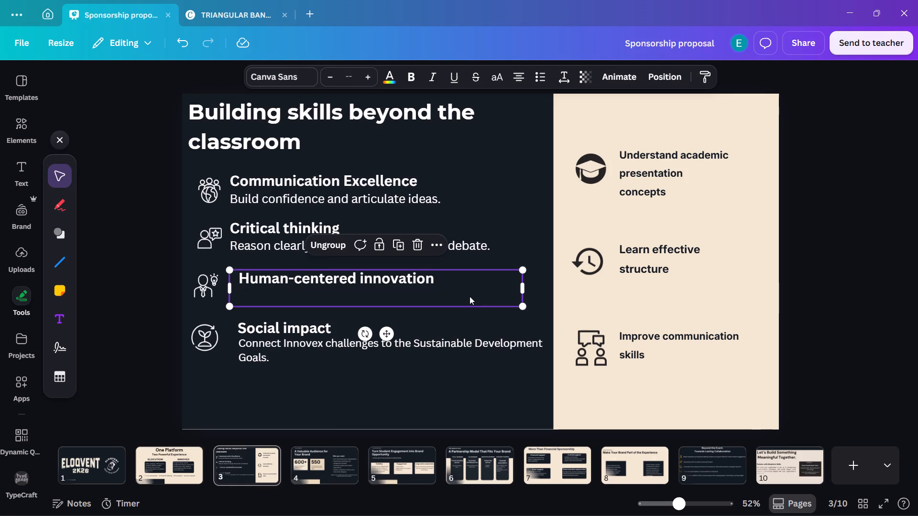
pyautogui.click(470, 293)
pyautogui.press('Delete')
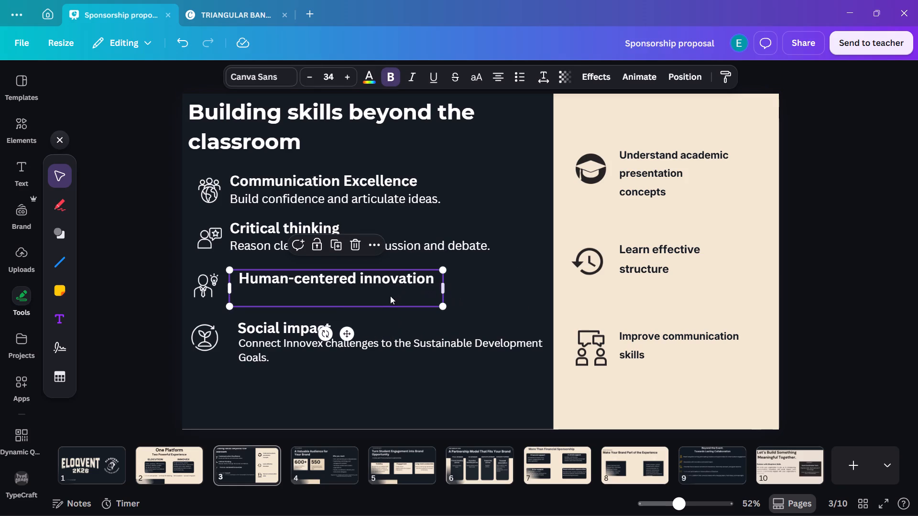
# Paste the cut description as the second line of the Human-centered innovation heading's text box.
pyautogui.click(390, 296)
pyautogui.click(387, 300)
pyautogui.hotkey('ctrl', 'v')
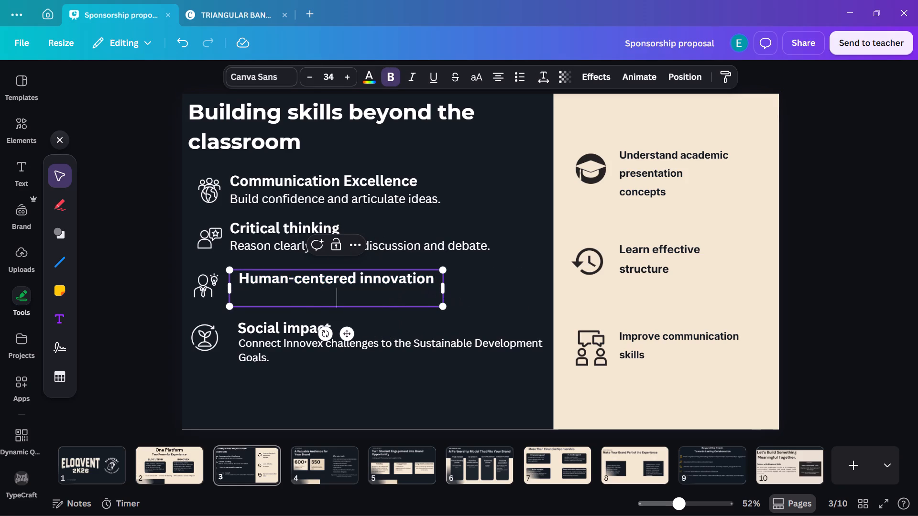
# Widen the Human-centered innovation text box until its description fits on a single line.
pyautogui.moveTo(445, 299); pyautogui.dragTo(501, 299)
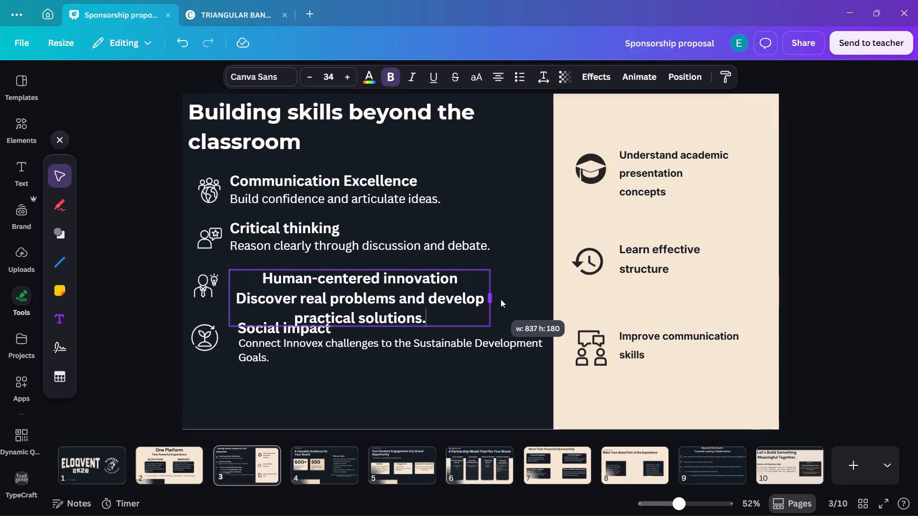
pyautogui.moveTo(501, 299); pyautogui.dragTo(609, 292)
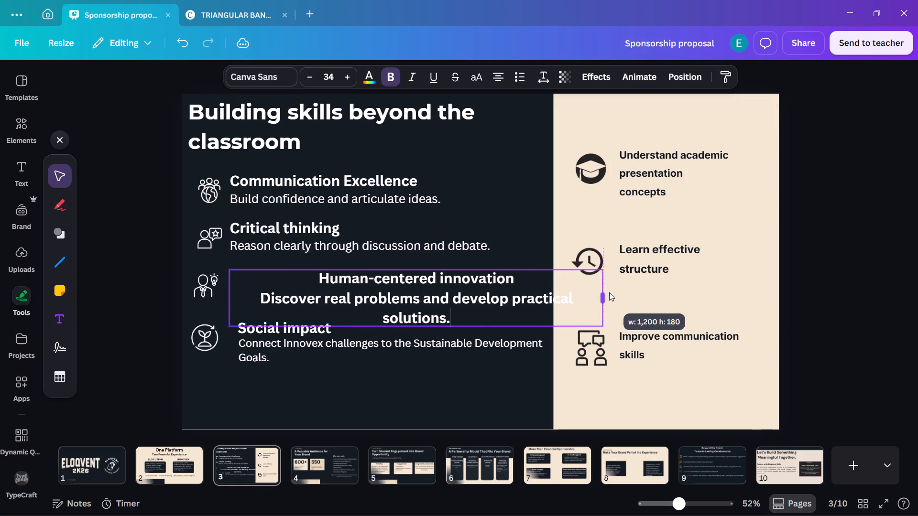
pyautogui.moveTo(609, 292); pyautogui.dragTo(617, 292)
# Left-align the heading and description in the Human-centered innovation text box.
pyautogui.click(525, 293)
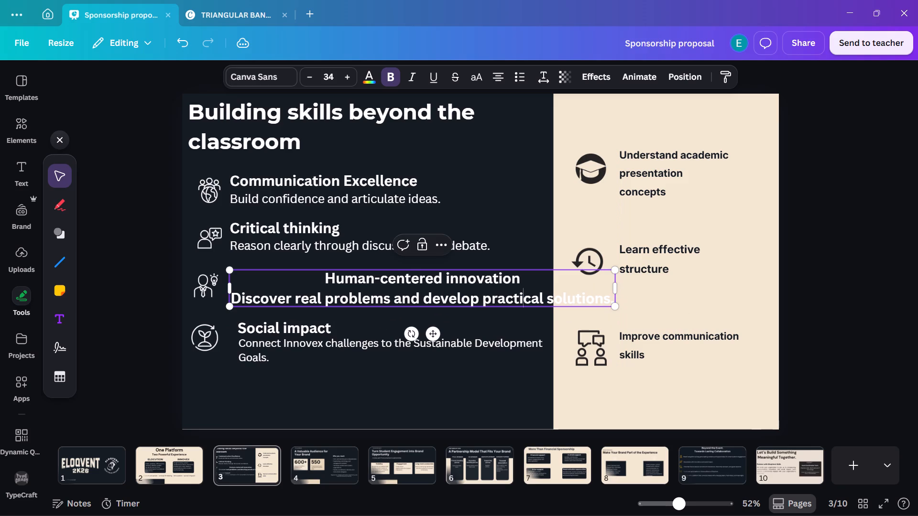
pyautogui.hotkey('ctrl', 'a')
pyautogui.click(499, 77)
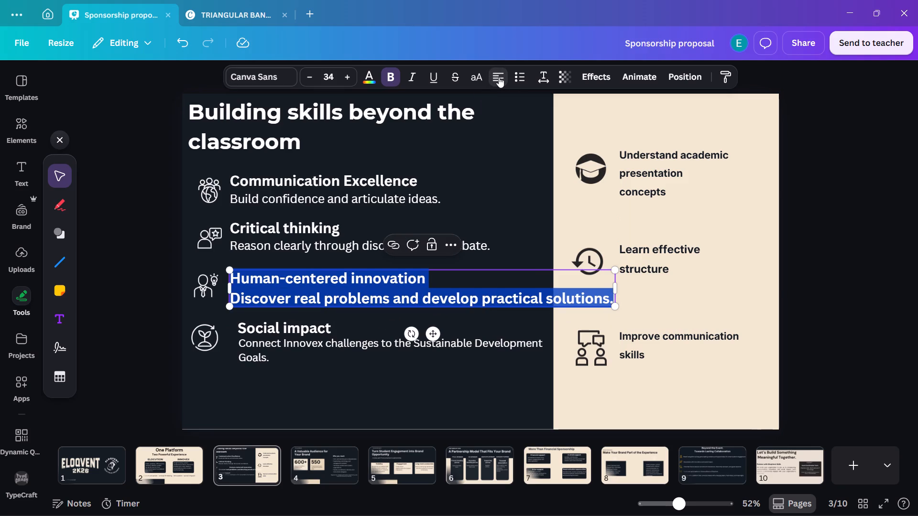
pyautogui.click(518, 249)
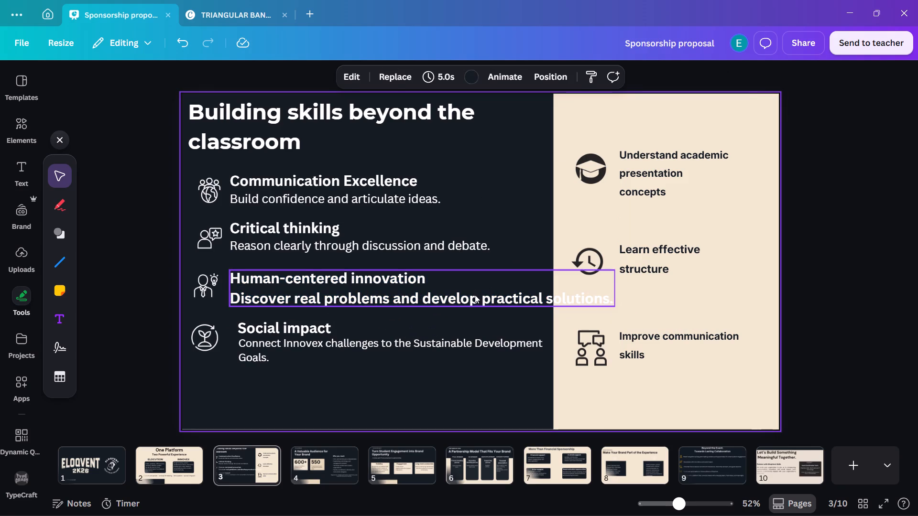
# Remove the bold from the line "Discover real problems and develop practical solutions.".
pyautogui.click(475, 295)
pyautogui.click(235, 299)
pyautogui.click(232, 298)
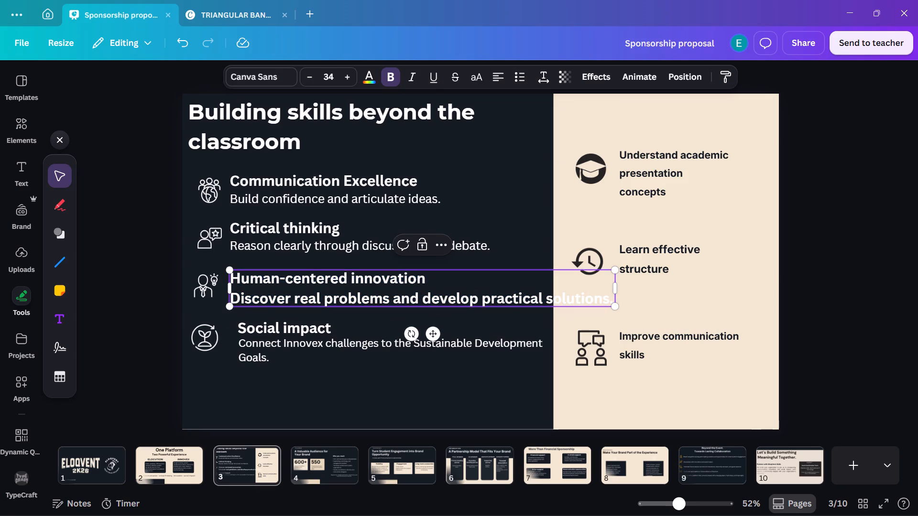
pyautogui.moveTo(231, 298); pyautogui.dragTo(613, 298)
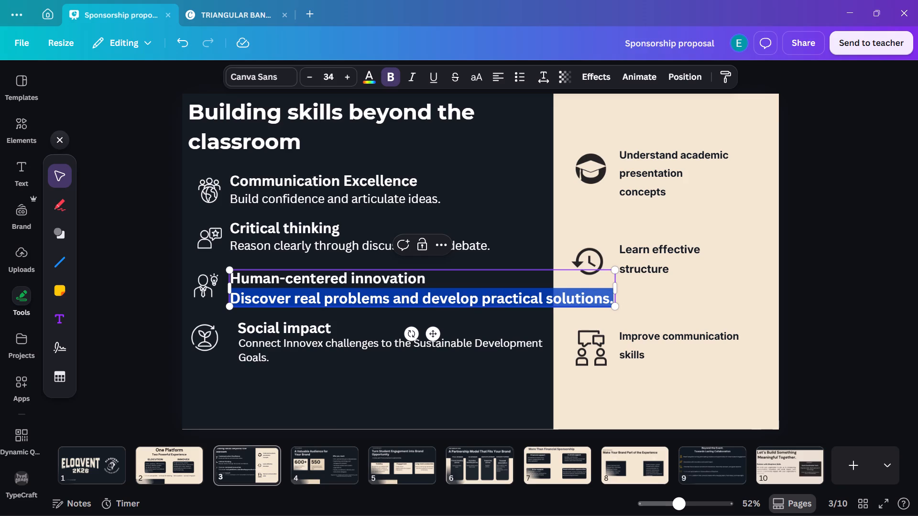
pyautogui.moveTo(613, 298); pyautogui.dragTo(614, 298)
pyautogui.click(393, 76)
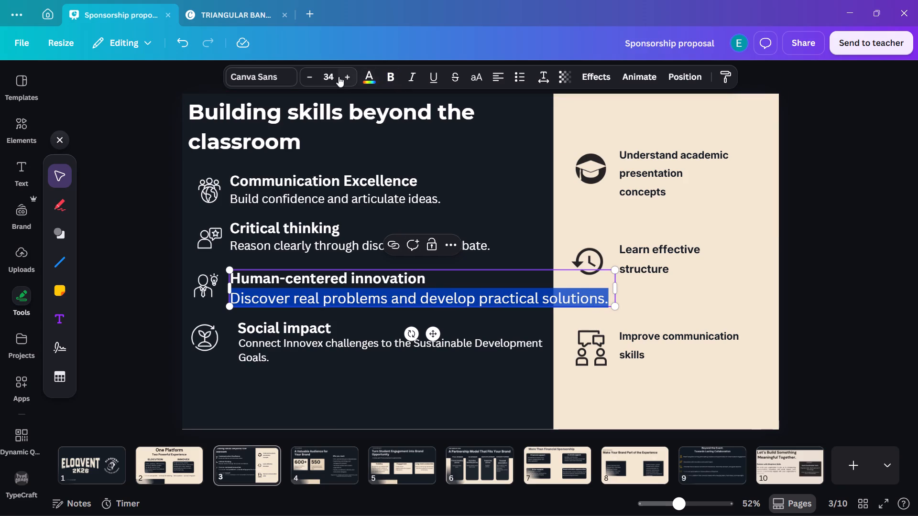
# Set the line "Discover real problems and develop practical solutions." to font size 28.
pyautogui.tripleClick(307, 76)
pyautogui.doubleClick(307, 76)
pyautogui.doubleClick(307, 76)
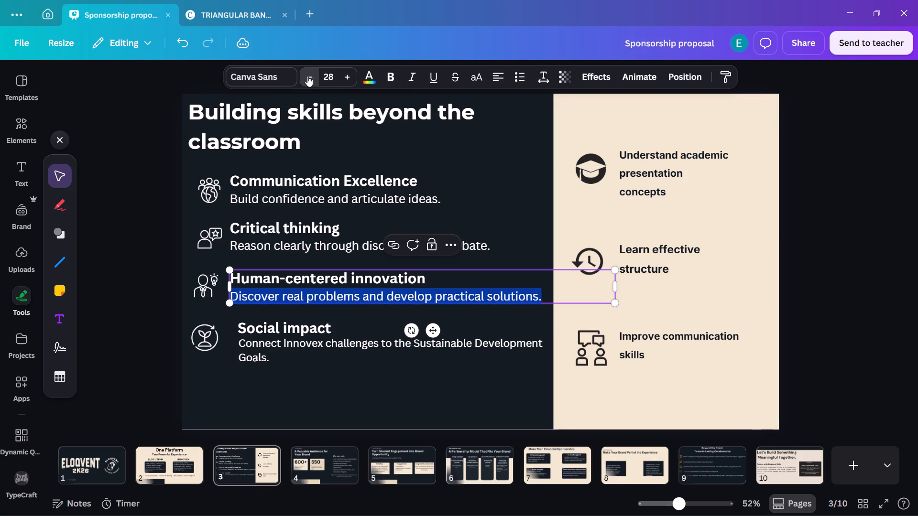
pyautogui.click(344, 76)
pyautogui.click(487, 188)
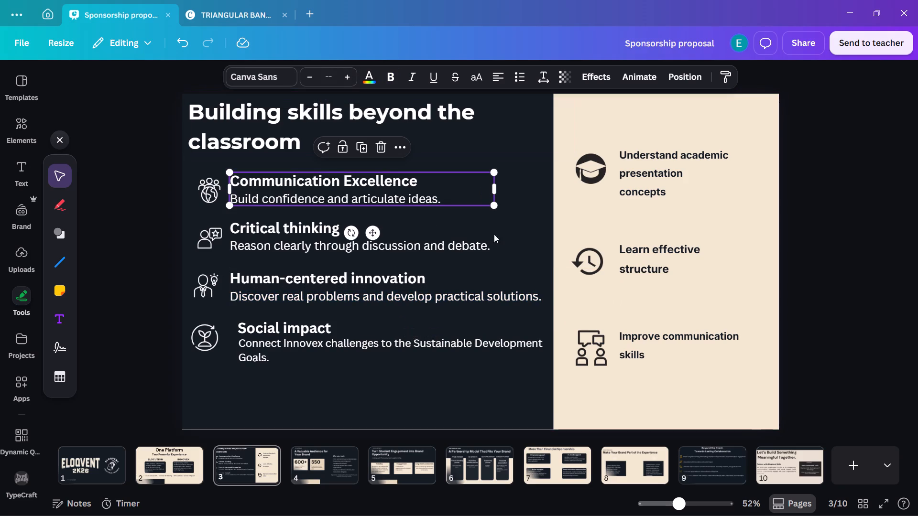
# Move the Human-centered innovation text box slightly upward, keeping its left edge aligned with the text boxes above.
pyautogui.click(494, 281)
pyautogui.click(494, 282)
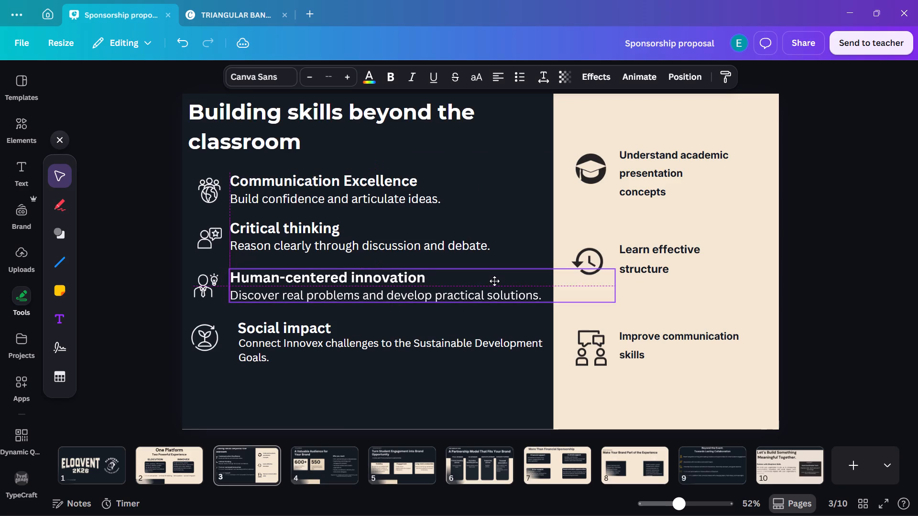
pyautogui.click(551, 218)
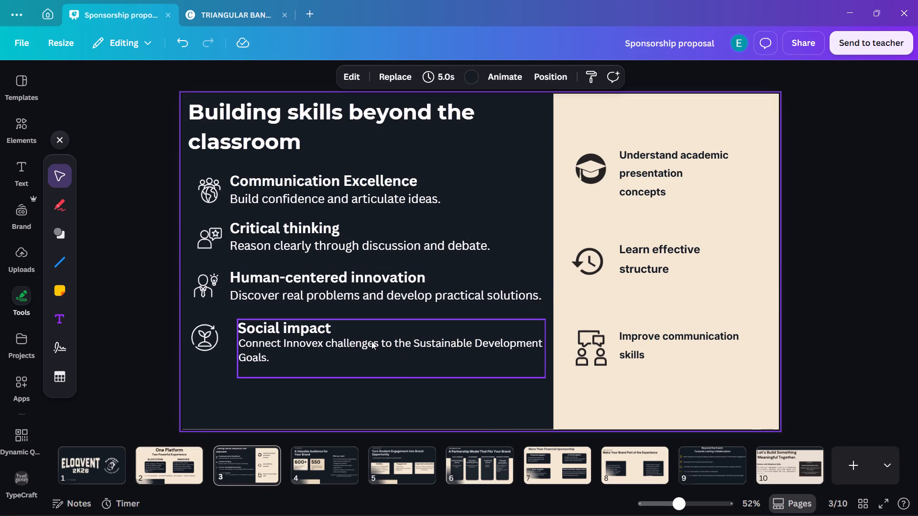
# Duplicate the Human-centered innovation text box and place the copy above Communication Excellence, beside the title word "classroom".
pyautogui.click(353, 296)
pyautogui.hotkey('ctrl', 'c')
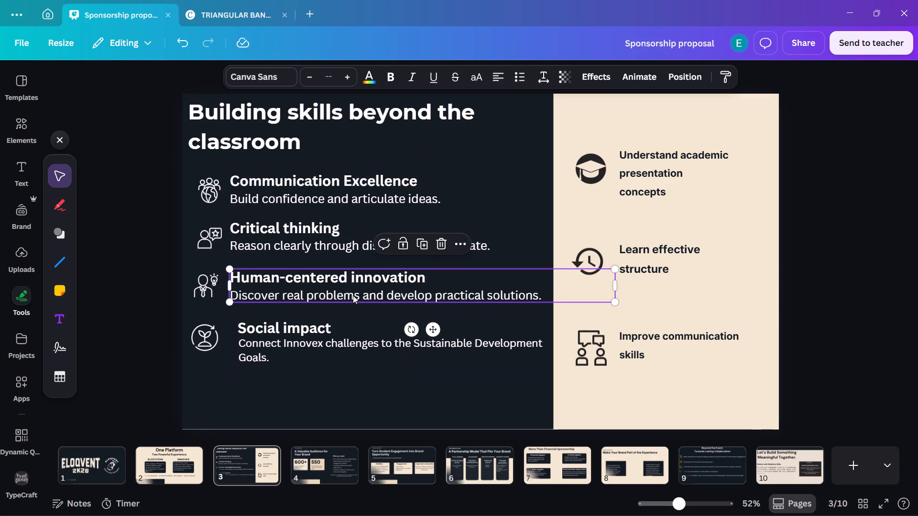
pyautogui.hotkey('ctrl', 'v')
pyautogui.moveTo(363, 294); pyautogui.dragTo(432, 149)
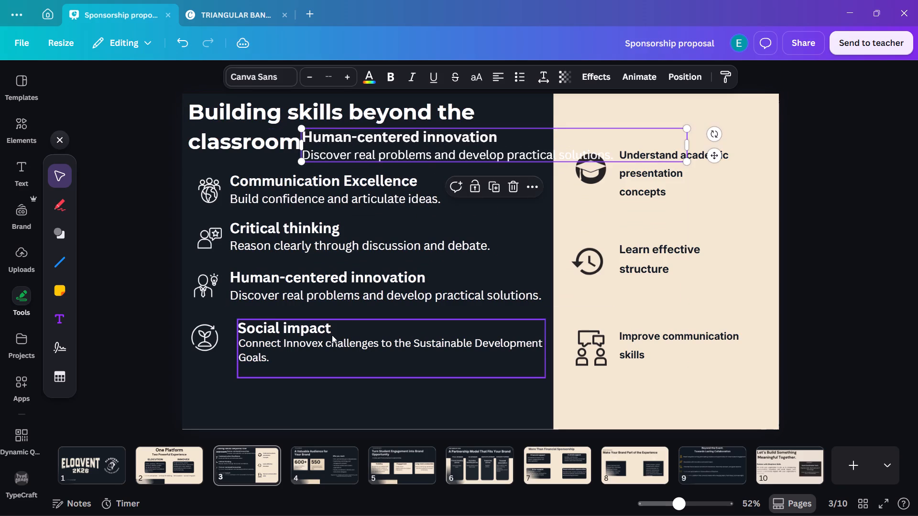
# Cut the heading "Social impact" from its original text box and paste it over the heading of the duplicated text box.
pyautogui.doubleClick(331, 335)
pyautogui.click(331, 332)
pyautogui.doubleClick(300, 332)
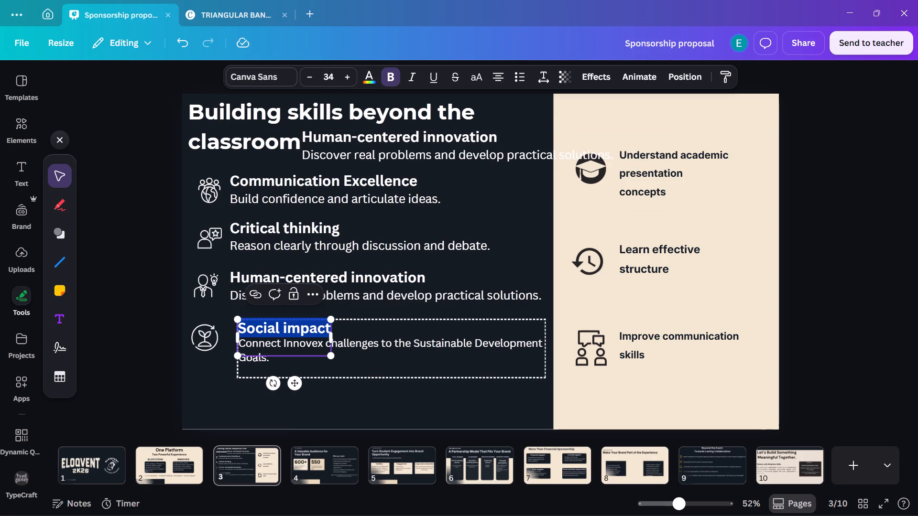
pyautogui.hotkey('ctrl', 'x')
pyautogui.doubleClick(364, 140)
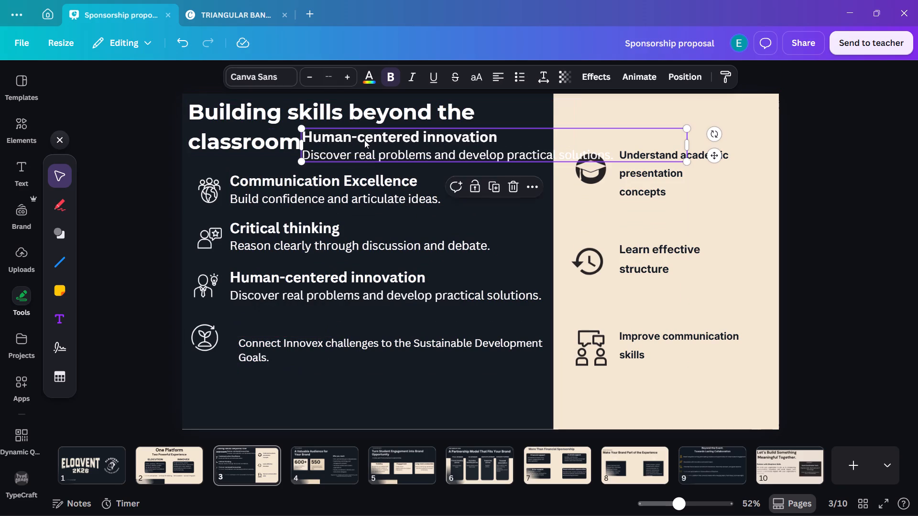
pyautogui.click(498, 138)
pyautogui.moveTo(502, 139); pyautogui.dragTo(461, 139)
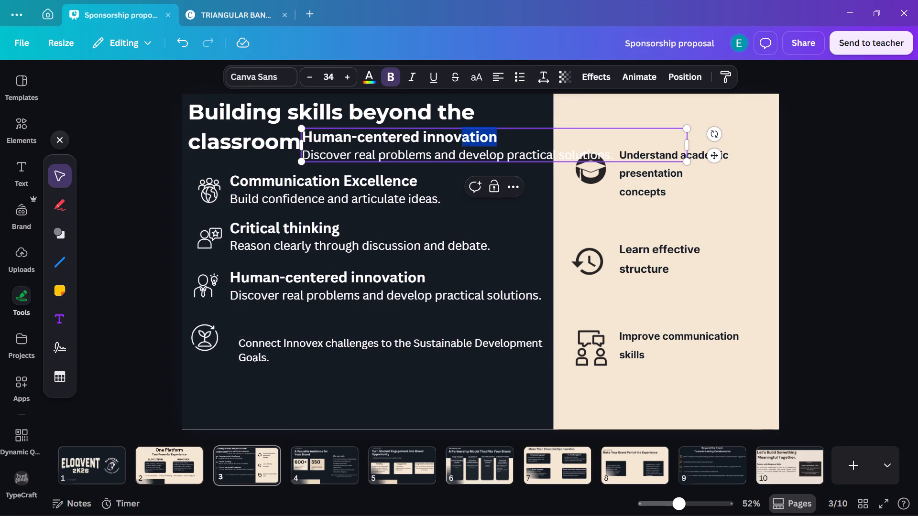
pyautogui.moveTo(461, 139); pyautogui.dragTo(307, 139)
pyautogui.hotkey('ctrl', 'v')
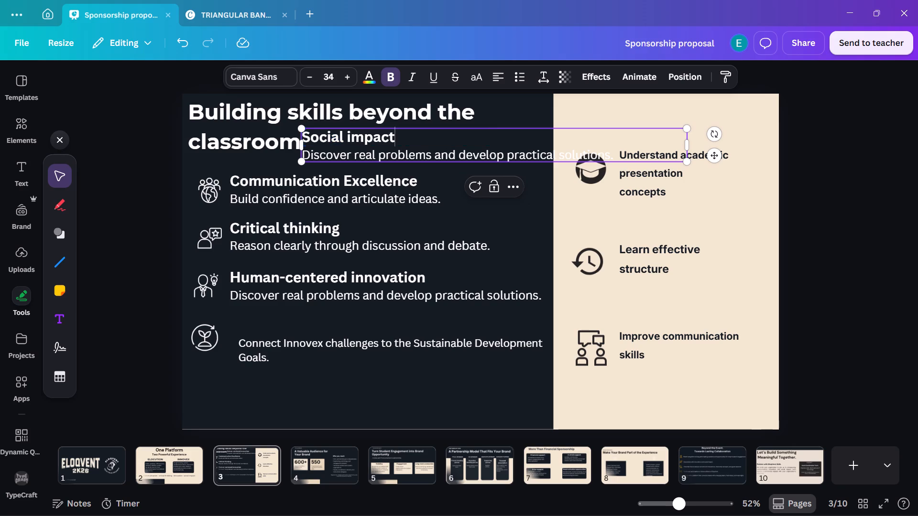
# Move the description "Connect Innovex challenges to the Sustainable Development Goals." into the duplicated text box, replacing its description line.
pyautogui.click(306, 354)
pyautogui.doubleClick(299, 352)
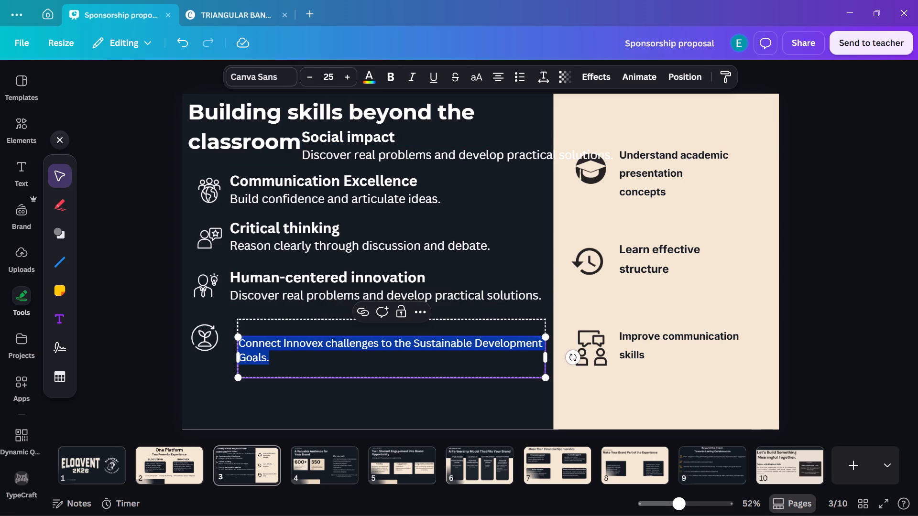
pyautogui.hotkey('ctrl', 'x')
pyautogui.tripleClick(440, 151)
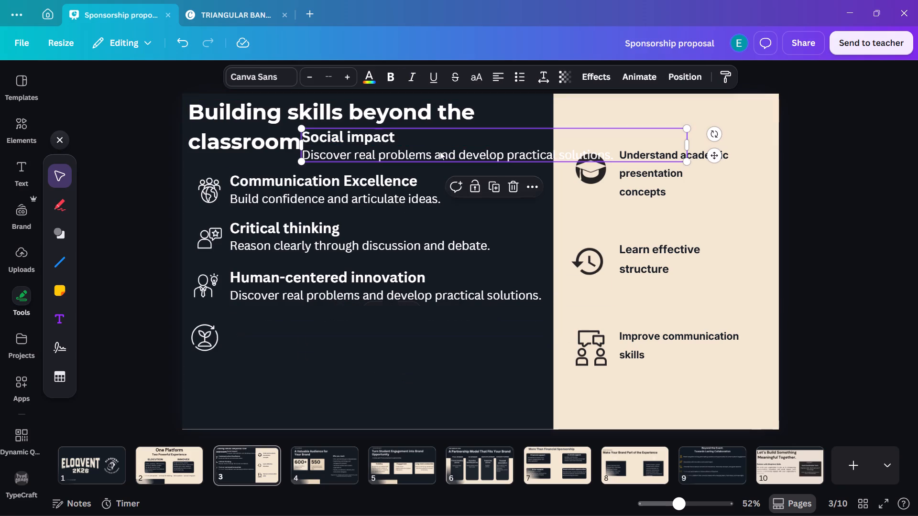
pyautogui.hotkey('ctrl', 'v')
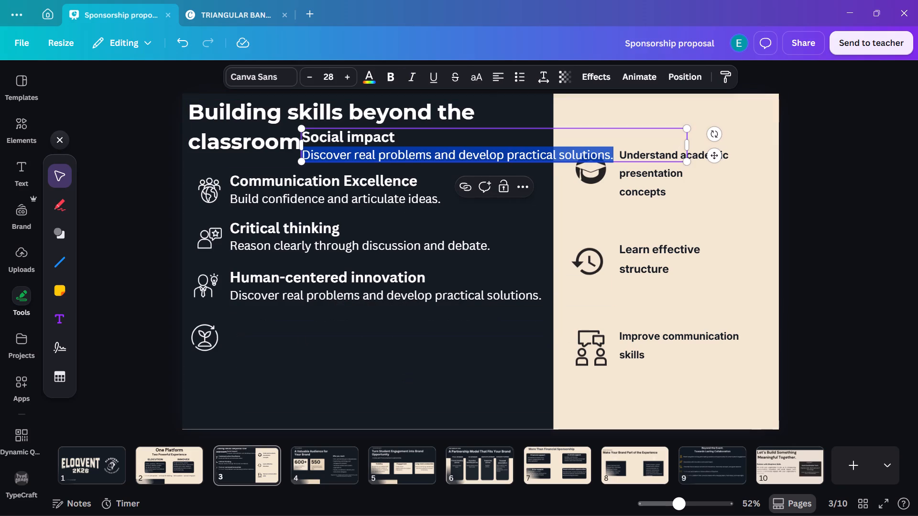
# Delete the emptied text group left over beside the plant icon on slide 3.
pyautogui.click(411, 349)
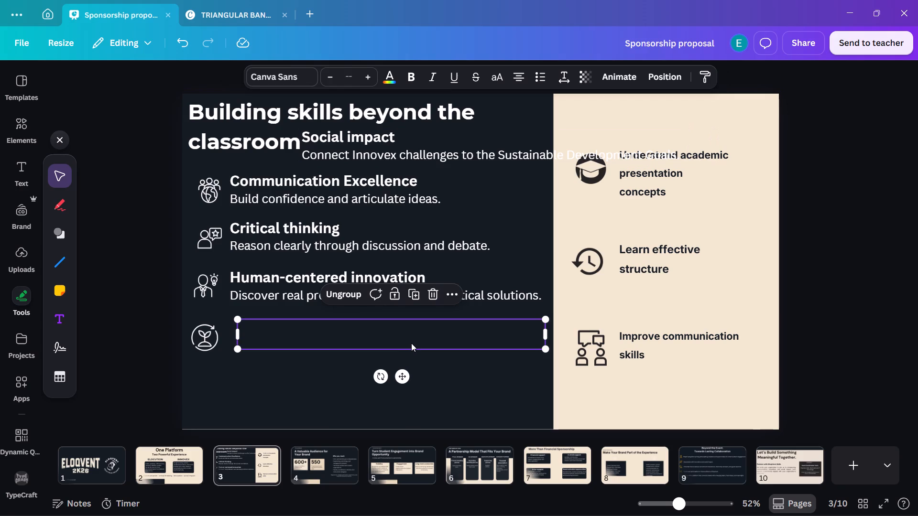
pyautogui.press('Delete')
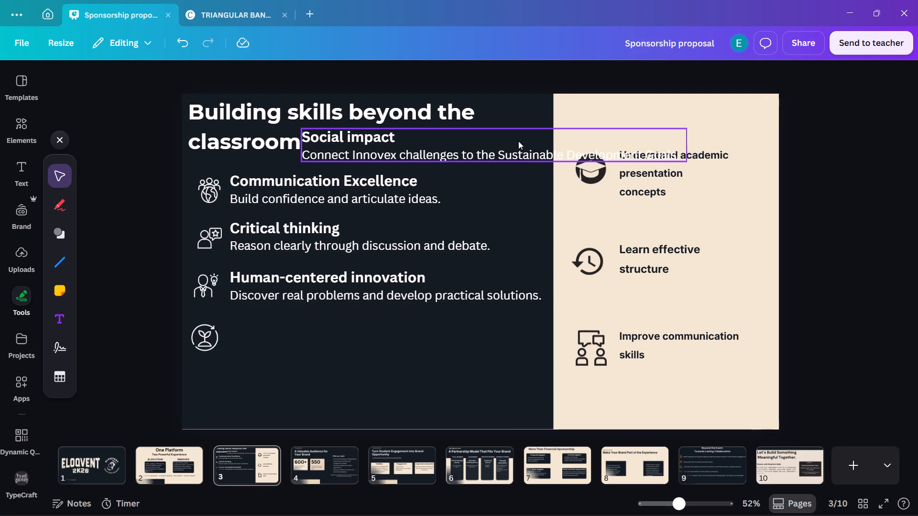
# Move the Social impact text box beside the plant icon, left-aligned with the boxes above, and narrow it to fit the dark panel.
pyautogui.moveTo(518, 140); pyautogui.dragTo(510, 300)
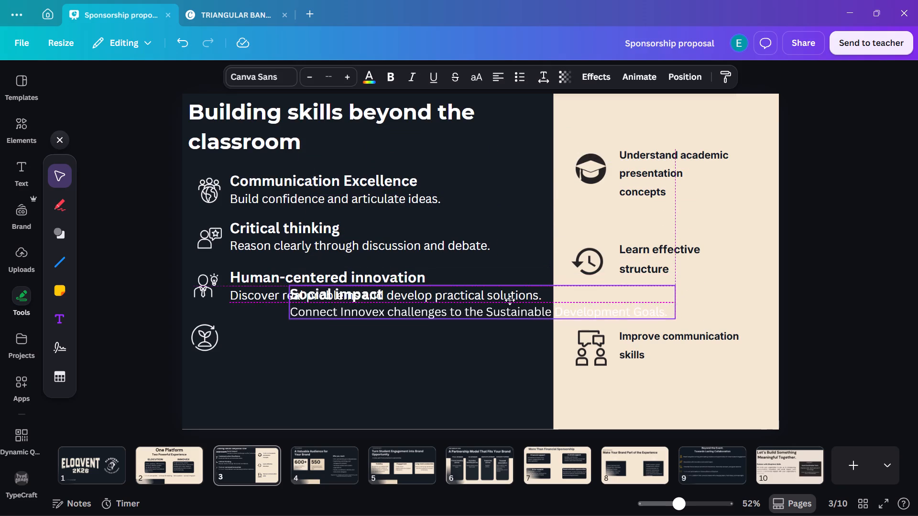
pyautogui.moveTo(510, 300); pyautogui.dragTo(478, 347)
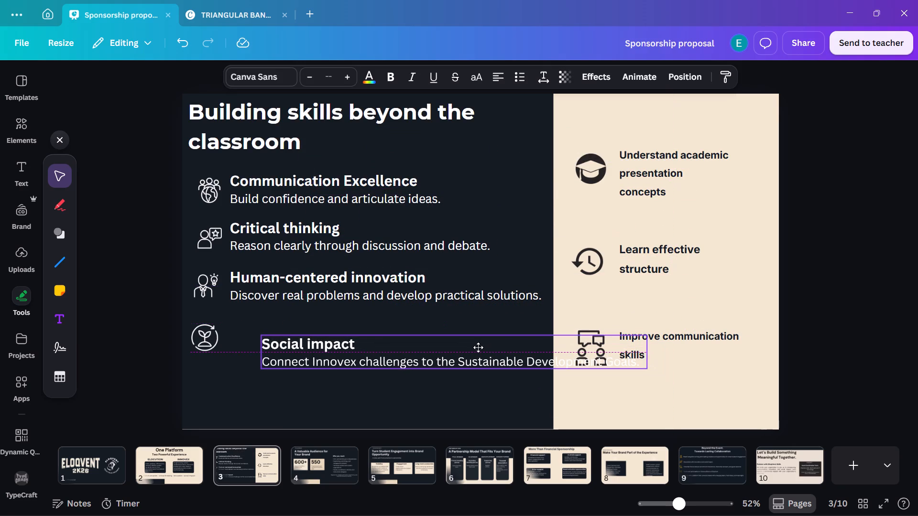
pyautogui.moveTo(478, 347); pyautogui.dragTo(449, 333)
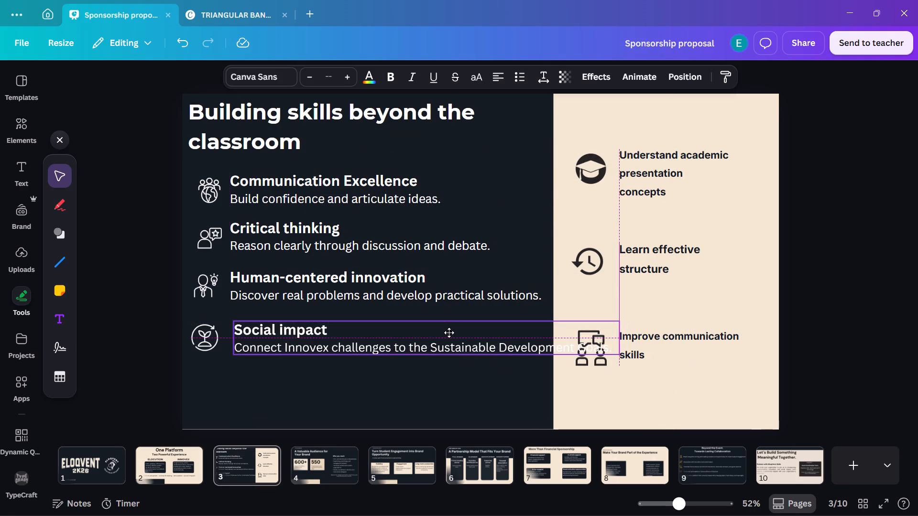
pyautogui.moveTo(449, 333); pyautogui.dragTo(447, 333)
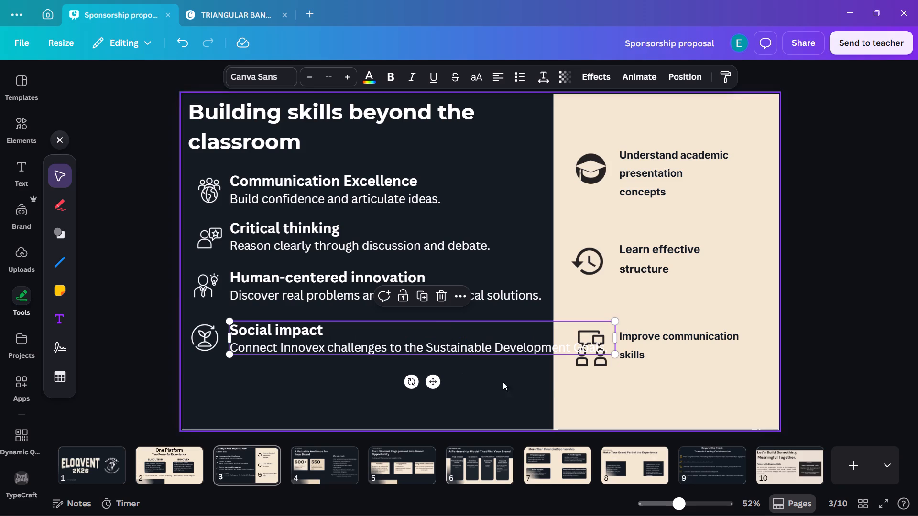
pyautogui.moveTo(617, 336); pyautogui.dragTo(551, 346)
pyautogui.click(514, 398)
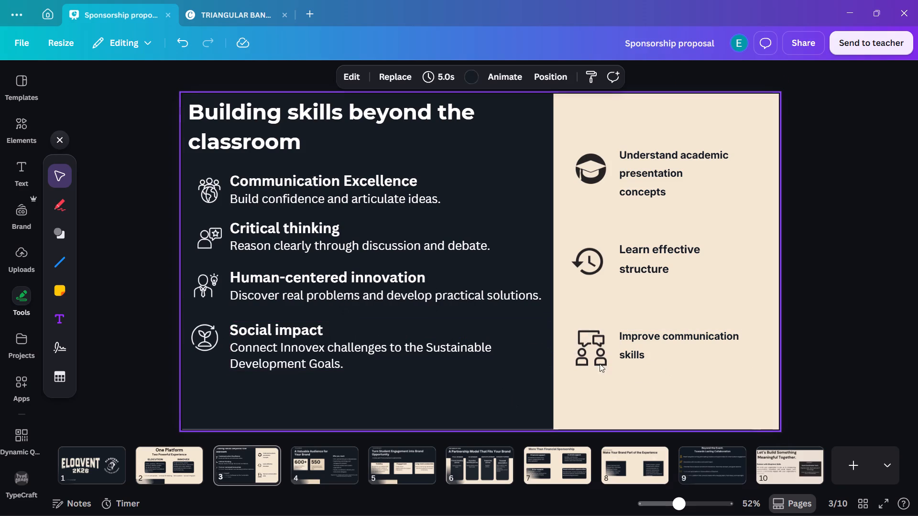
pyautogui.moveTo(384, 343); pyautogui.dragTo(384, 335)
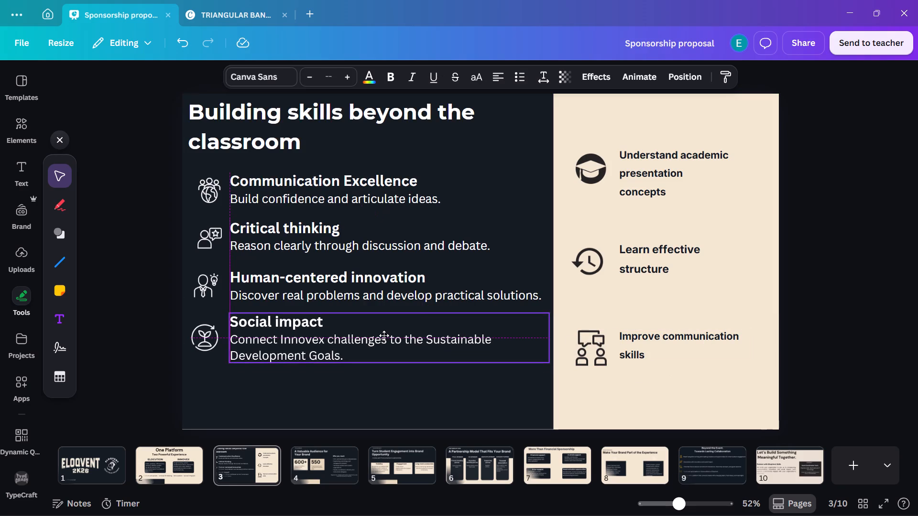
pyautogui.moveTo(384, 335); pyautogui.dragTo(383, 333)
# Nudge the plant icon slightly down so it lines up with the Social impact text.
pyautogui.click(200, 334)
pyautogui.press('Down')
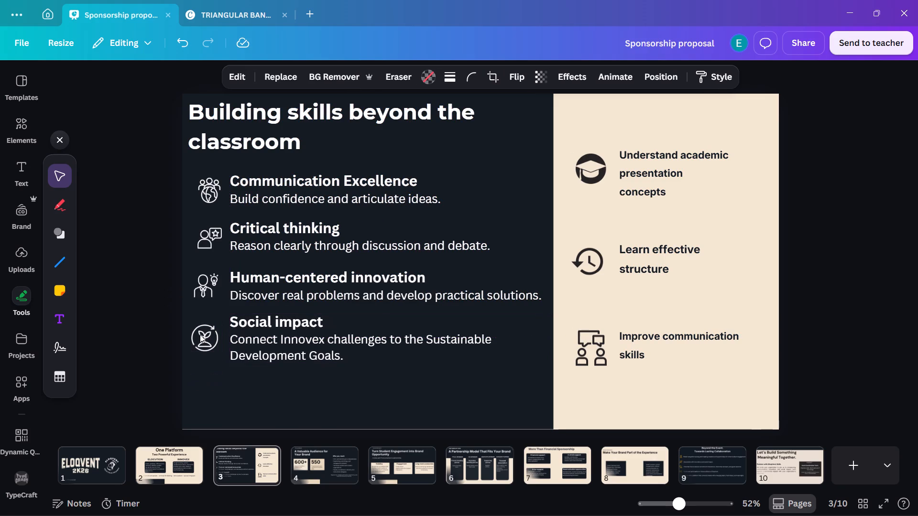
pyautogui.press('Down')
pyautogui.press('Down')
pyautogui.press('Down')
pyautogui.press('Up')
pyautogui.press('Up')
pyautogui.press('Up')
pyautogui.press('Down')
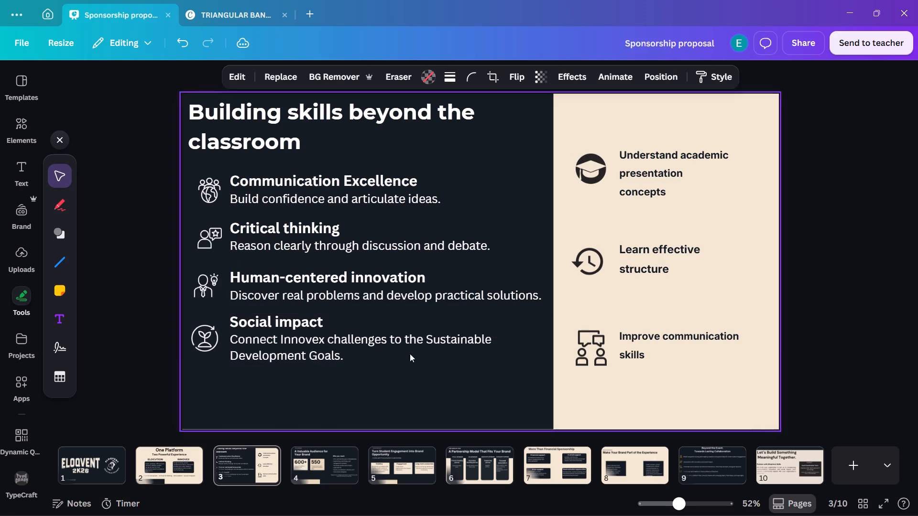
pyautogui.click(836, 276)
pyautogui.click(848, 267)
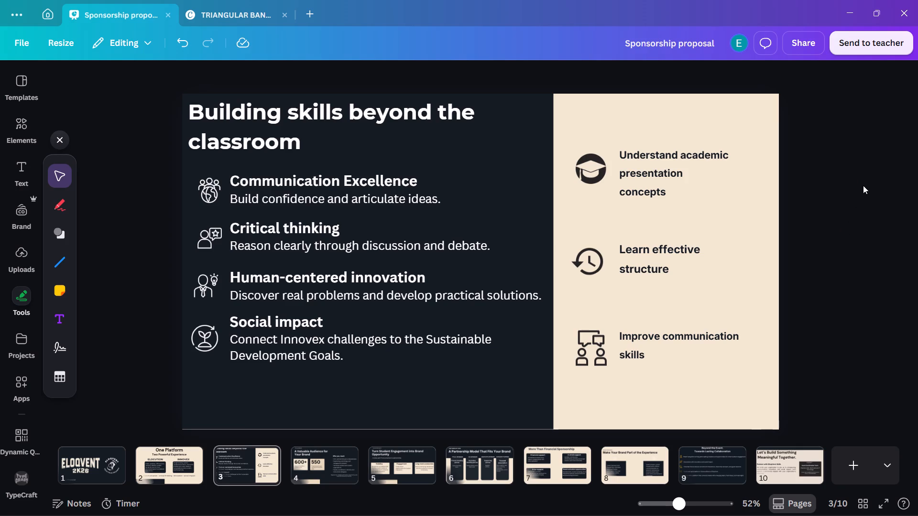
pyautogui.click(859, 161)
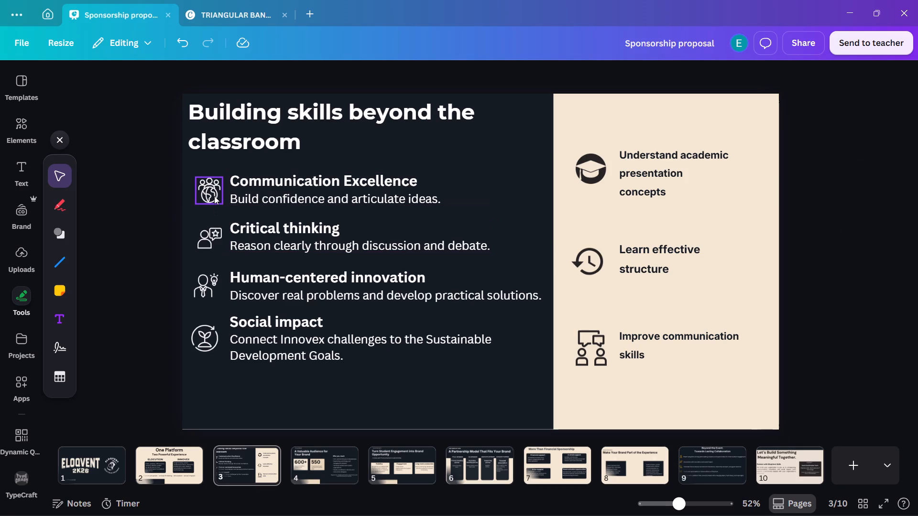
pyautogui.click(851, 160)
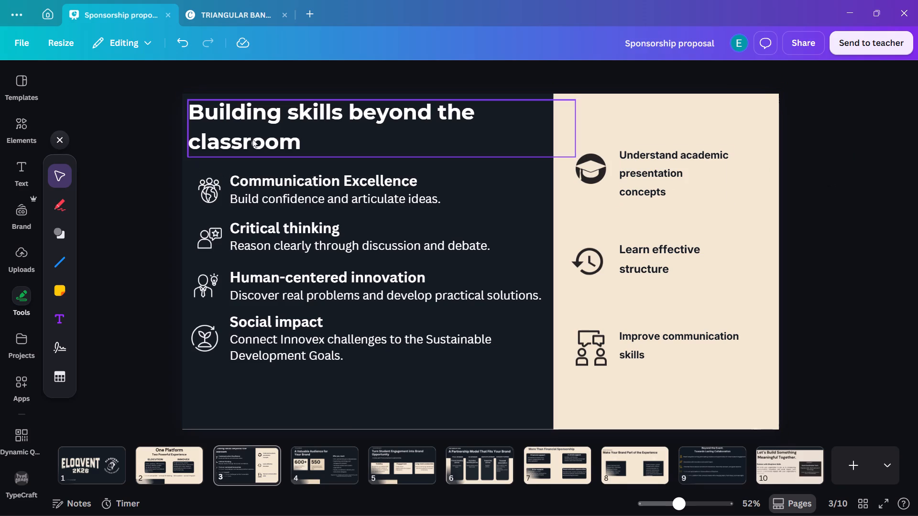
# Narrow the title box "Building skills beyond the classroom" to fit within the dark panel and centre-align its text.
pyautogui.click(277, 129)
pyautogui.moveTo(278, 127); pyautogui.dragTo(309, 127)
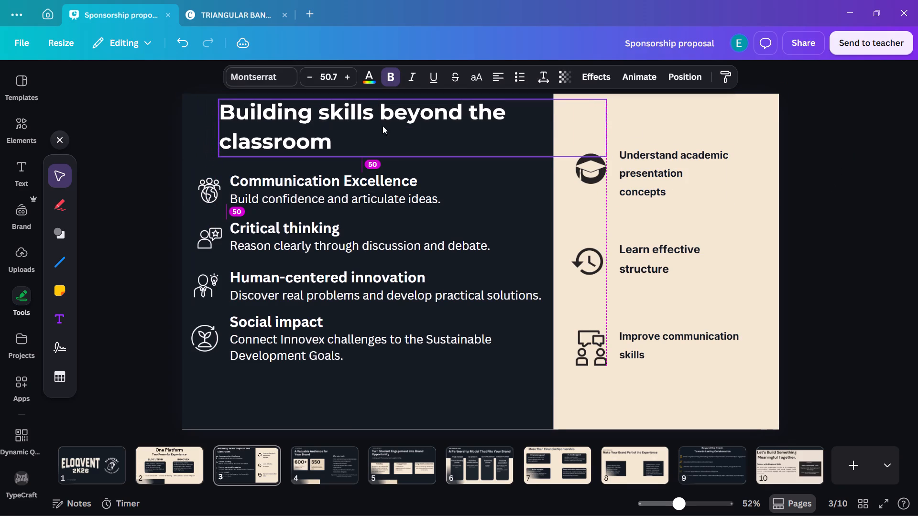
pyautogui.moveTo(609, 122); pyautogui.dragTo(510, 130)
pyautogui.moveTo(465, 134); pyautogui.dragTo(474, 130)
pyautogui.click(497, 82)
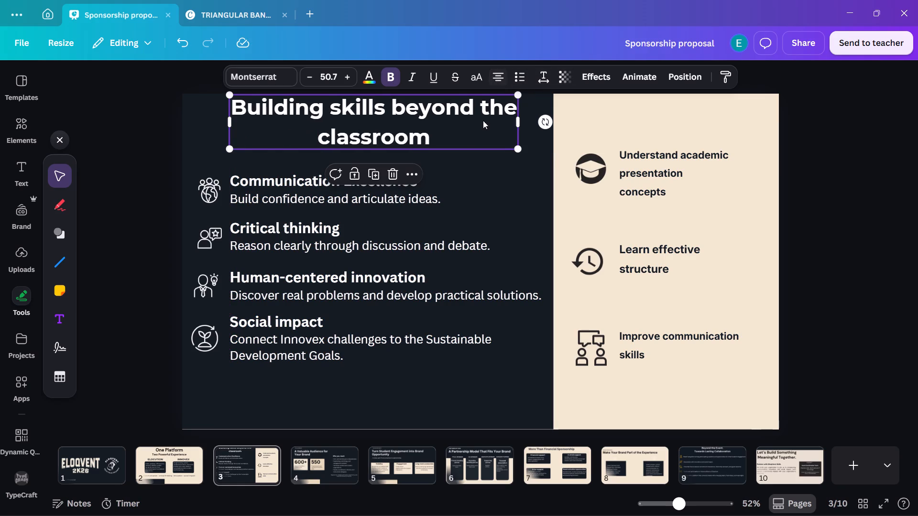
pyautogui.click(820, 106)
# Shift the slide 3 title slightly left and down, leaving space above it within the dark panel.
pyautogui.moveTo(467, 129); pyautogui.dragTo(461, 129)
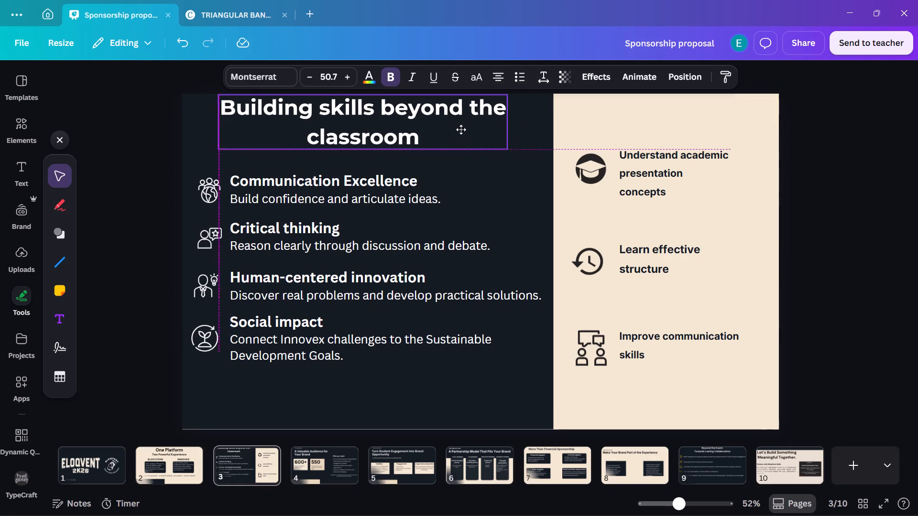
pyautogui.moveTo(461, 129); pyautogui.dragTo(464, 134)
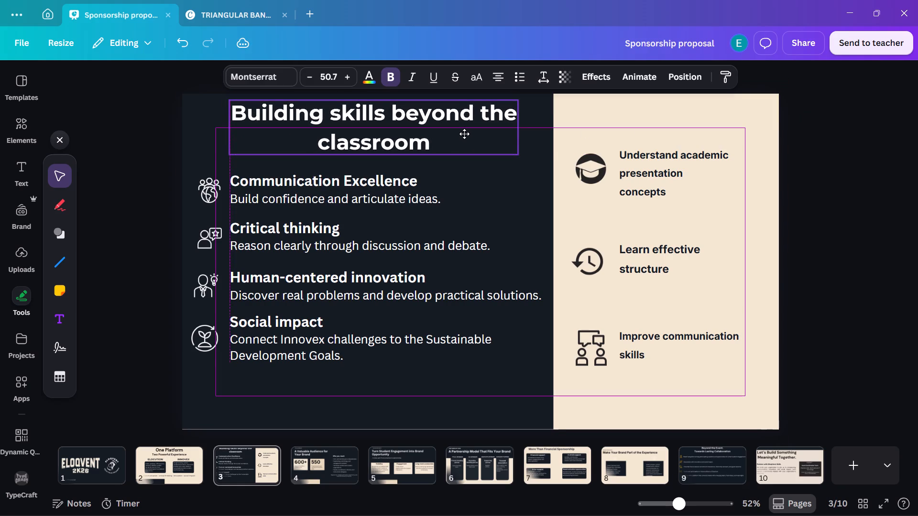
pyautogui.moveTo(464, 134); pyautogui.dragTo(455, 134)
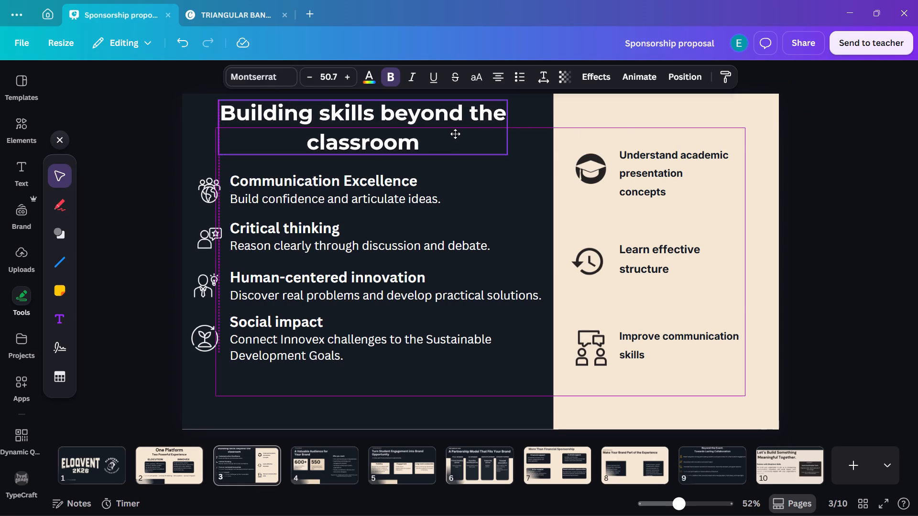
pyautogui.moveTo(455, 134); pyautogui.dragTo(455, 135)
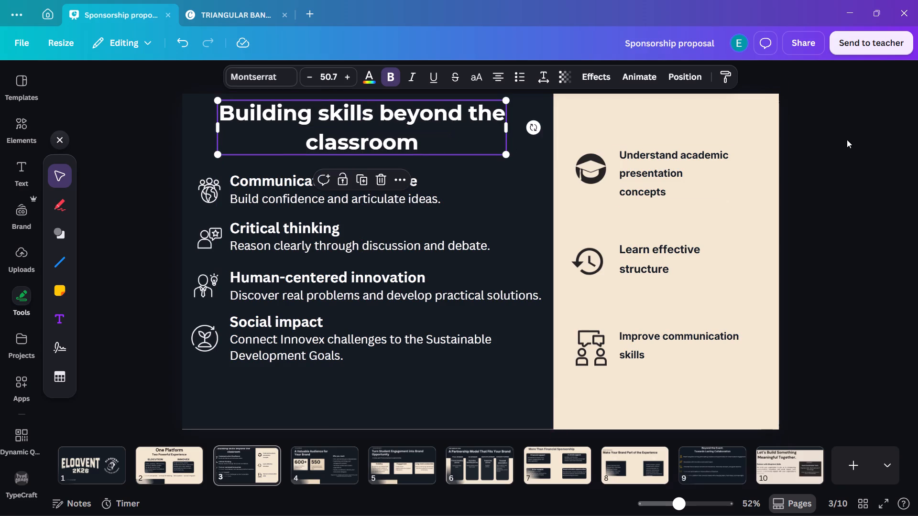
pyautogui.click(848, 140)
# On slide 4, move the cream card behind "600+" slightly down and to the left.
pyautogui.click(331, 472)
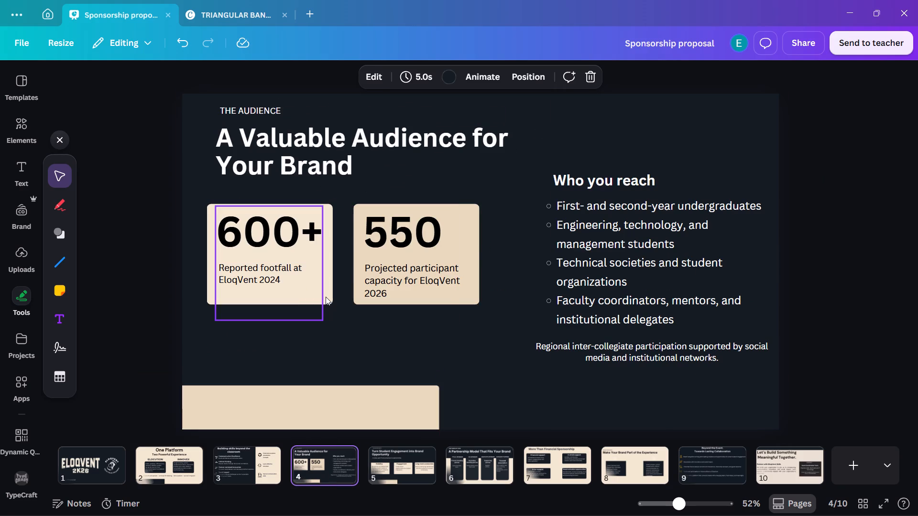
pyautogui.moveTo(325, 294); pyautogui.dragTo(319, 315)
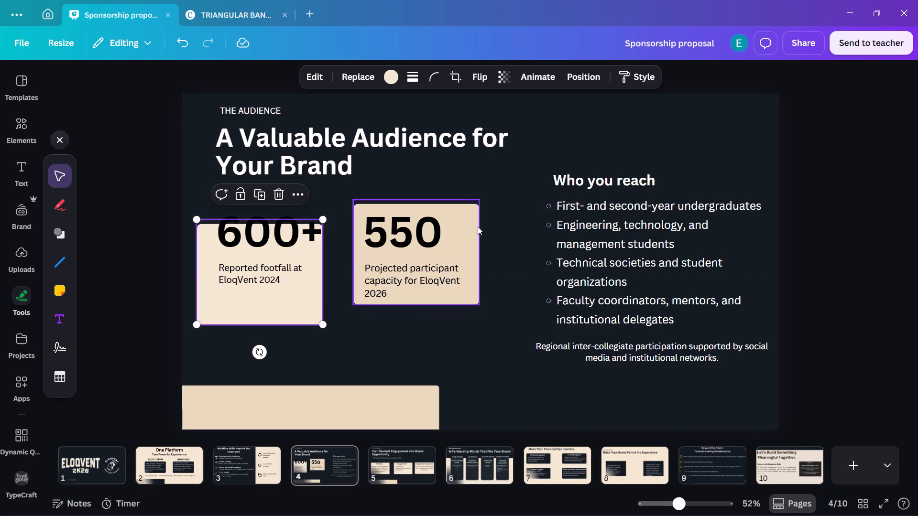
# Replace the darker card behind "550" with a copy of the cream card, placed level with the original.
pyautogui.click(478, 226)
pyautogui.press('Delete')
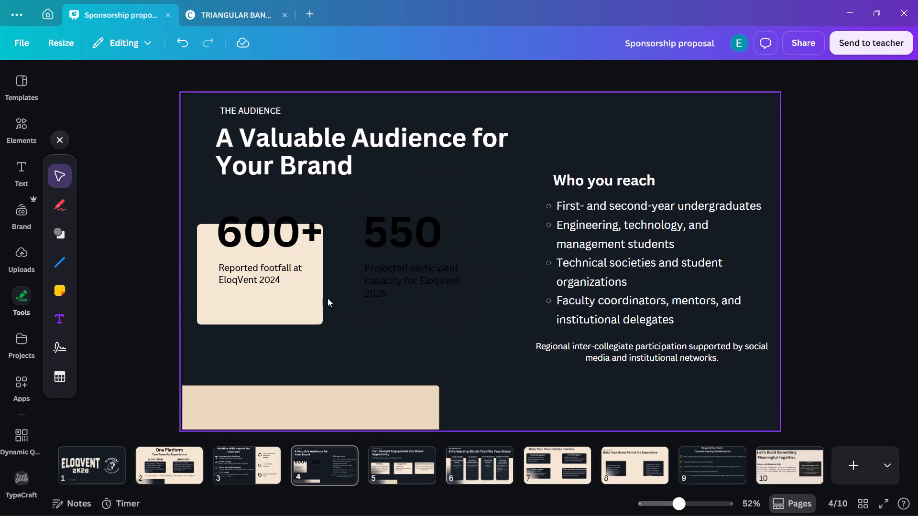
pyautogui.click(303, 322)
pyautogui.hotkey('ctrl', 'c')
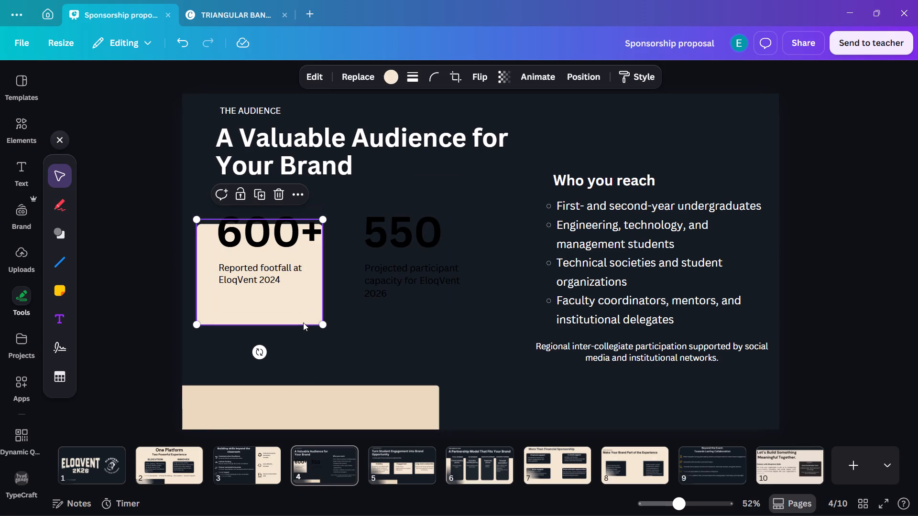
pyautogui.hotkey('ctrl', 'v')
pyautogui.moveTo(303, 322); pyautogui.dragTo(463, 321)
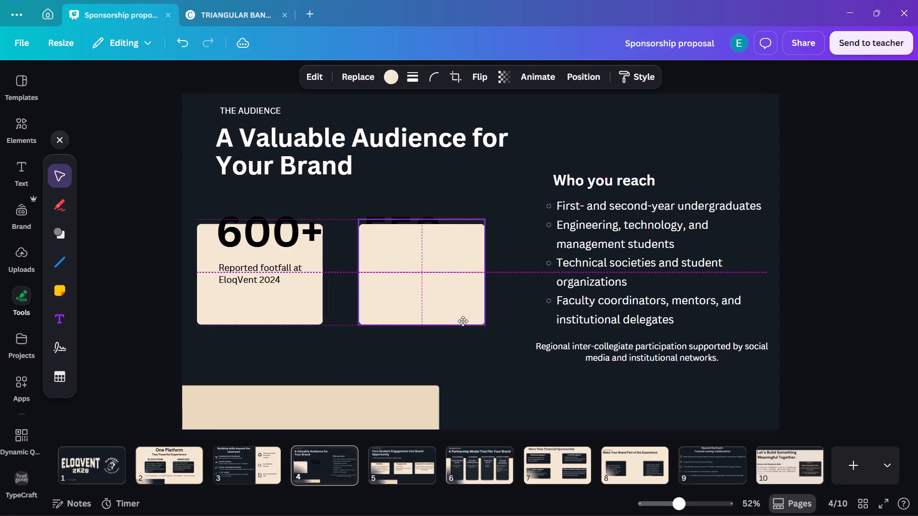
pyautogui.moveTo(463, 321); pyautogui.dragTo(480, 317)
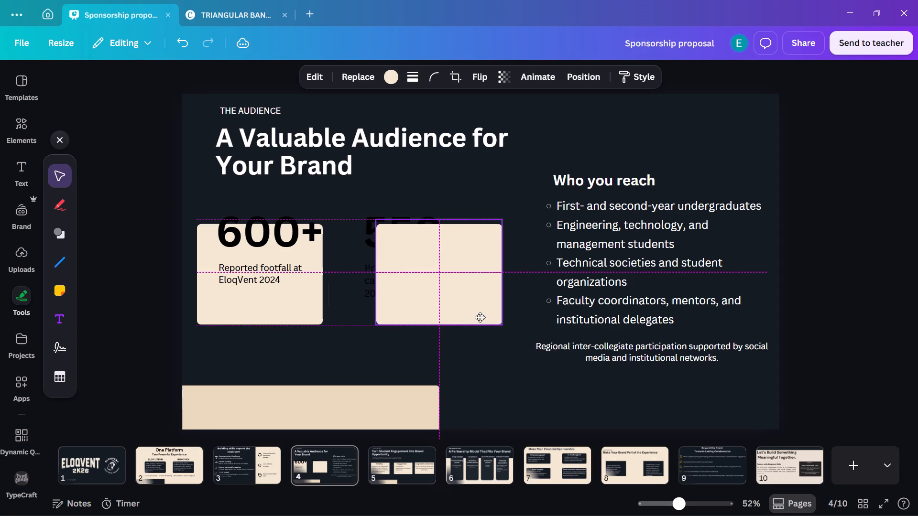
pyautogui.moveTo(480, 317); pyautogui.dragTo(481, 317)
# Move the copied card down the layer order so it sits behind the "550" figure and its caption.
pyautogui.hotkey('alt', '1')
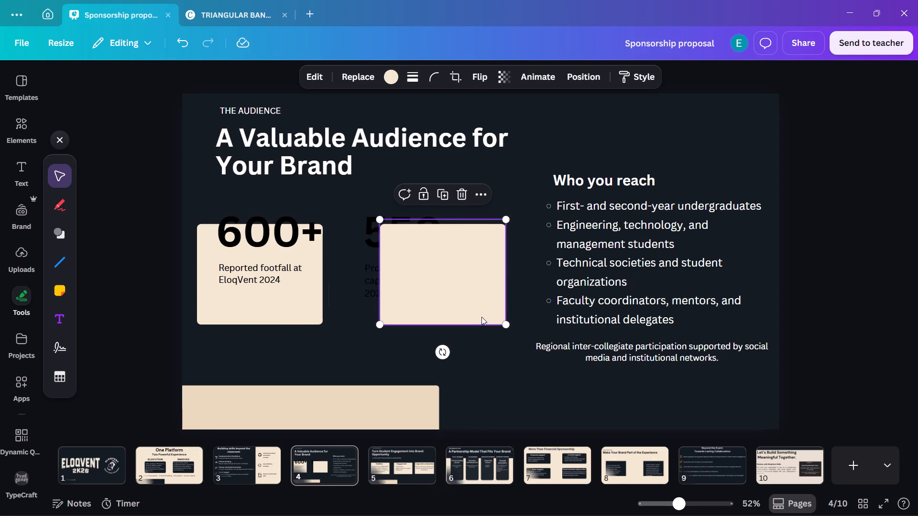
pyautogui.moveTo(167, 184); pyautogui.dragTo(165, 464)
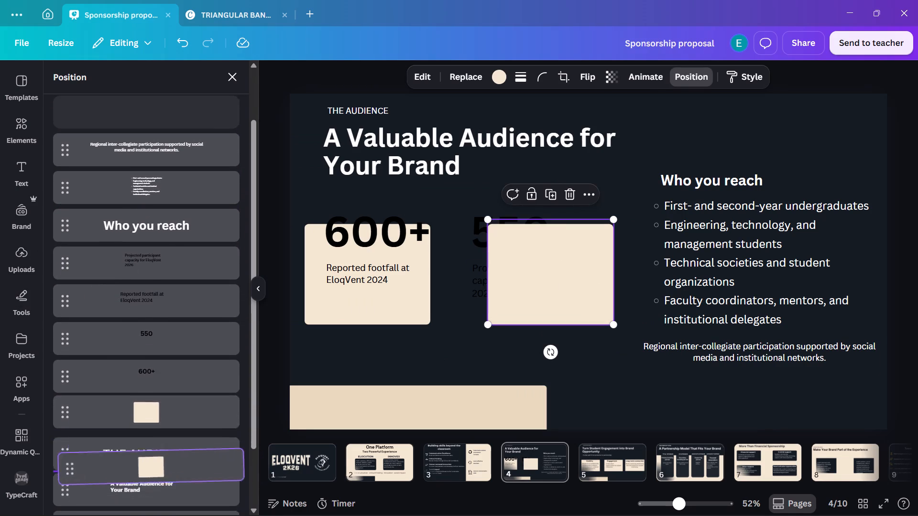
pyautogui.moveTo(165, 464); pyautogui.dragTo(161, 416)
# Move the caption "Reported footfall at EloqVent 2024" lower in its card and narrow its text box.
pyautogui.moveTo(377, 269); pyautogui.dragTo(375, 277)
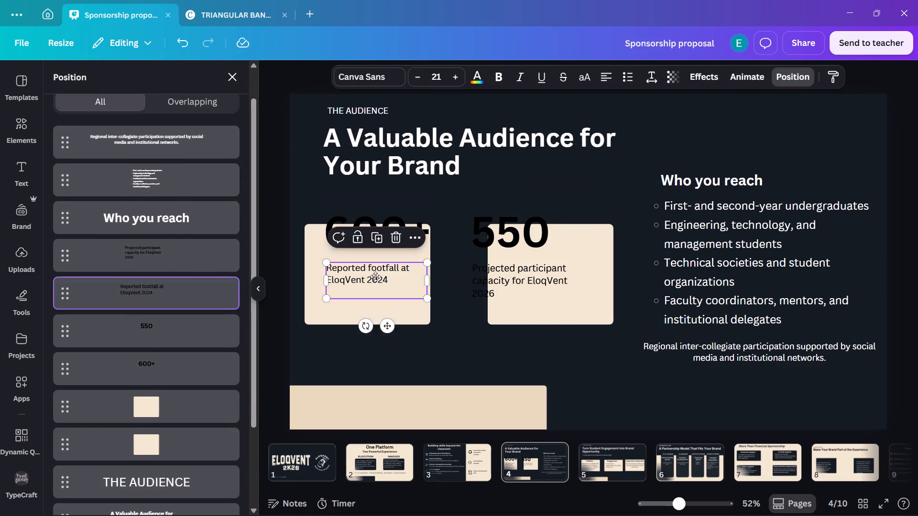
pyautogui.moveTo(375, 277); pyautogui.dragTo(369, 291)
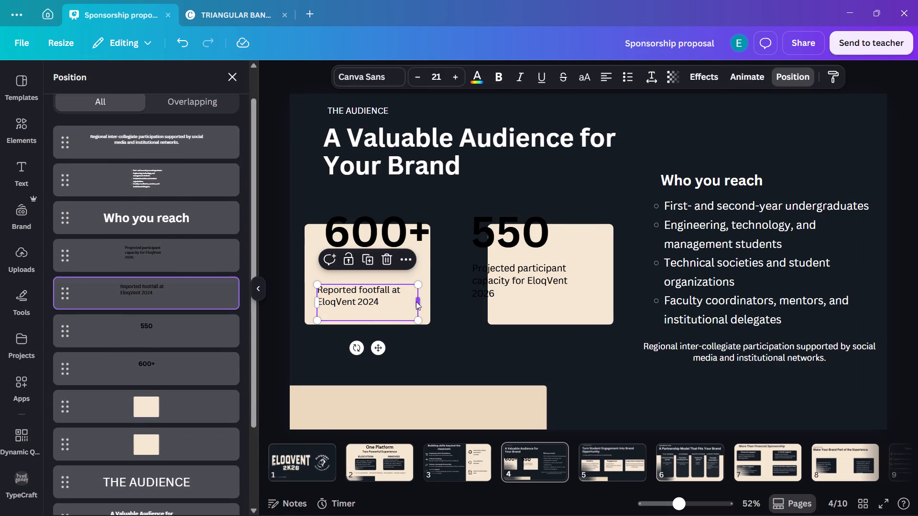
pyautogui.click(416, 301)
pyautogui.moveTo(416, 302); pyautogui.dragTo(401, 302)
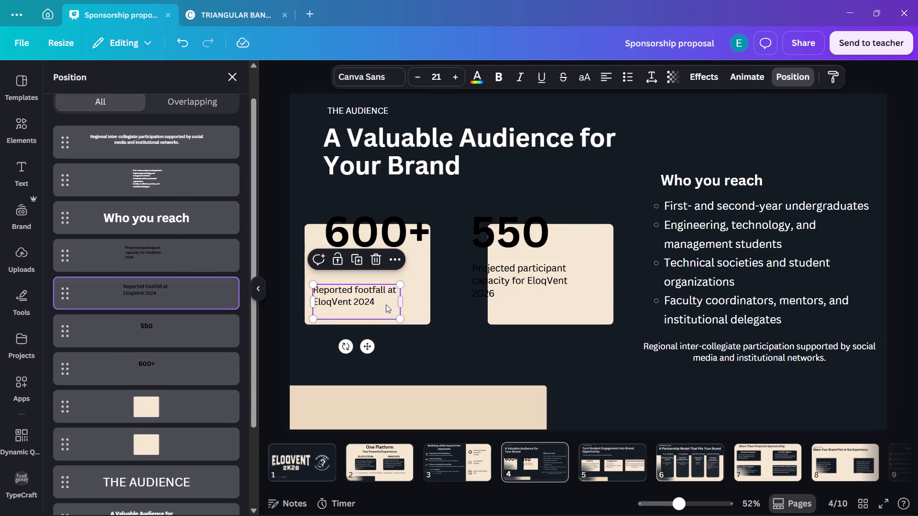
# Remove the trailing blank line from the footfall caption and enlarge its text to size 27.3.
pyautogui.click(385, 314)
pyautogui.click(382, 314)
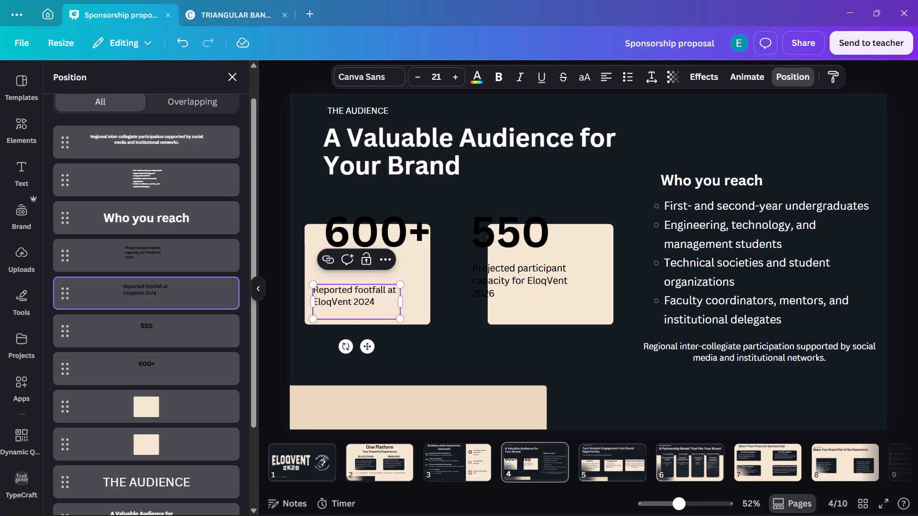
pyautogui.press('BackSpace')
pyautogui.moveTo(400, 309); pyautogui.dragTo(420, 320)
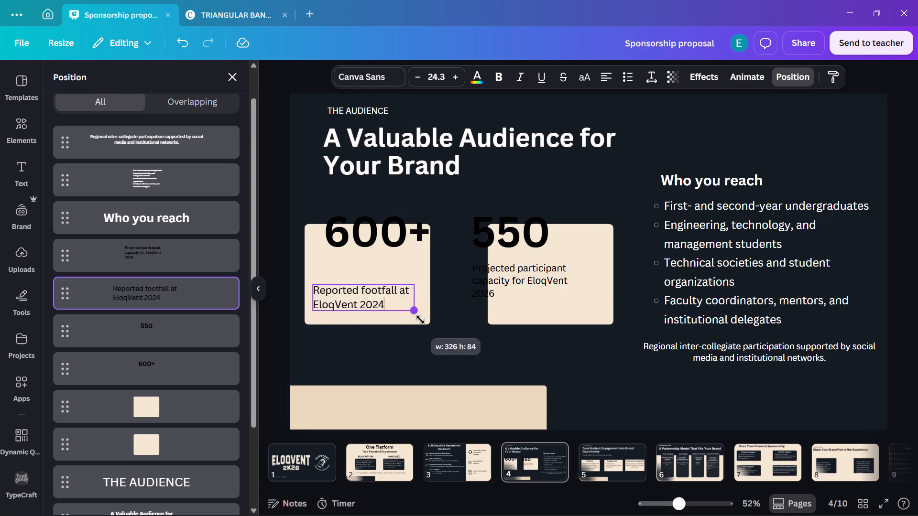
pyautogui.moveTo(420, 320); pyautogui.dragTo(423, 321)
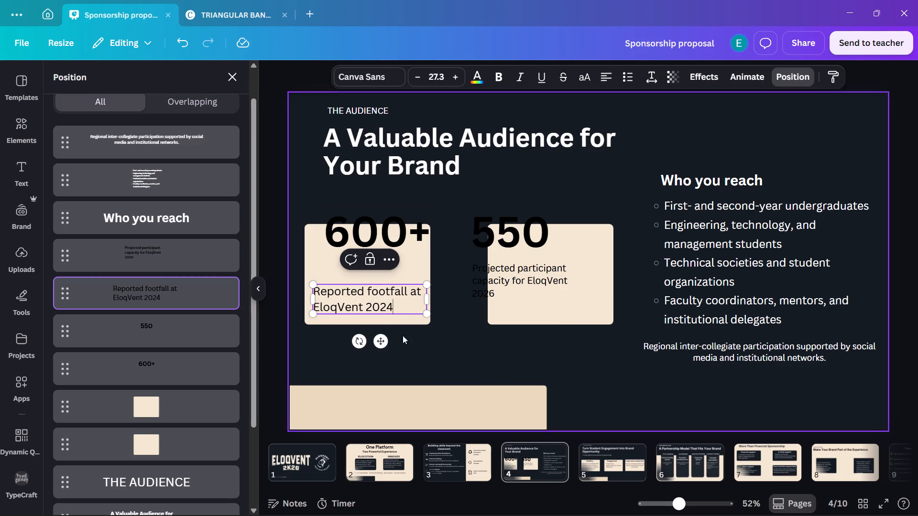
pyautogui.moveTo(458, 343); pyautogui.dragTo(450, 340)
pyautogui.click(289, 302)
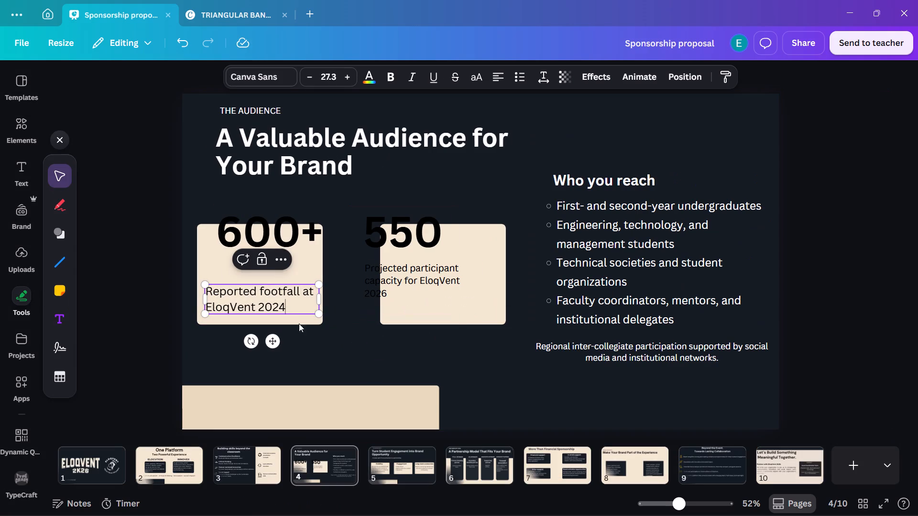
pyautogui.click(313, 338)
# Centre-align the caption "Reported footfall at EloqVent 2024" and move it slightly lower in its card.
pyautogui.click(273, 301)
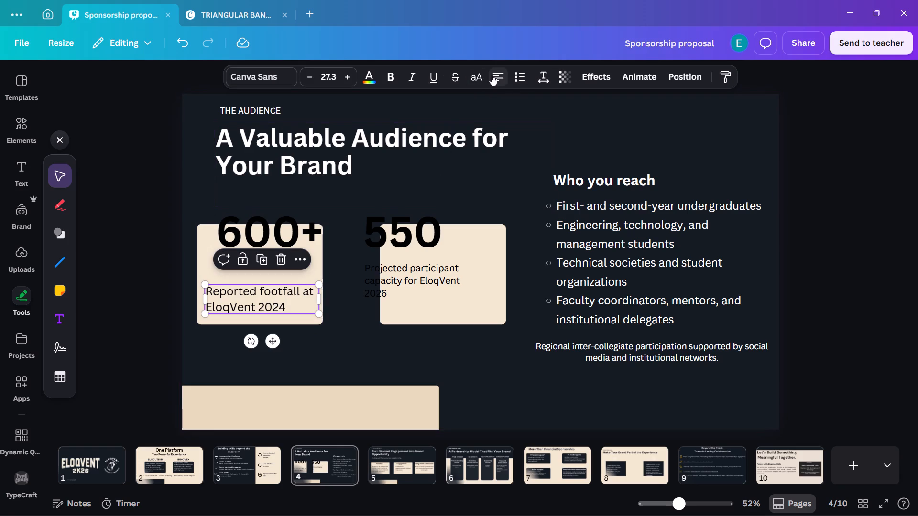
pyautogui.click(492, 75)
pyautogui.click(337, 350)
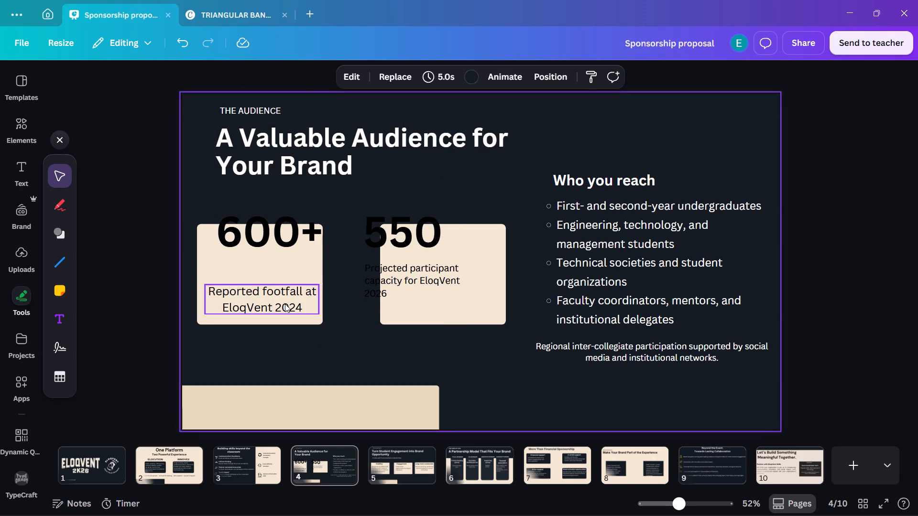
pyautogui.moveTo(285, 304); pyautogui.dragTo(283, 310)
# Move the caption "Projected participant capacity for EloqVent 2026" onto the cream card and narrow its text box.
pyautogui.click(406, 282)
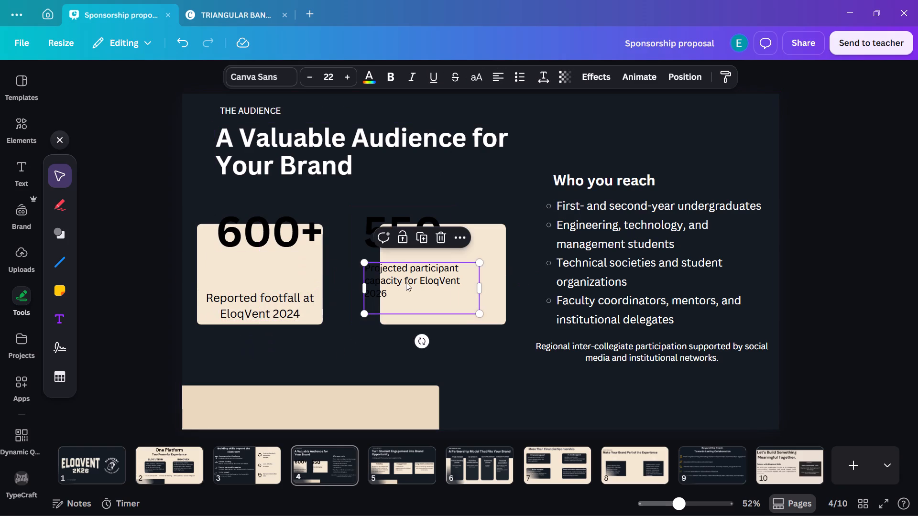
pyautogui.moveTo(407, 283); pyautogui.dragTo(437, 284)
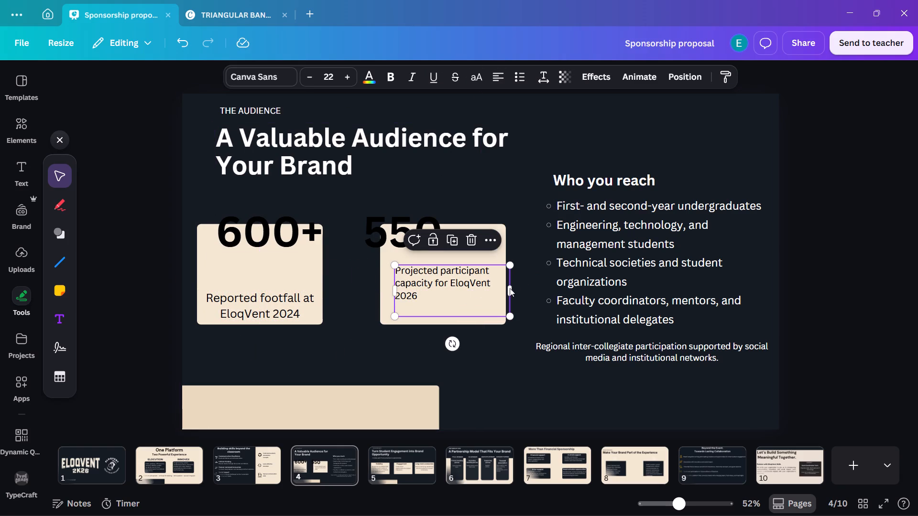
pyautogui.moveTo(511, 288); pyautogui.dragTo(492, 290)
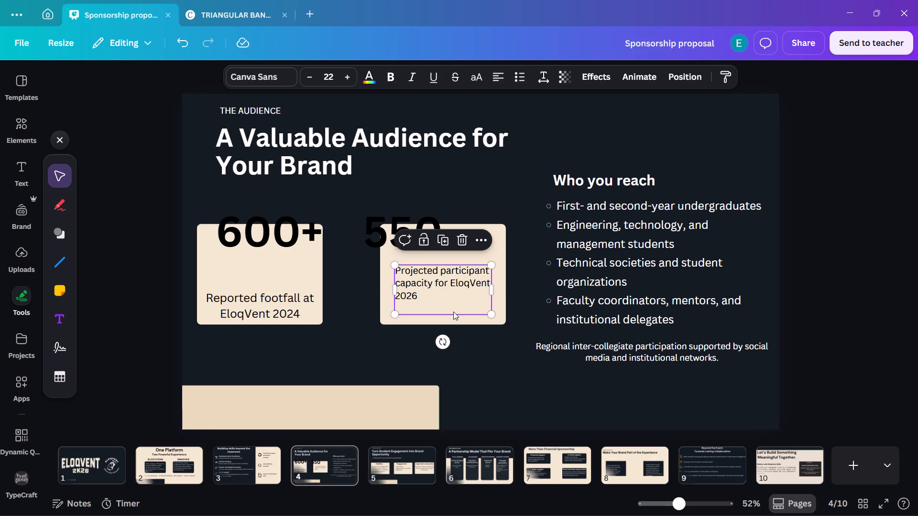
# Remove the trailing blank line from the participant capacity caption, centre-align its text and widen its box slightly.
pyautogui.click(440, 298)
pyautogui.click(420, 310)
pyautogui.click(420, 310)
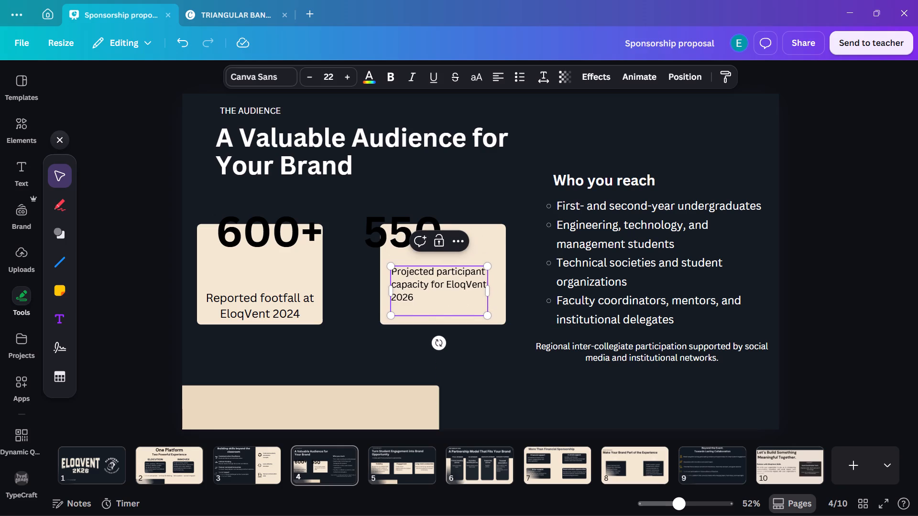
pyautogui.click(420, 311)
pyautogui.press('BackSpace')
pyautogui.click(495, 75)
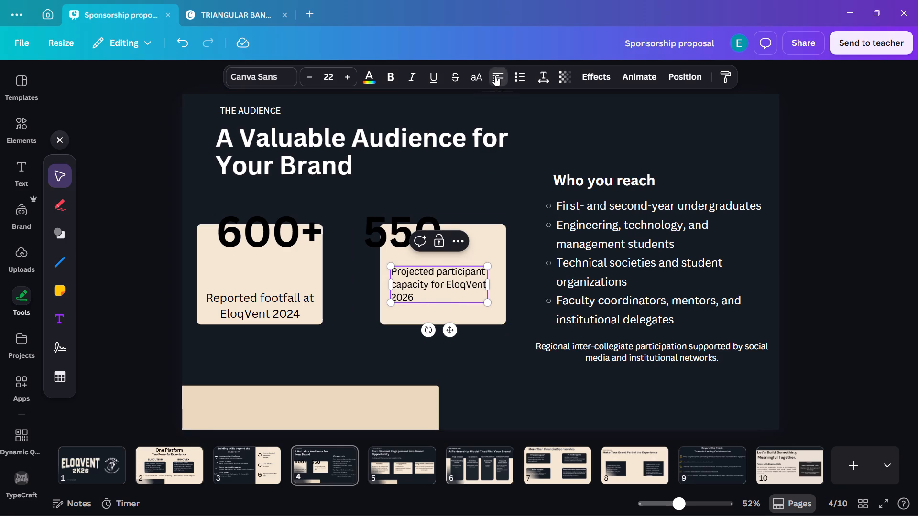
pyautogui.moveTo(488, 285); pyautogui.dragTo(506, 285)
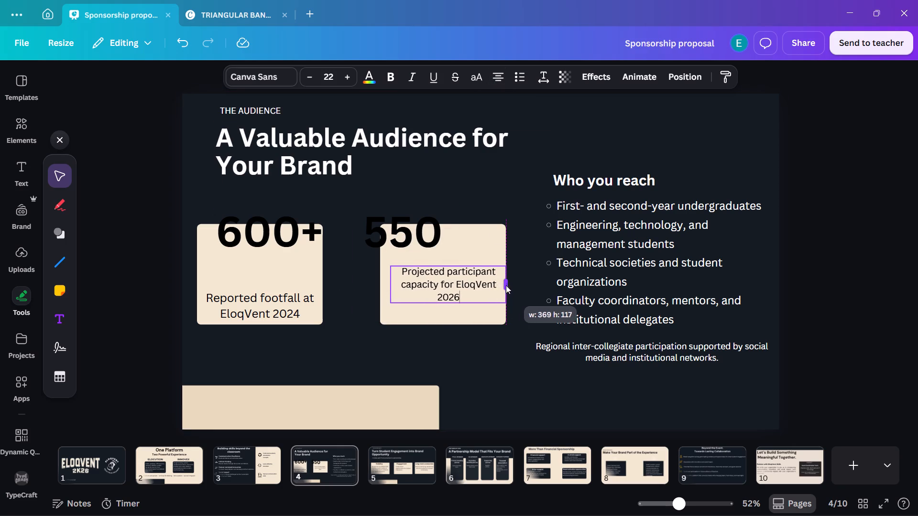
pyautogui.moveTo(506, 285); pyautogui.dragTo(510, 285)
pyautogui.click(500, 329)
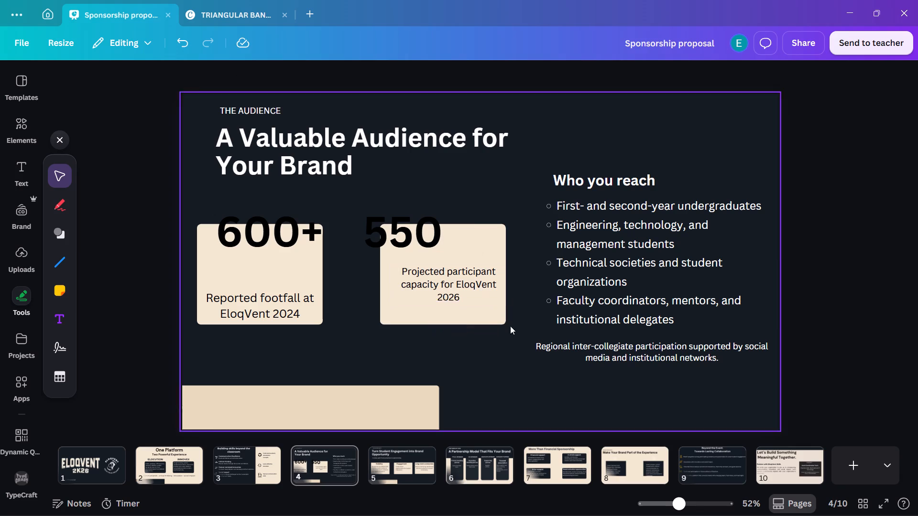
# Position the participant capacity caption in the lower half of its card, centred horizontally.
pyautogui.click(471, 293)
pyautogui.moveTo(480, 289); pyautogui.dragTo(472, 304)
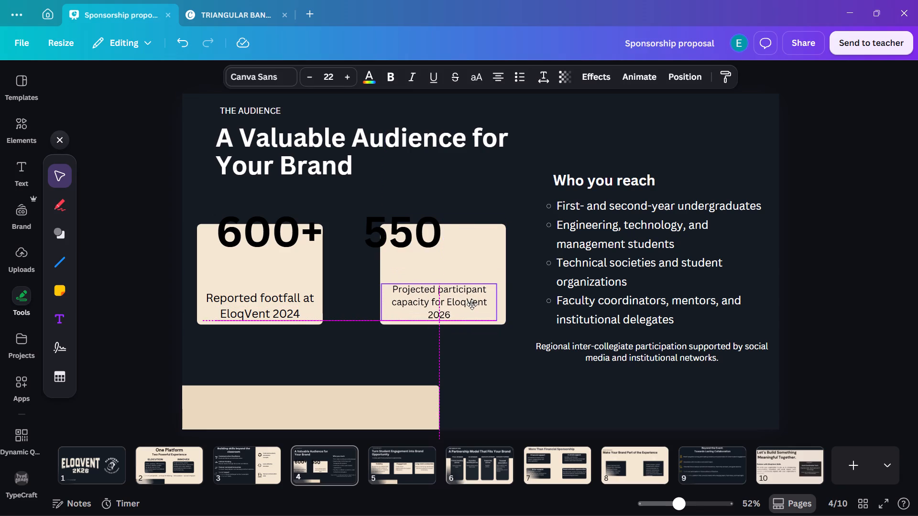
pyautogui.moveTo(472, 304); pyautogui.dragTo(475, 304)
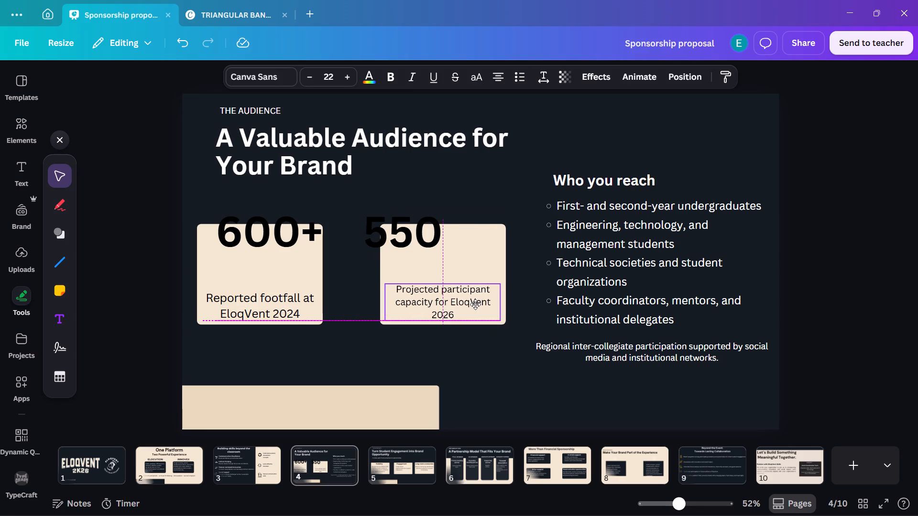
pyautogui.moveTo(475, 304); pyautogui.dragTo(475, 299)
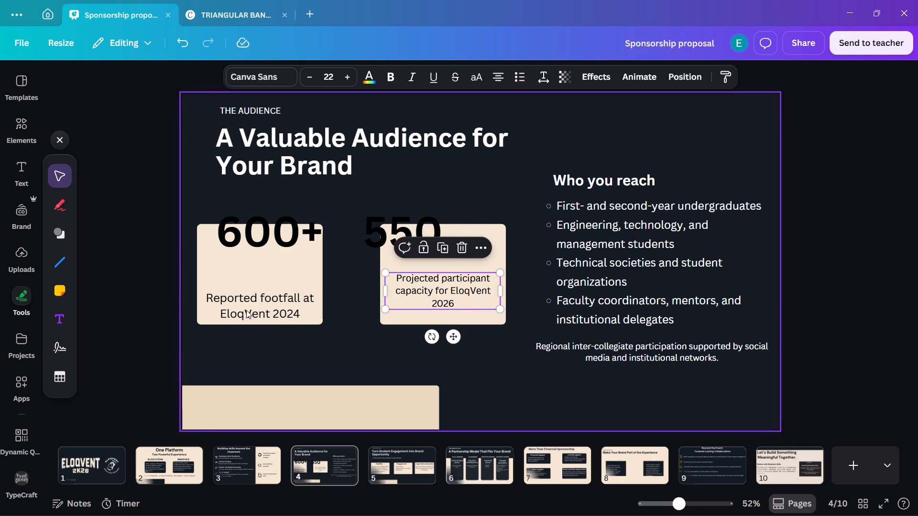
# Raise the footfall caption in its card to about the level of the participant capacity caption.
pyautogui.moveTo(246, 310); pyautogui.dragTo(247, 296)
# Remove the trailing blank line from the "600+" text and move the figure inside its card, centred above the footfall caption.
pyautogui.click(275, 225)
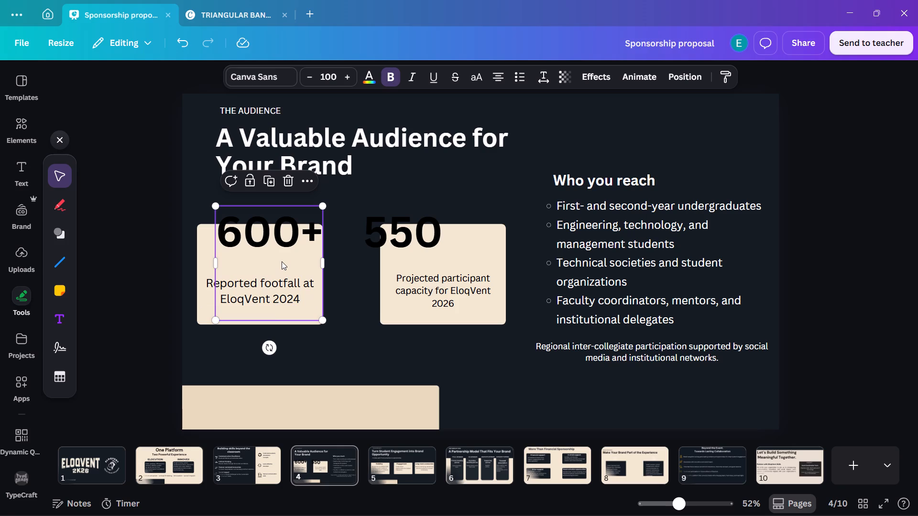
pyautogui.click(307, 240)
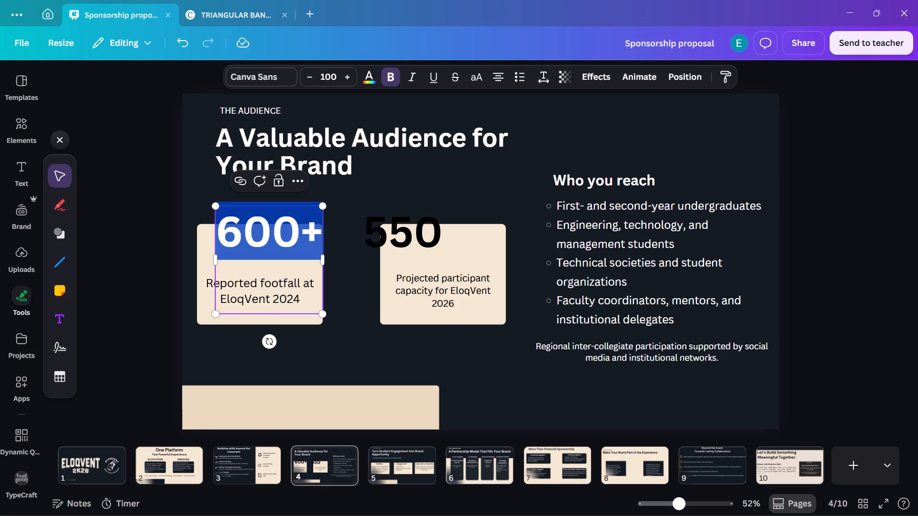
pyautogui.click(315, 240)
pyautogui.click(319, 238)
pyautogui.click(321, 227)
pyautogui.click(320, 224)
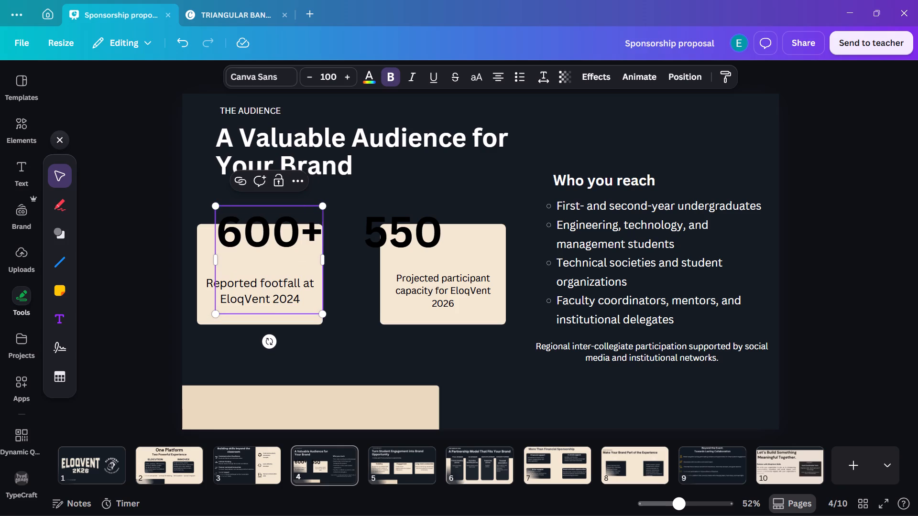
pyautogui.press('Down')
pyautogui.press('BackSpace')
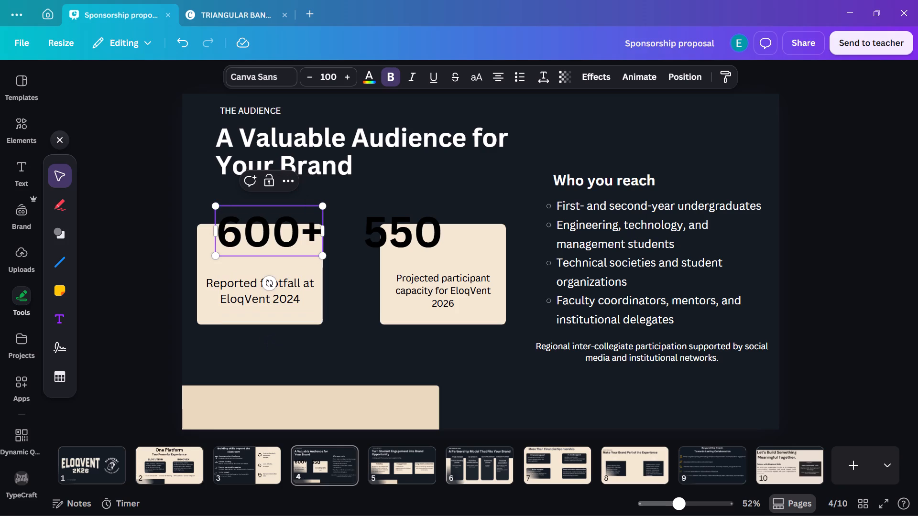
pyautogui.click(363, 186)
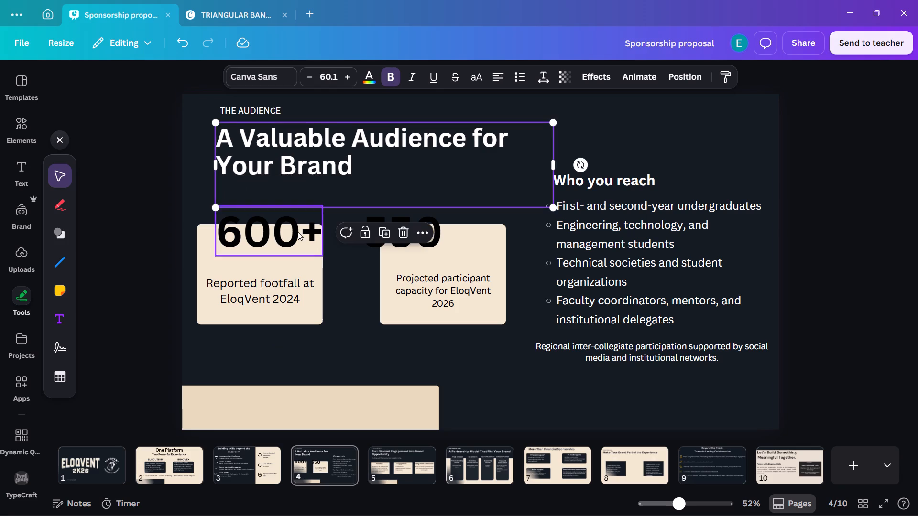
pyautogui.click(298, 232)
pyautogui.moveTo(307, 229); pyautogui.dragTo(298, 248)
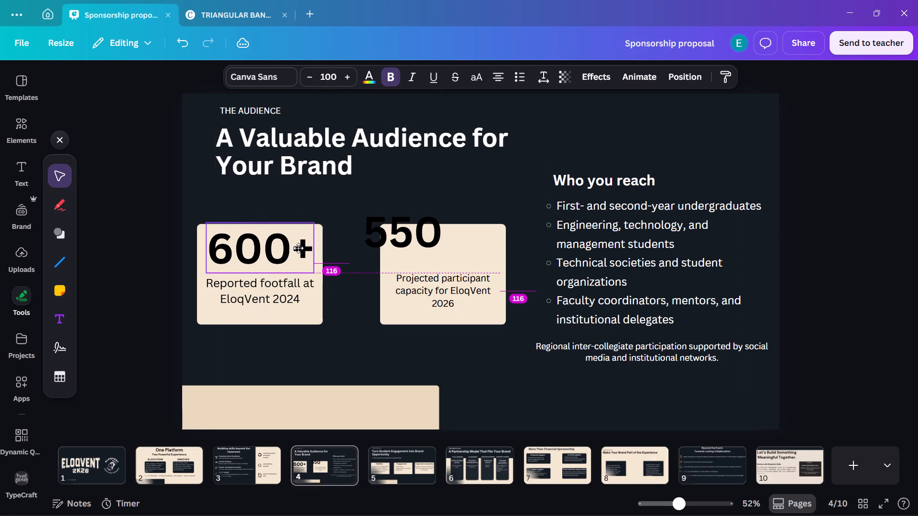
pyautogui.moveTo(298, 248); pyautogui.dragTo(298, 249)
# Remove the trailing blank line from the "550" text, narrow its box and centre the figure in its card above the caption.
pyautogui.click(414, 235)
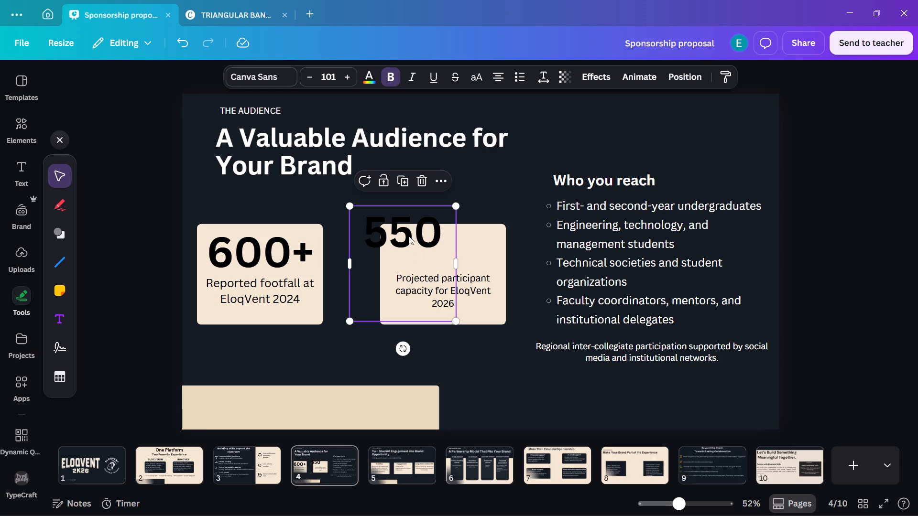
pyautogui.click(420, 257)
pyautogui.click(419, 262)
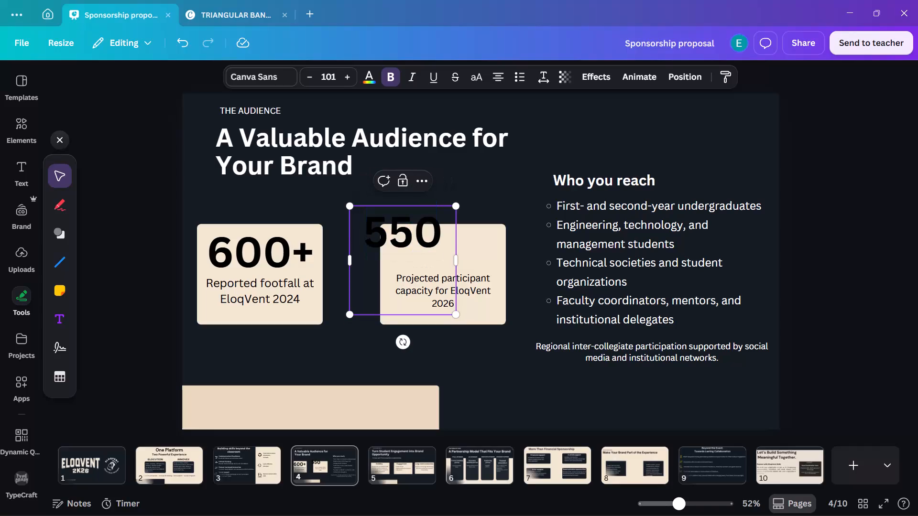
pyautogui.press('BackSpace')
pyautogui.moveTo(459, 233); pyautogui.dragTo(456, 233)
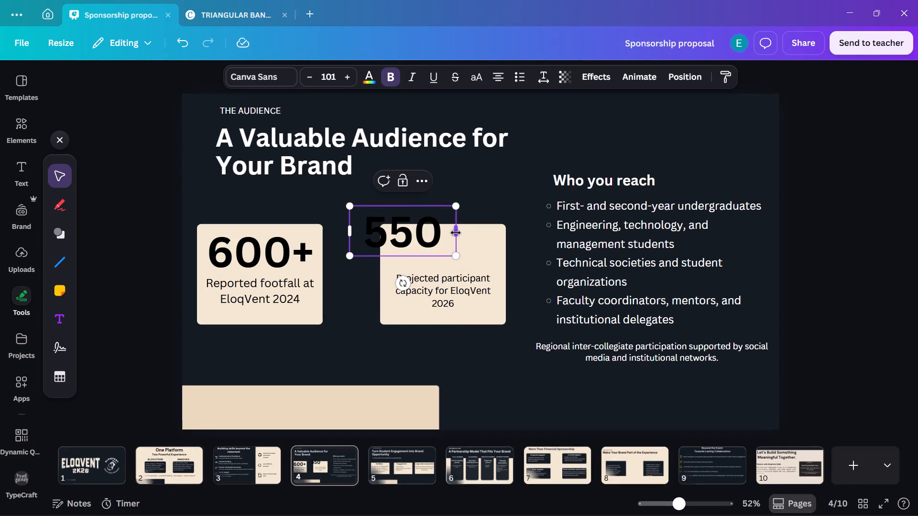
pyautogui.moveTo(456, 233); pyautogui.dragTo(439, 238)
pyautogui.click(477, 177)
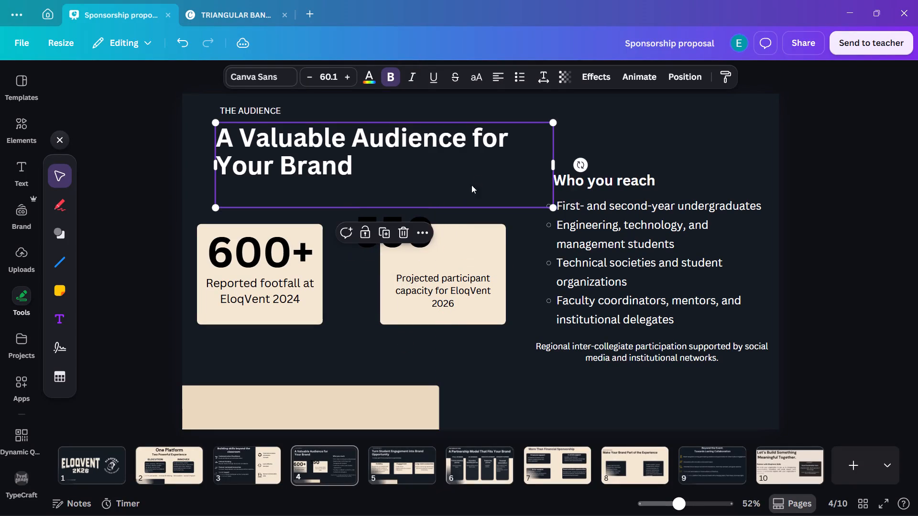
pyautogui.click(417, 214)
pyautogui.moveTo(399, 228); pyautogui.dragTo(437, 244)
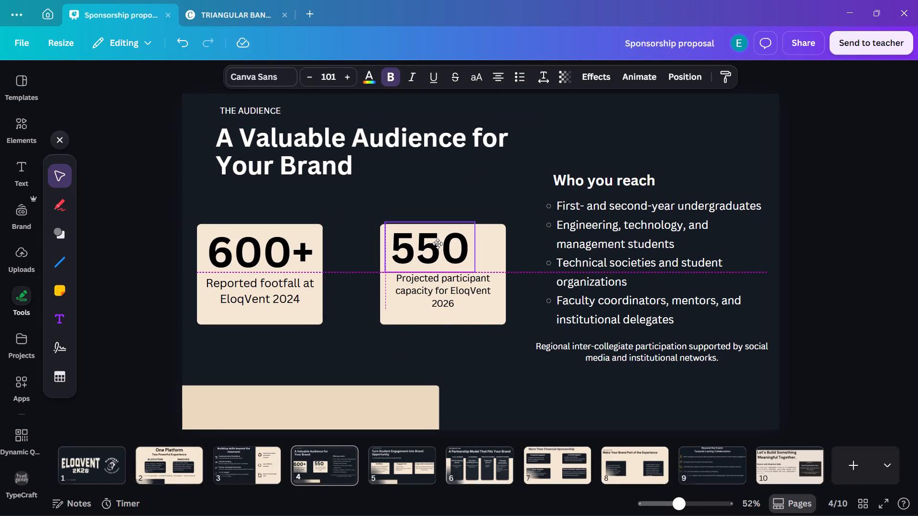
pyautogui.moveTo(437, 244); pyautogui.dragTo(450, 245)
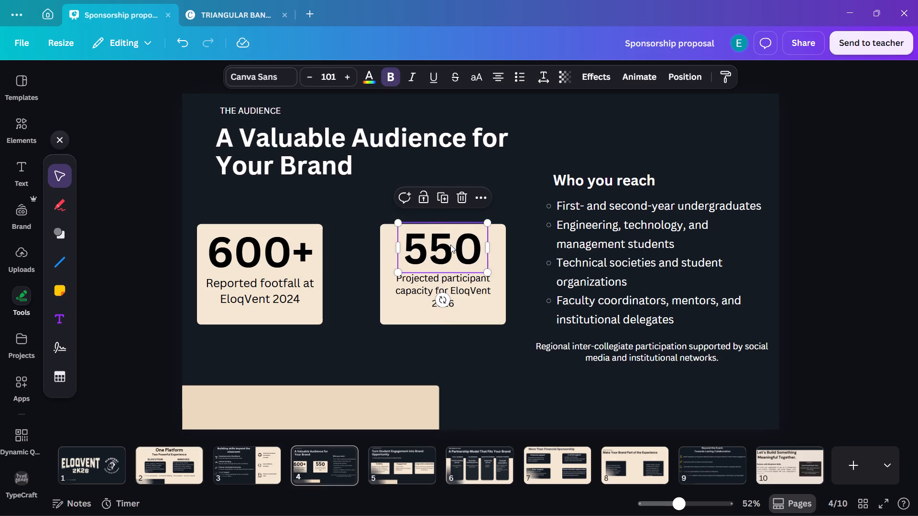
pyautogui.click(860, 145)
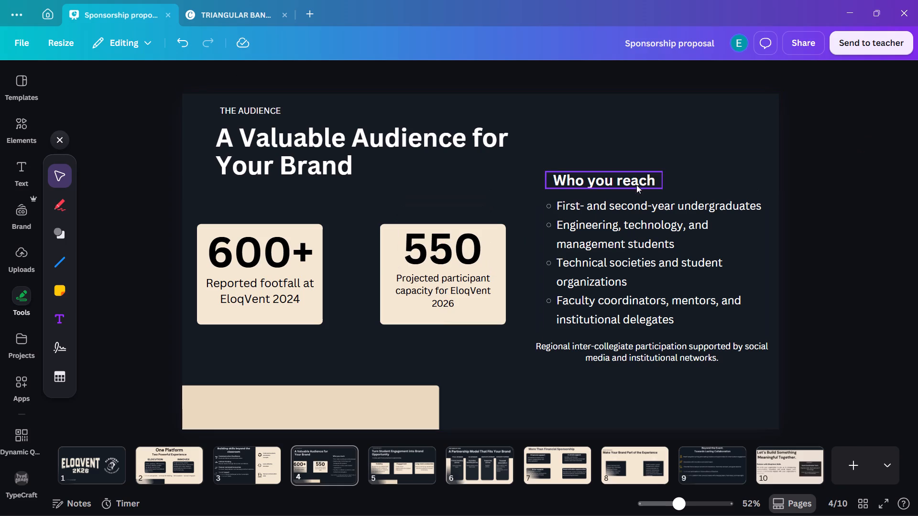
# Shift the audience bullet list slightly left and lower, and move the regional participation note left to line up with it.
pyautogui.moveTo(654, 253); pyautogui.dragTo(647, 254)
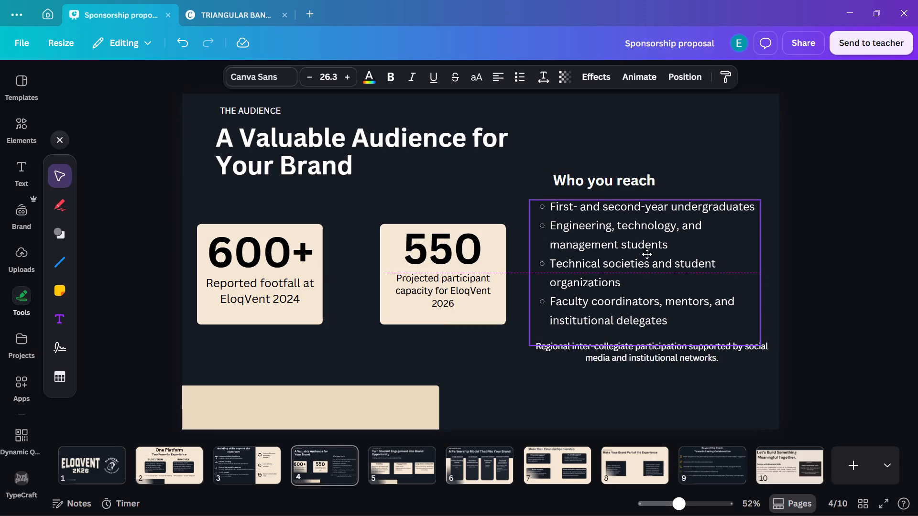
pyautogui.moveTo(647, 254); pyautogui.dragTo(645, 257)
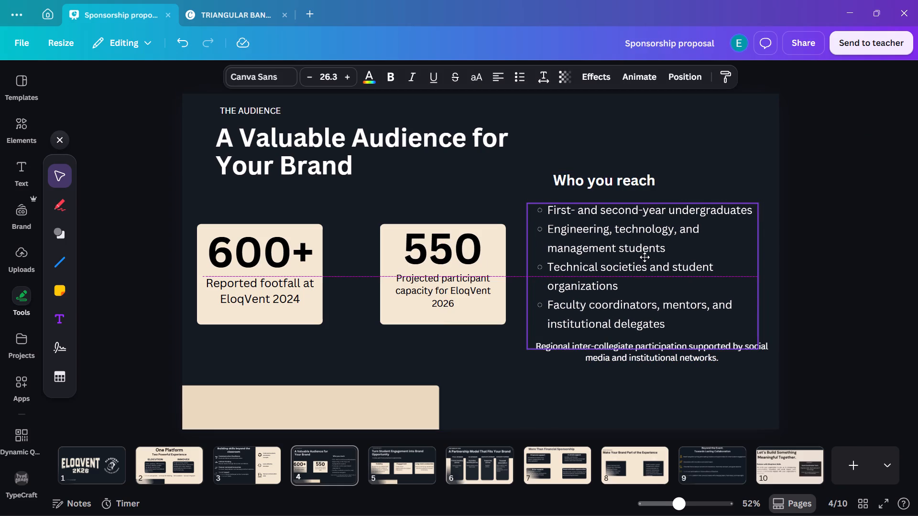
pyautogui.moveTo(645, 257); pyautogui.dragTo(644, 258)
pyautogui.click(669, 355)
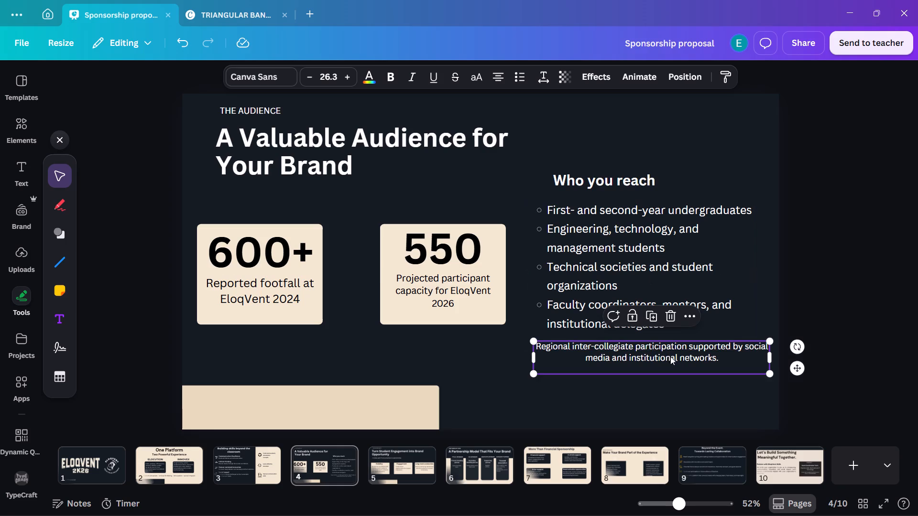
pyautogui.moveTo(671, 356); pyautogui.dragTo(661, 359)
# Centre the heading "Who you reach" above the bullet list, leaving a clear gap between them.
pyautogui.click(604, 182)
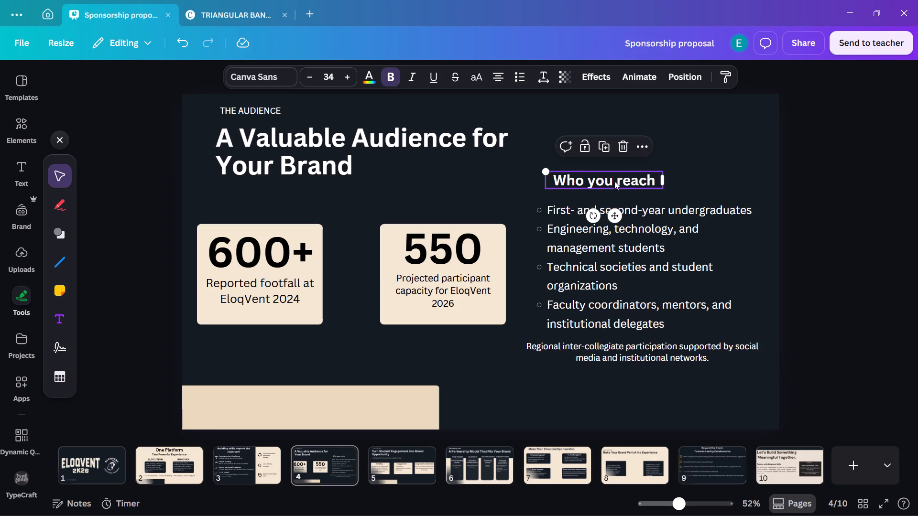
pyautogui.moveTo(614, 181); pyautogui.dragTo(601, 186)
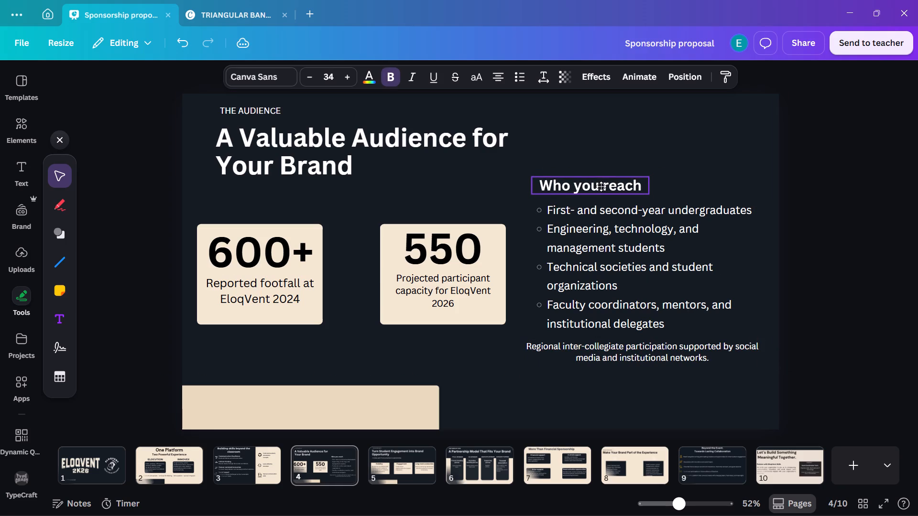
pyautogui.moveTo(601, 186); pyautogui.dragTo(654, 184)
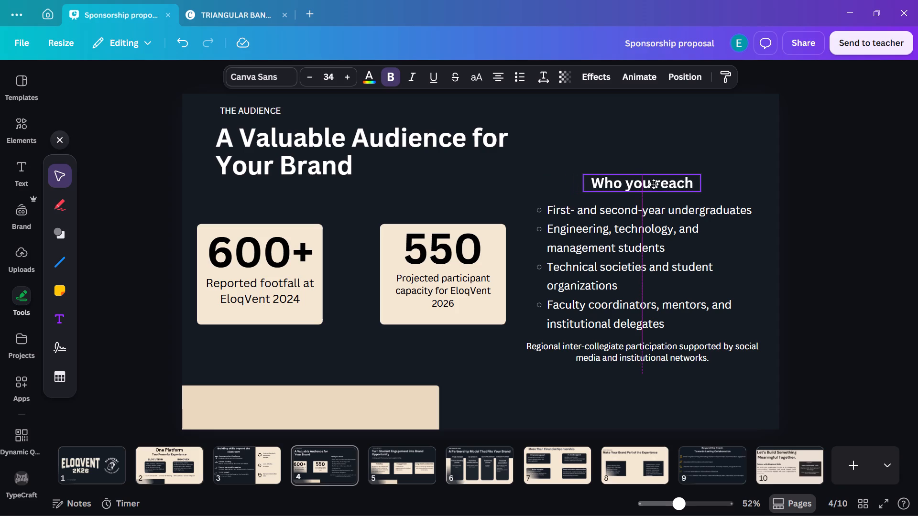
pyautogui.moveTo(654, 184); pyautogui.dragTo(654, 178)
pyautogui.click(837, 170)
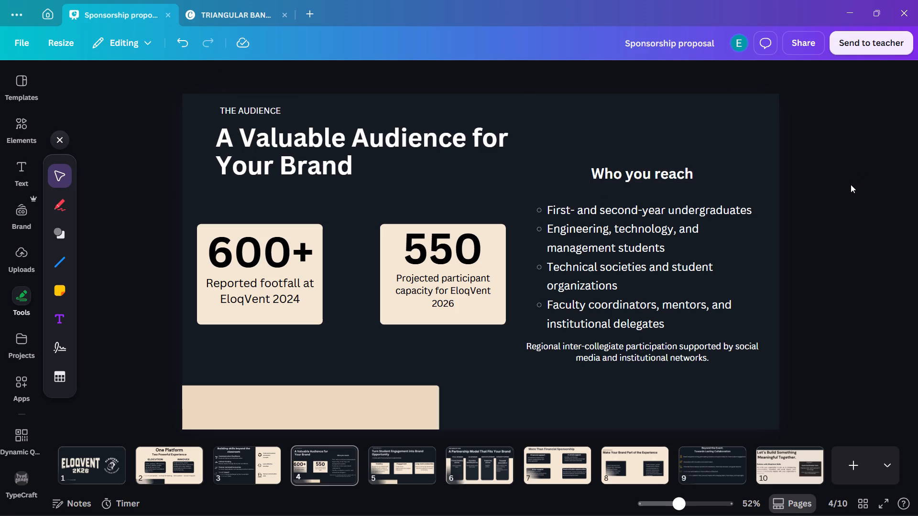
# Move the regional participation note slightly lower, away from the bullet list.
pyautogui.click(677, 358)
pyautogui.moveTo(668, 358); pyautogui.dragTo(668, 365)
pyautogui.click(829, 366)
# On slide 5, centre-align the description text in the Visibility card.
pyautogui.click(411, 459)
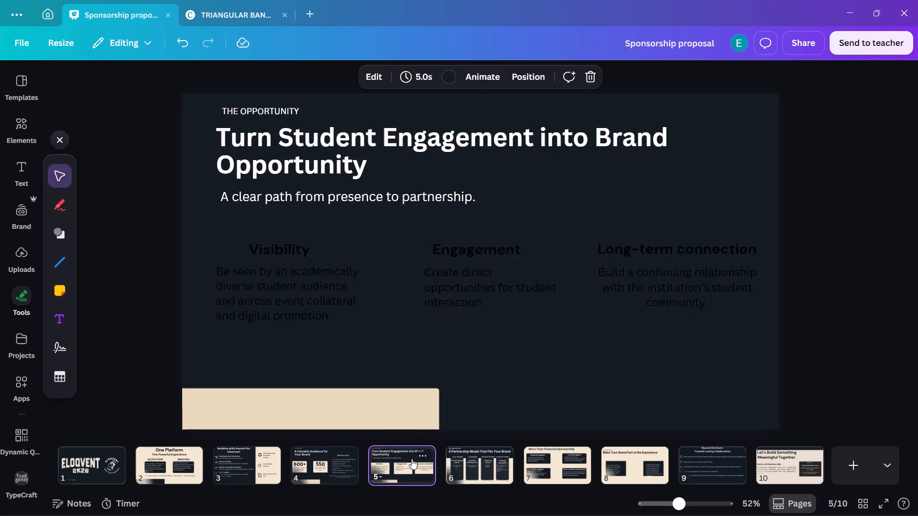
pyautogui.click(315, 302)
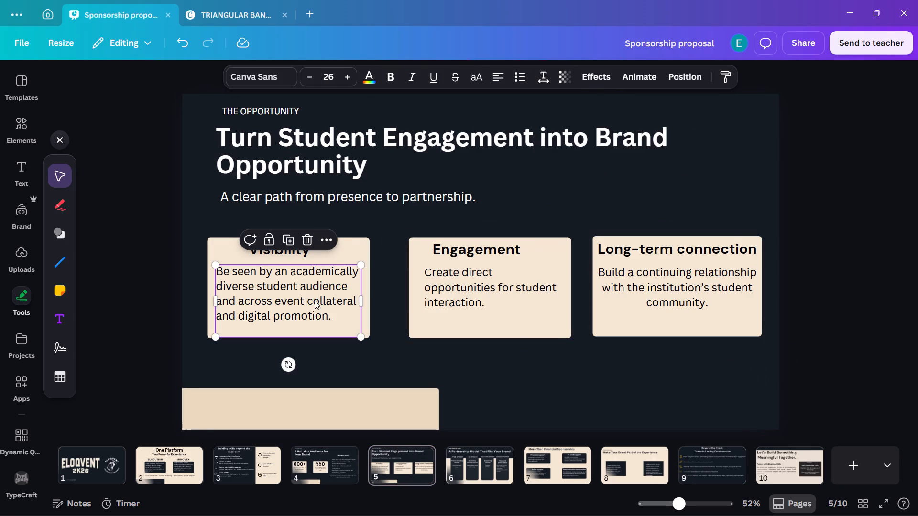
pyautogui.click(494, 78)
# Centre-align the description text in the Engagement card.
pyautogui.click(466, 273)
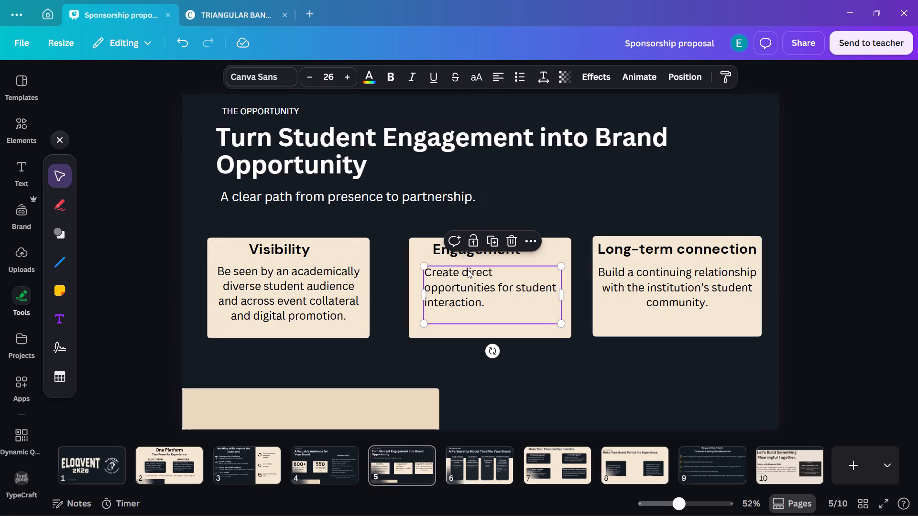
pyautogui.click(498, 75)
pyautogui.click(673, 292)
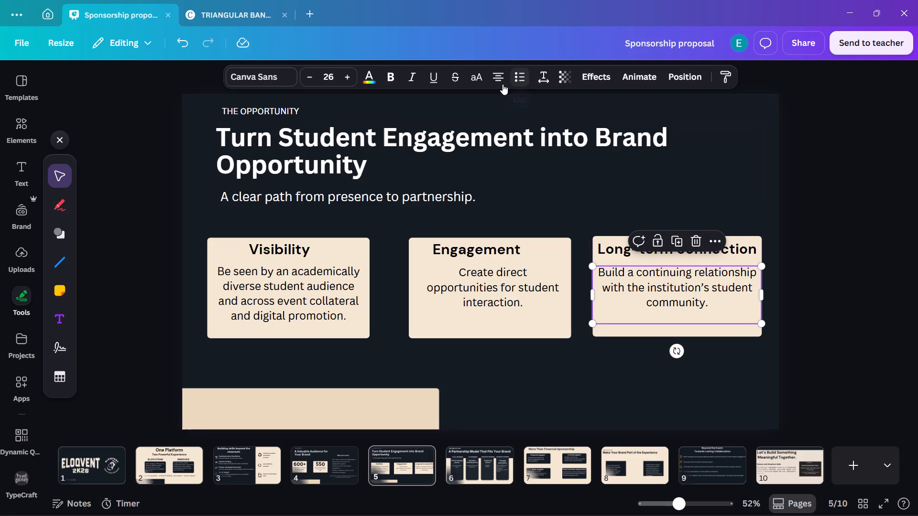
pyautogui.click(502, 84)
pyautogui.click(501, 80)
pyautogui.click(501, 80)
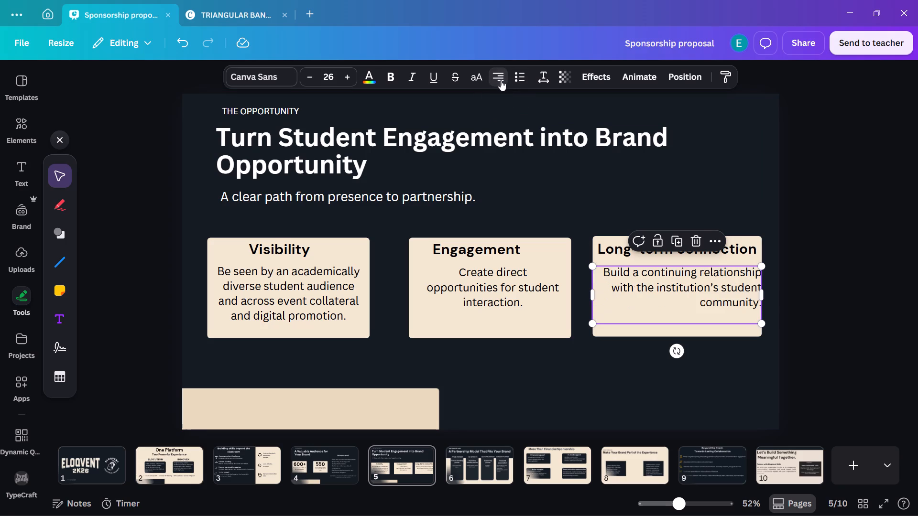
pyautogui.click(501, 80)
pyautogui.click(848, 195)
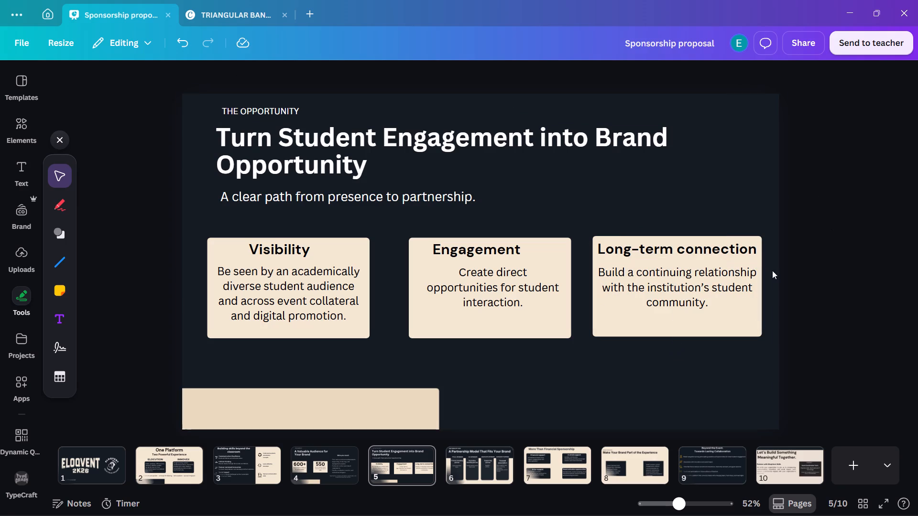
# Remove the empty line at the end of the Visibility card's description.
pyautogui.moveTo(303, 310); pyautogui.dragTo(303, 311)
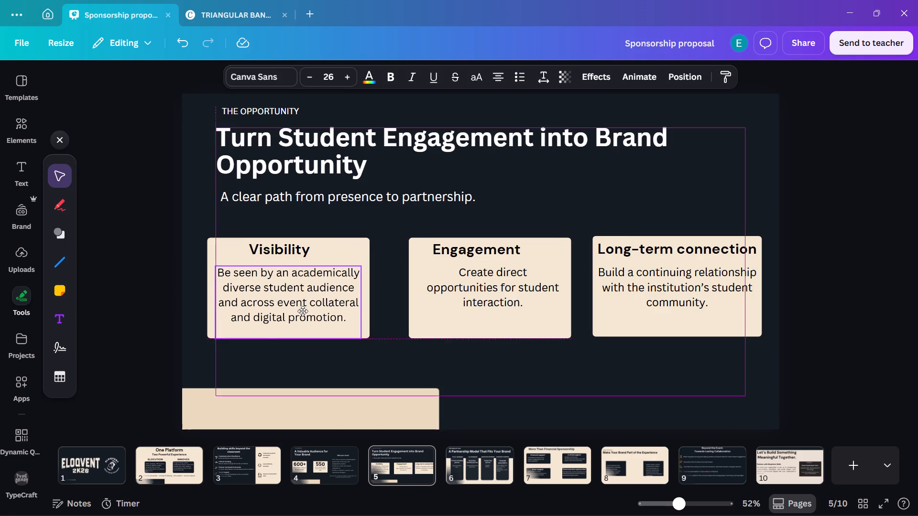
pyautogui.moveTo(303, 311); pyautogui.dragTo(302, 317)
pyautogui.moveTo(293, 331); pyautogui.dragTo(293, 325)
pyautogui.click(291, 329)
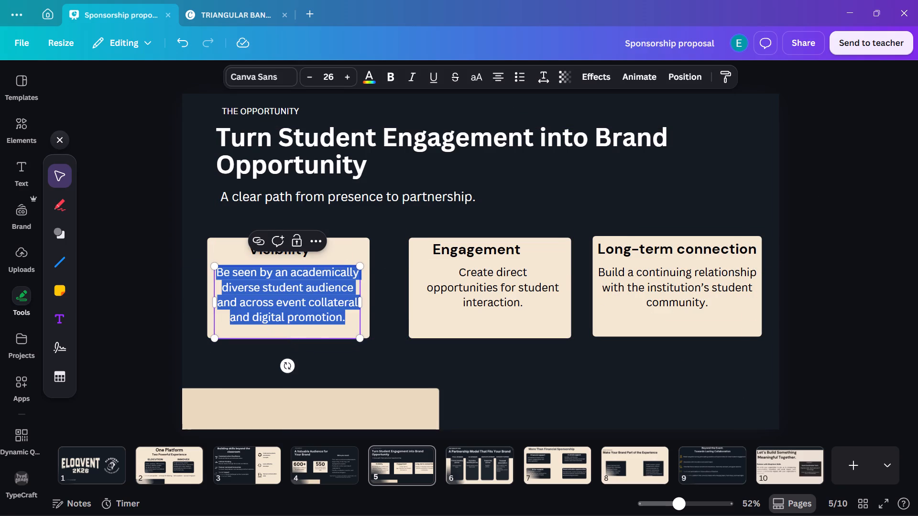
pyautogui.click(291, 332)
pyautogui.press('BackSpace')
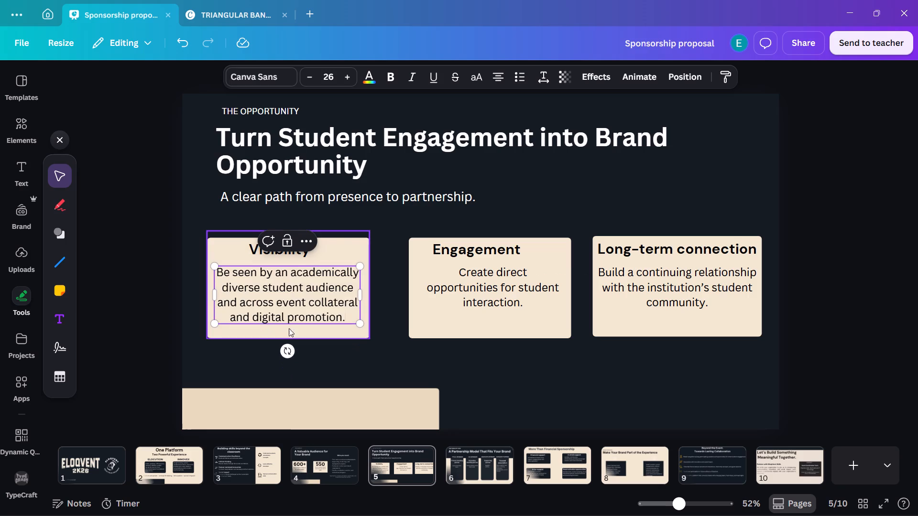
pyautogui.click(339, 342)
# Move the descriptions in the Visibility, Engagement and Long-term connection cards slightly lower, leaving more space below the headings.
pyautogui.moveTo(317, 301); pyautogui.dragTo(318, 303)
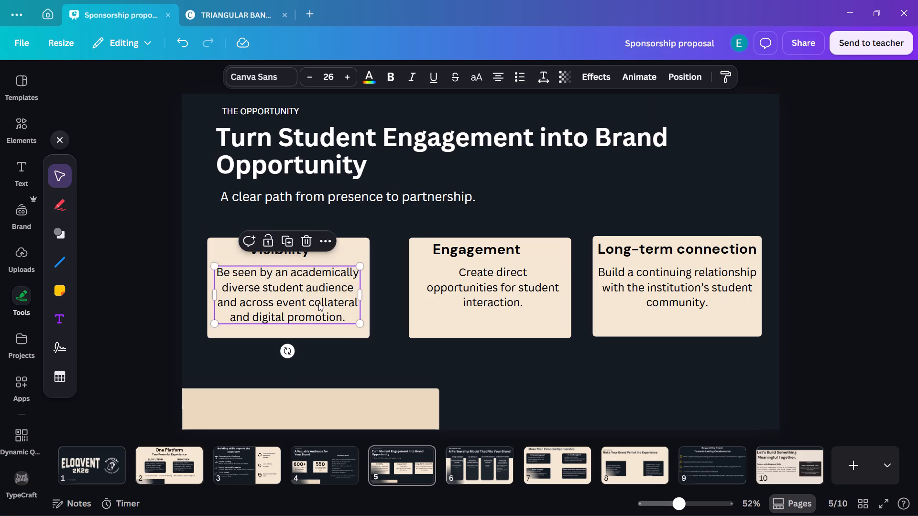
pyautogui.moveTo(318, 303); pyautogui.dragTo(320, 306)
pyautogui.click(501, 286)
pyautogui.moveTo(507, 287); pyautogui.dragTo(505, 297)
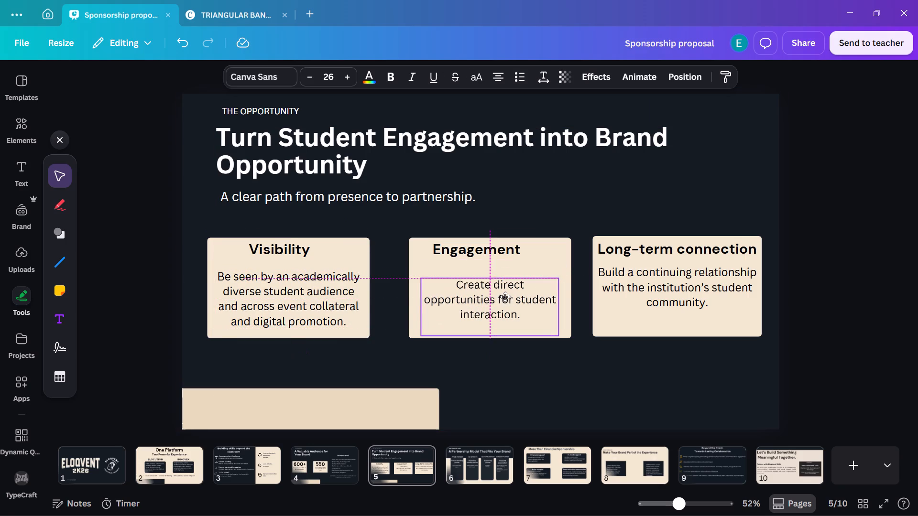
pyautogui.moveTo(505, 297); pyautogui.dragTo(508, 297)
pyautogui.click(675, 288)
pyautogui.moveTo(681, 286); pyautogui.dragTo(682, 294)
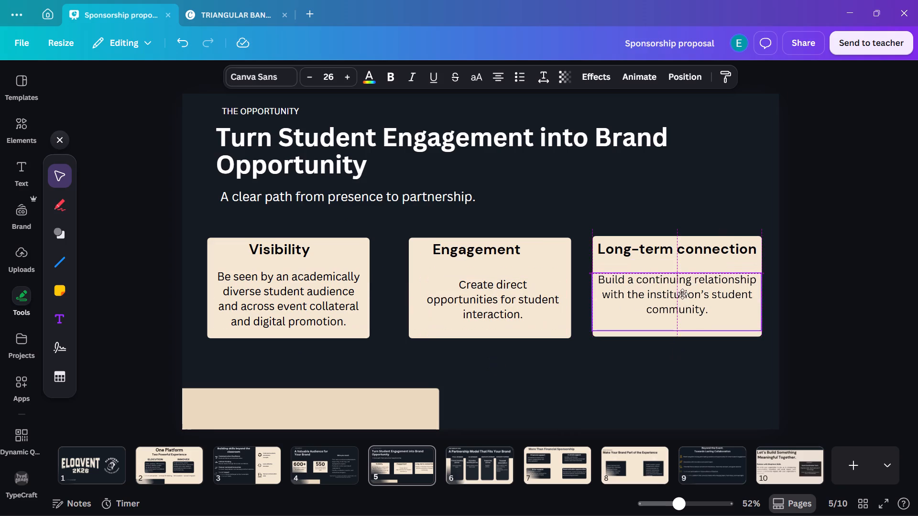
pyautogui.moveTo(682, 294); pyautogui.dragTo(683, 299)
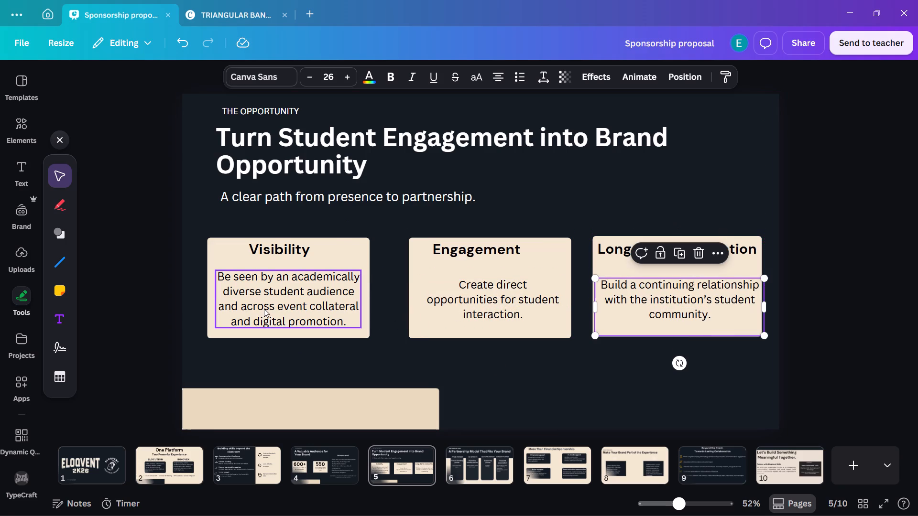
pyautogui.click(273, 306)
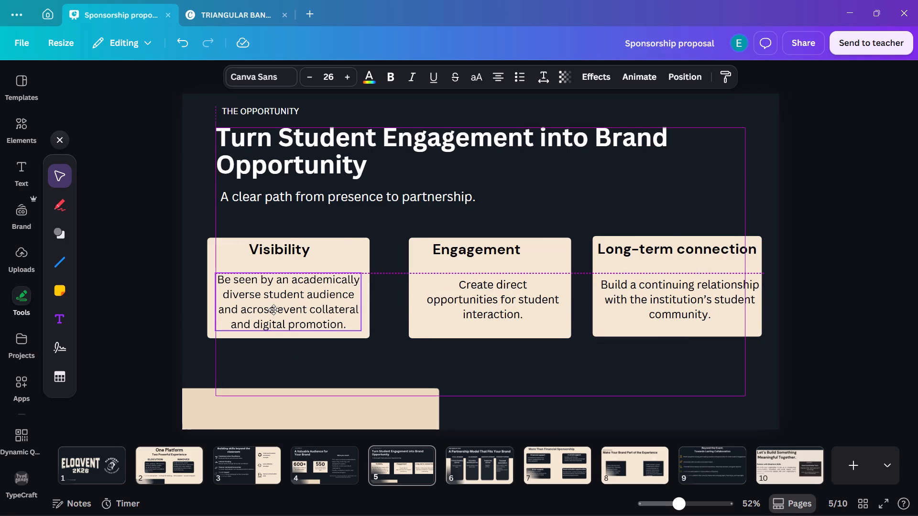
# Remove the empty line below the "Long-term connection" heading text.
pyautogui.click(666, 251)
pyautogui.click(720, 265)
pyautogui.click(699, 268)
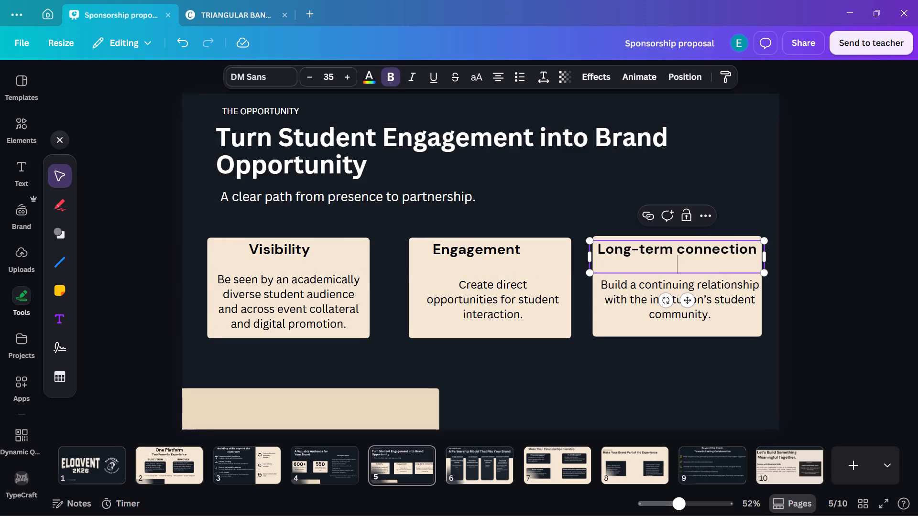
pyautogui.press('BackSpace')
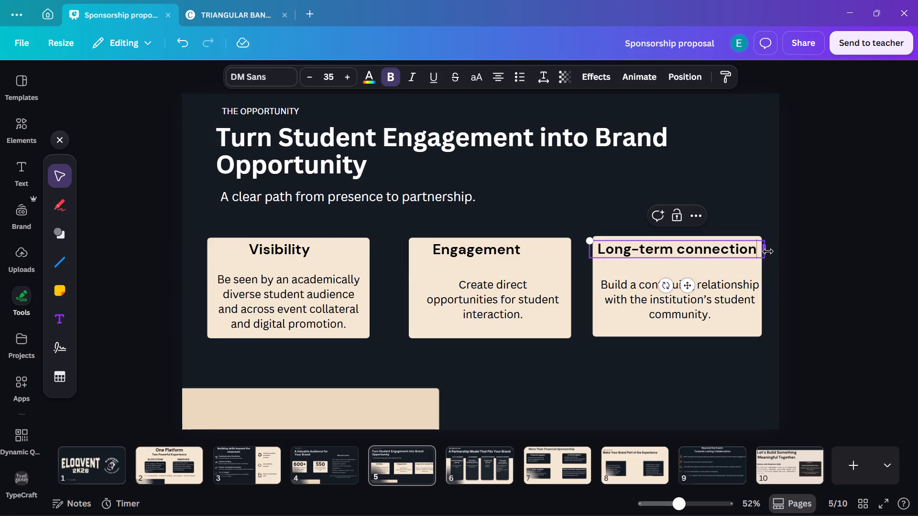
# Narrow the "Long-term connection" heading box so the text wraps onto two lines, and centre it in its card.
pyautogui.moveTo(768, 251); pyautogui.dragTo(748, 257)
pyautogui.click(726, 262)
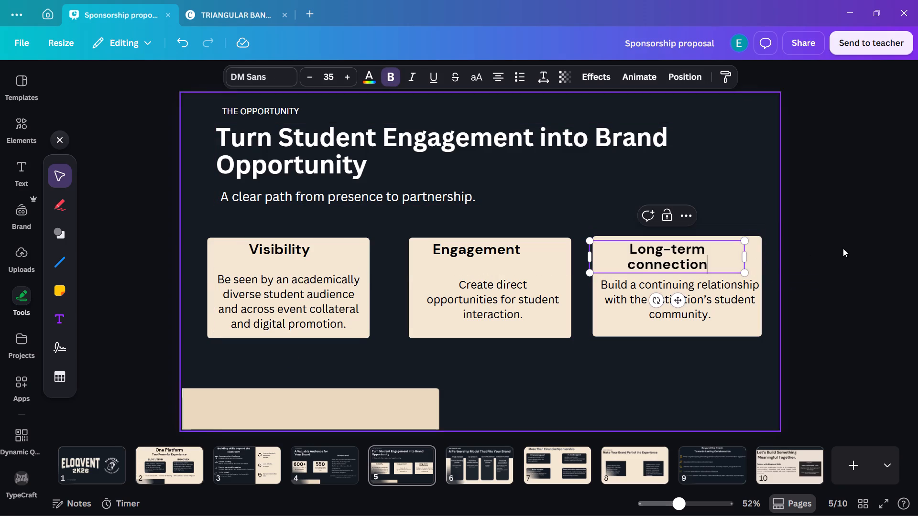
pyautogui.moveTo(843, 248); pyautogui.dragTo(838, 249)
pyautogui.moveTo(709, 260); pyautogui.dragTo(721, 260)
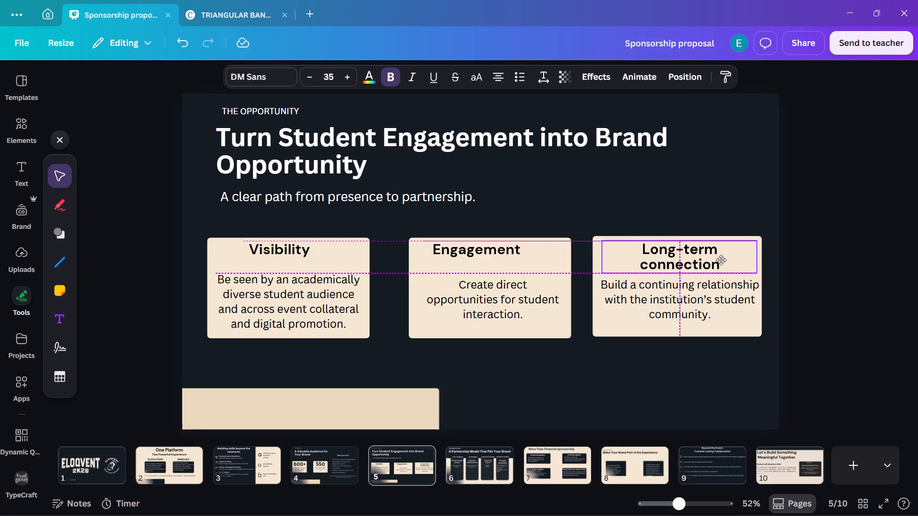
pyautogui.moveTo(721, 260); pyautogui.dragTo(720, 258)
# Remove the empty line below the "Engagement" heading and narrow its box to fit the word on one line, about 286 px wide.
pyautogui.click(492, 258)
pyautogui.click(491, 265)
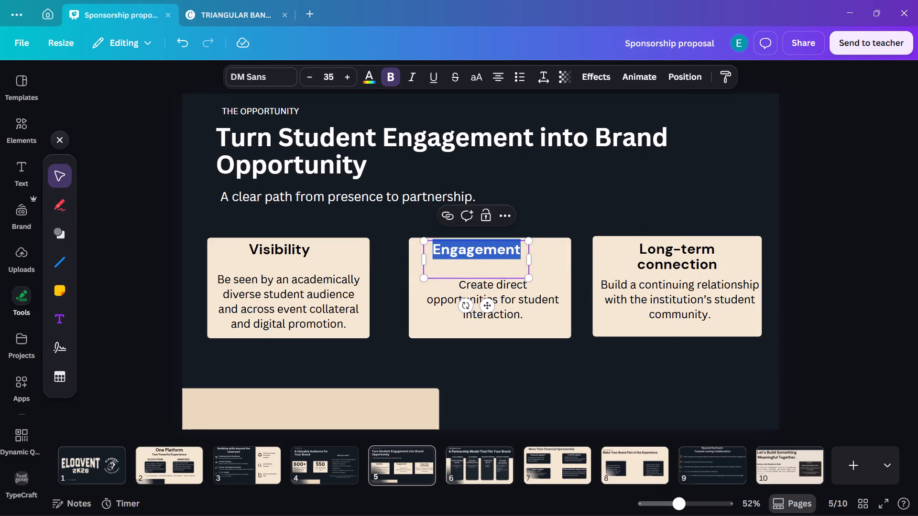
pyautogui.click(490, 270)
pyautogui.press('BackSpace')
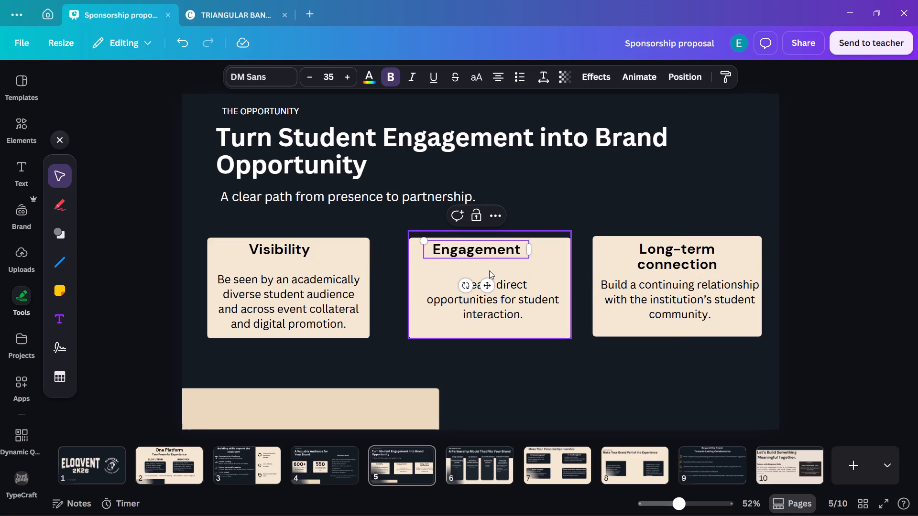
pyautogui.moveTo(531, 251); pyautogui.dragTo(518, 252)
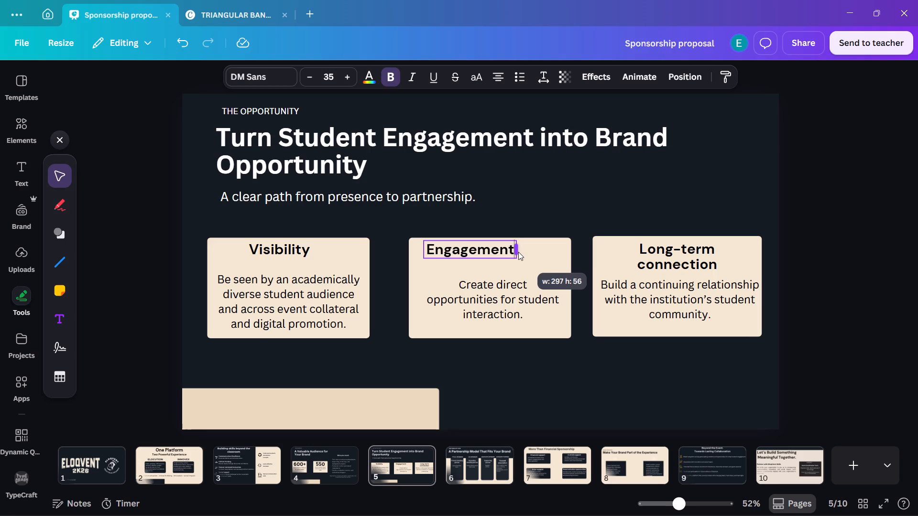
pyautogui.moveTo(518, 252); pyautogui.dragTo(514, 255)
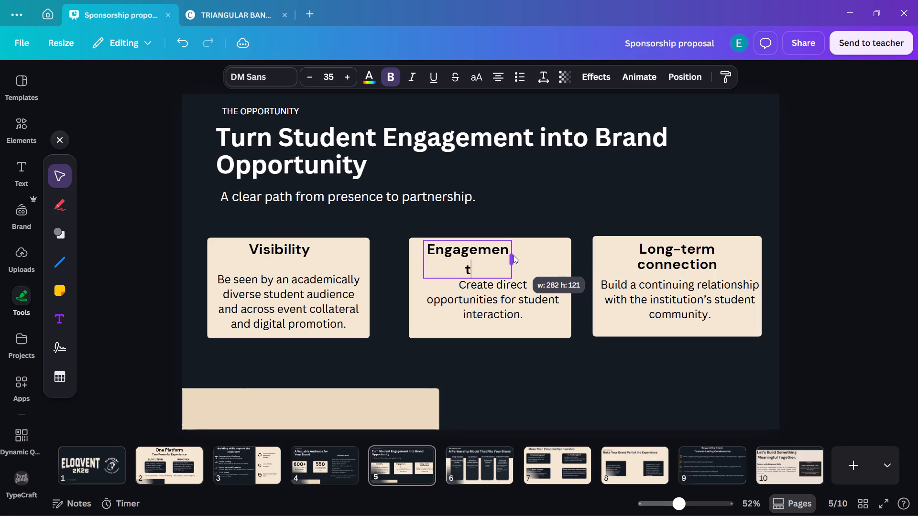
pyautogui.moveTo(514, 255); pyautogui.dragTo(515, 255)
# Lower the "Engagement" heading to about Y 505 px and centre it horizontally on the page.
pyautogui.click(679, 68)
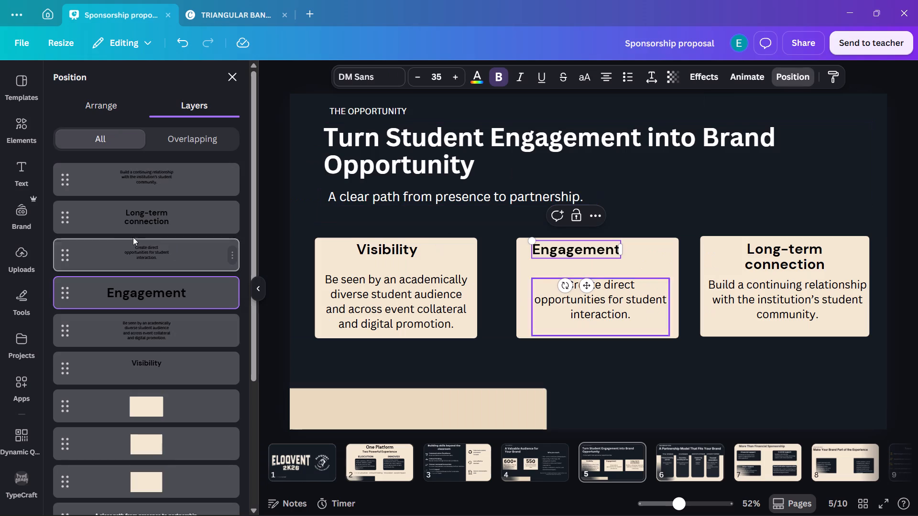
pyautogui.click(108, 117)
pyautogui.click(226, 251)
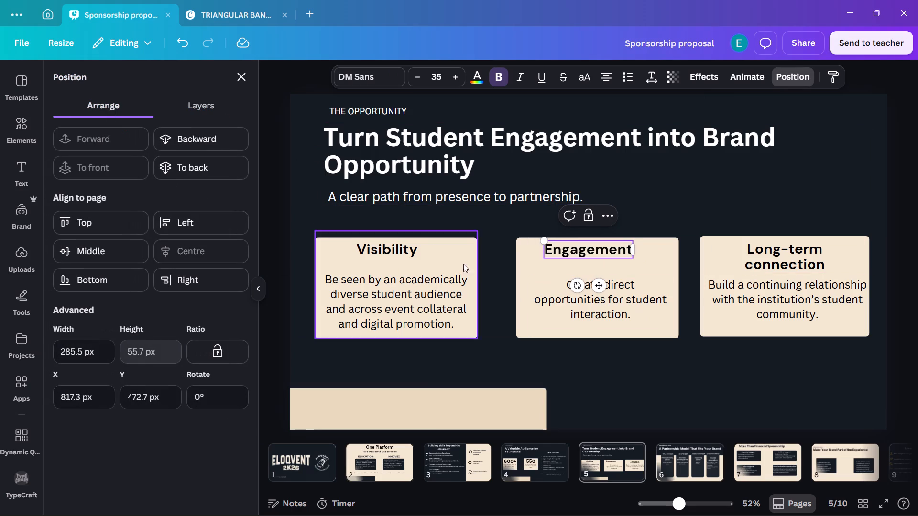
pyautogui.click(674, 212)
pyautogui.moveTo(594, 247); pyautogui.dragTo(595, 255)
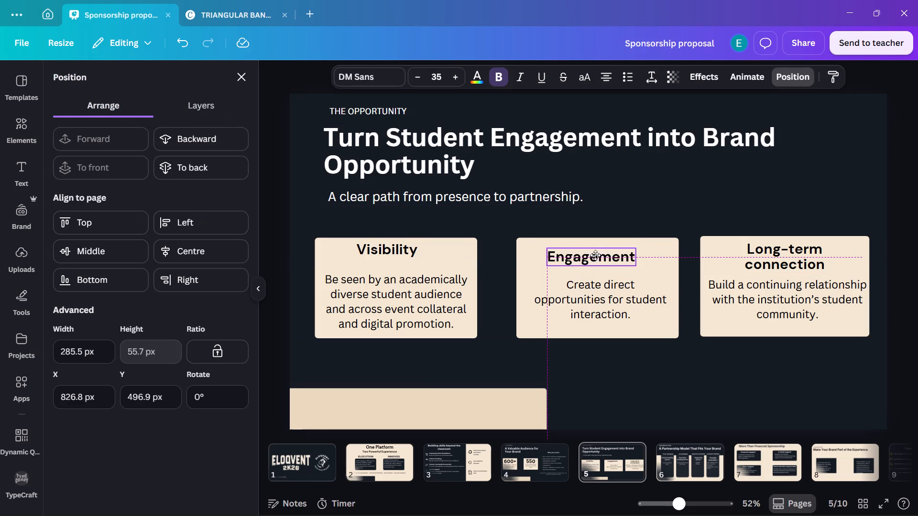
pyautogui.moveTo(595, 255); pyautogui.dragTo(605, 257)
pyautogui.click(215, 256)
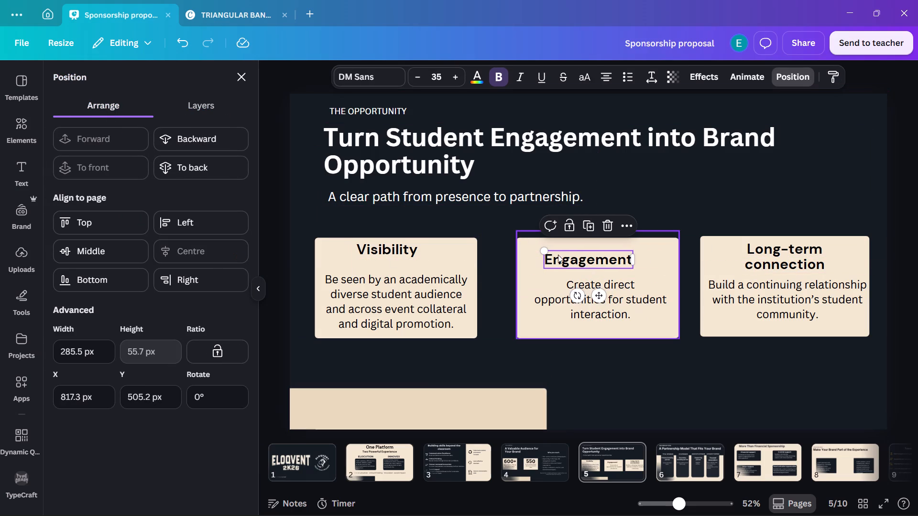
# Centre the Engagement card's background shape and its description horizontally on the page.
pyautogui.click(524, 271)
pyautogui.click(209, 255)
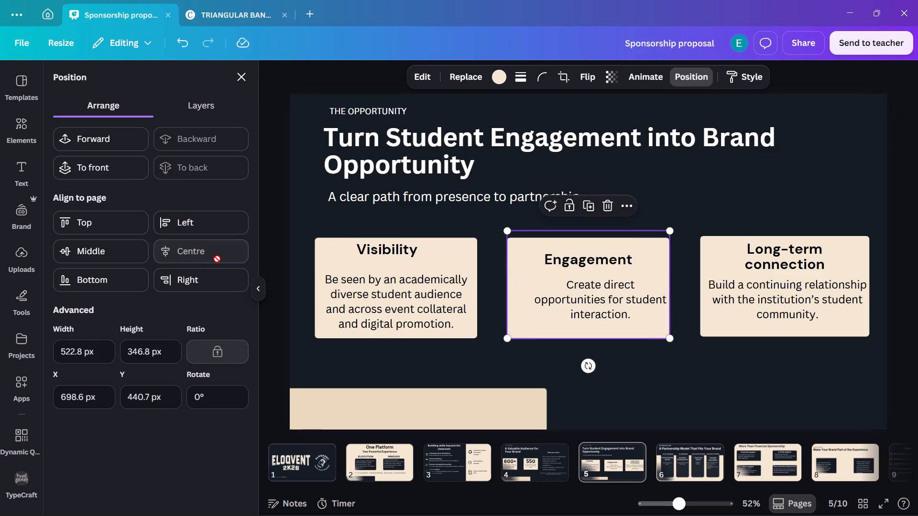
pyautogui.click(616, 290)
pyautogui.click(182, 254)
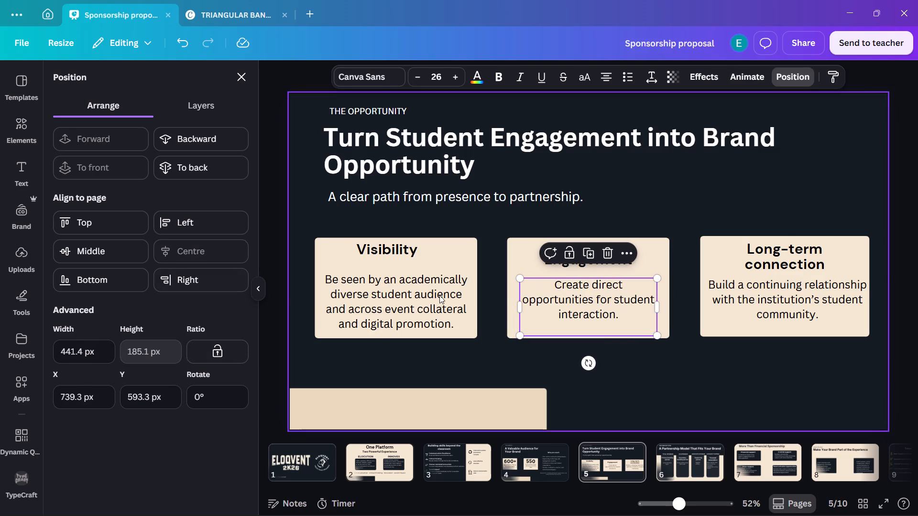
# Shift the Visibility card's background shape slightly left and move its description left to stay centred in it.
pyautogui.moveTo(471, 259); pyautogui.dragTo(467, 259)
pyautogui.click(442, 301)
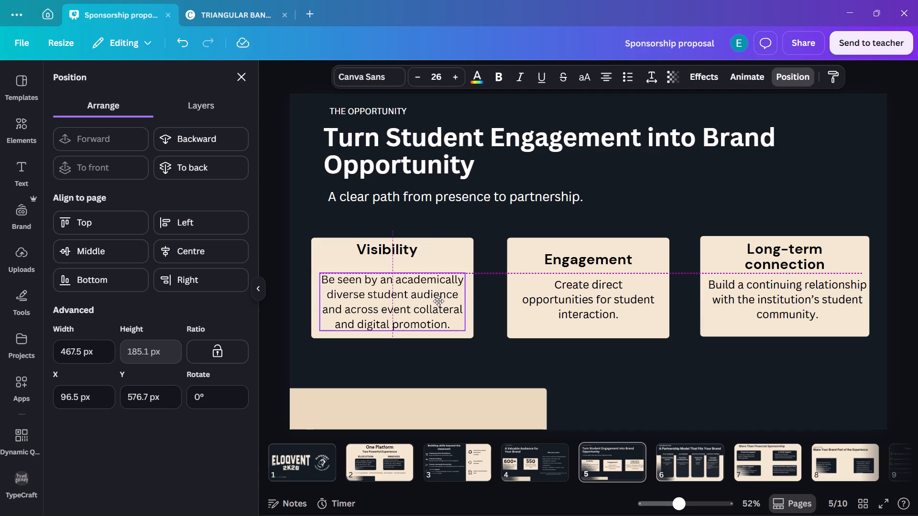
pyautogui.click(311, 219)
# Remove the empty line below the "Visibility" heading text.
pyautogui.click(381, 250)
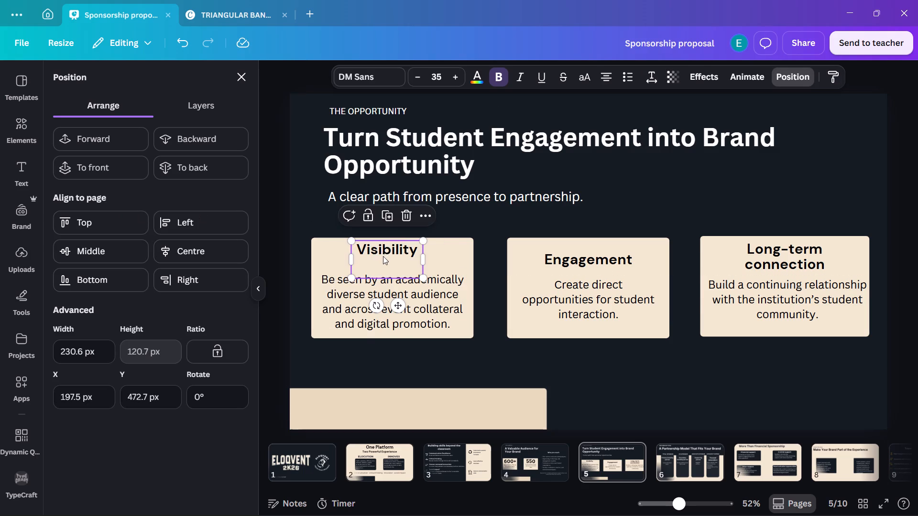
pyautogui.click(386, 268)
pyautogui.click(388, 269)
pyautogui.press('BackSpace')
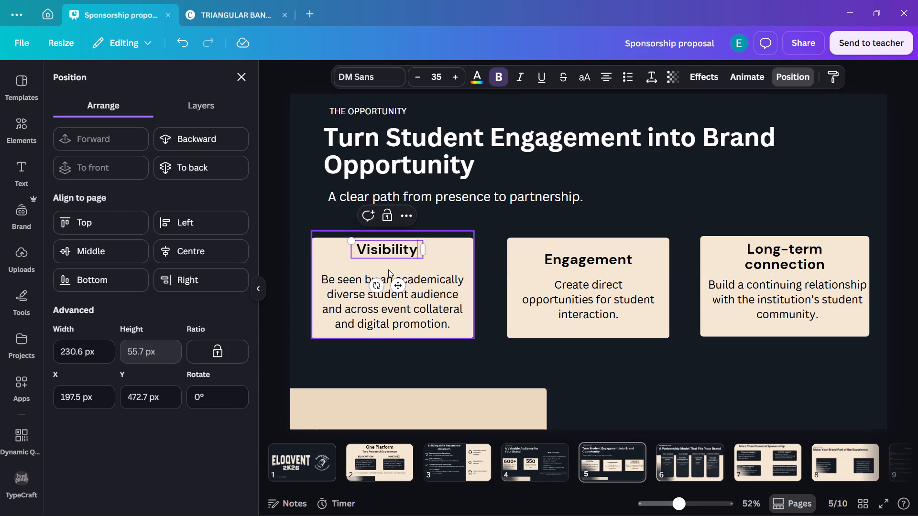
# Lower the "Visibility" heading to about Y 497 px and centre it in its card above the description.
pyautogui.click(464, 214)
pyautogui.click(401, 247)
pyautogui.moveTo(395, 247); pyautogui.dragTo(396, 254)
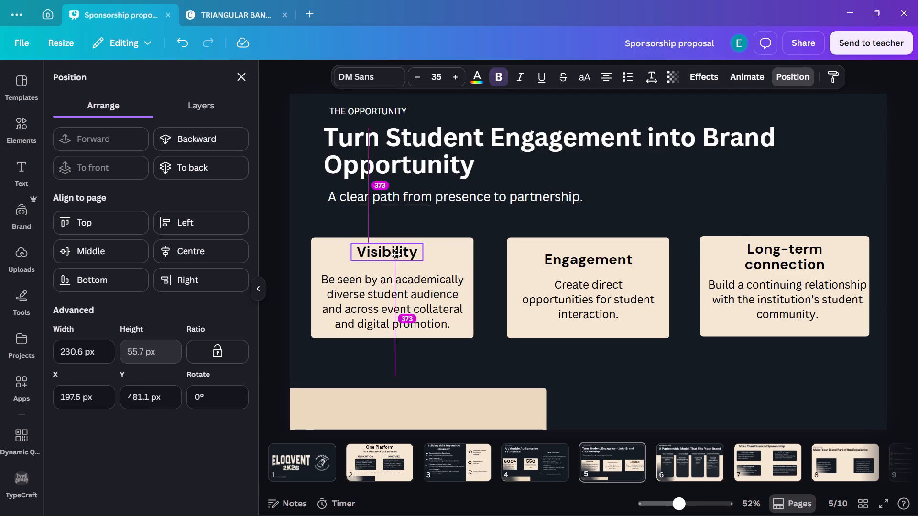
pyautogui.moveTo(396, 254); pyautogui.dragTo(400, 255)
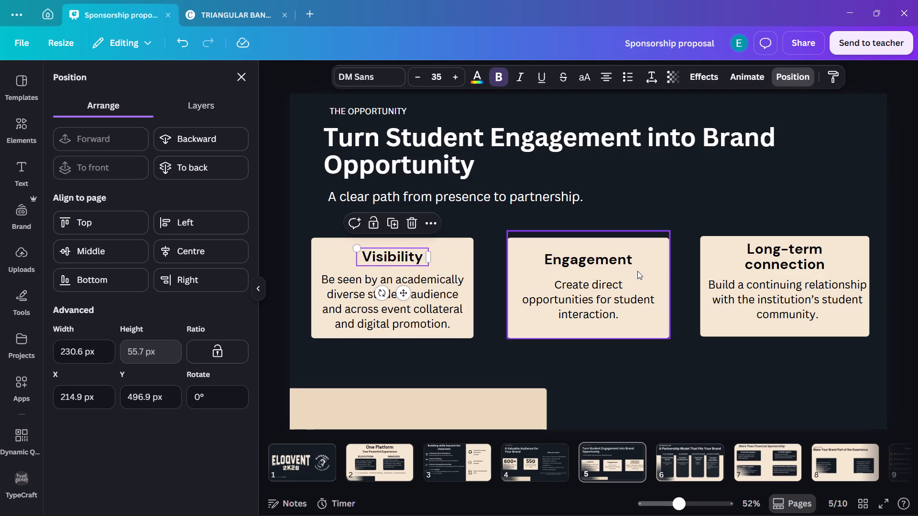
pyautogui.click(902, 211)
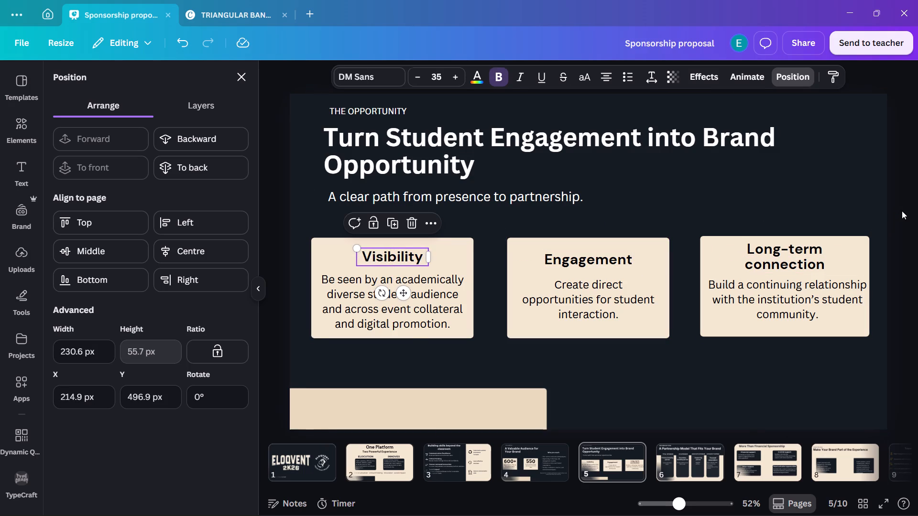
# Remove the empty line after the subtitle "A clear path from presence to partnership.".
pyautogui.click(349, 196)
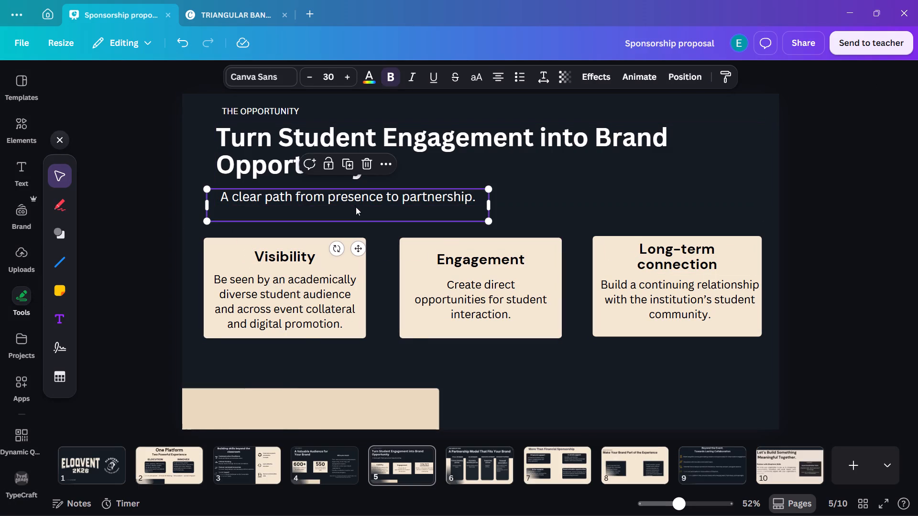
pyautogui.click(356, 207)
pyautogui.click(357, 214)
pyautogui.press('BackSpace')
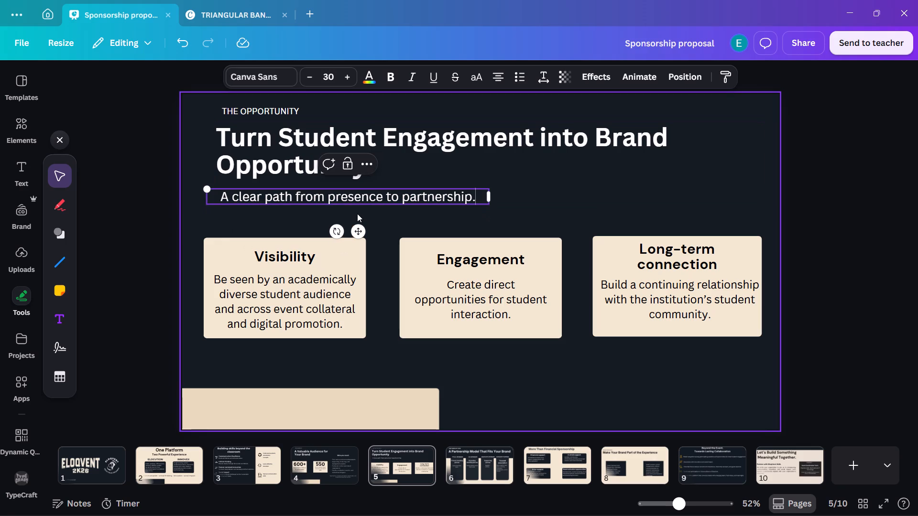
pyautogui.press('Right')
pyautogui.press('Right')
# Narrow the text box of the subtitle "A clear path from presence to partnership." to about 823 px wide.
pyautogui.moveTo(491, 195); pyautogui.dragTo(464, 200)
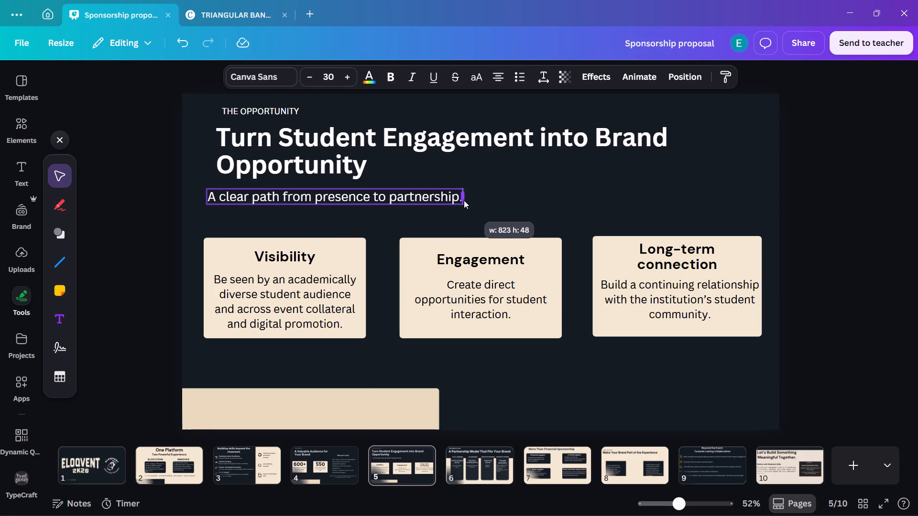
pyautogui.moveTo(464, 200); pyautogui.dragTo(466, 201)
pyautogui.click(511, 192)
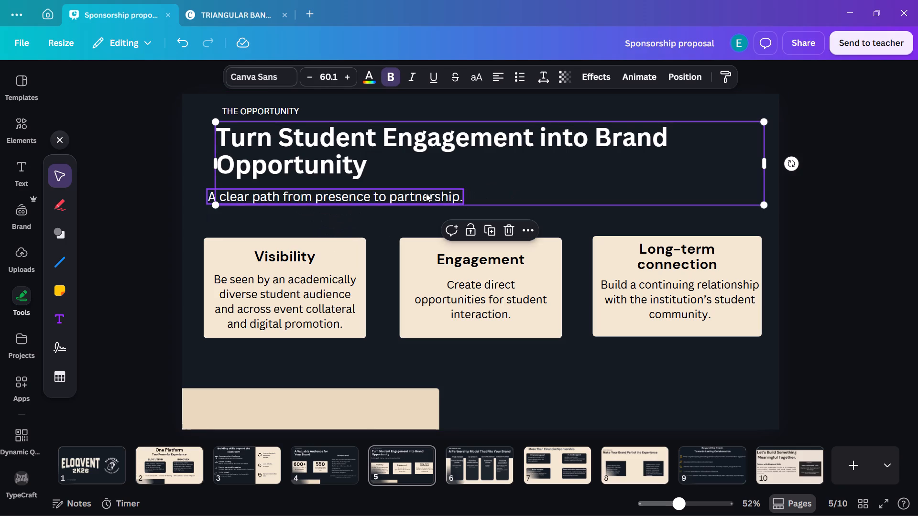
# Move the title up and lower the subtitle to just above the cards, left-aligned with the Visibility description.
pyautogui.moveTo(425, 195); pyautogui.dragTo(440, 172)
pyautogui.click(420, 196)
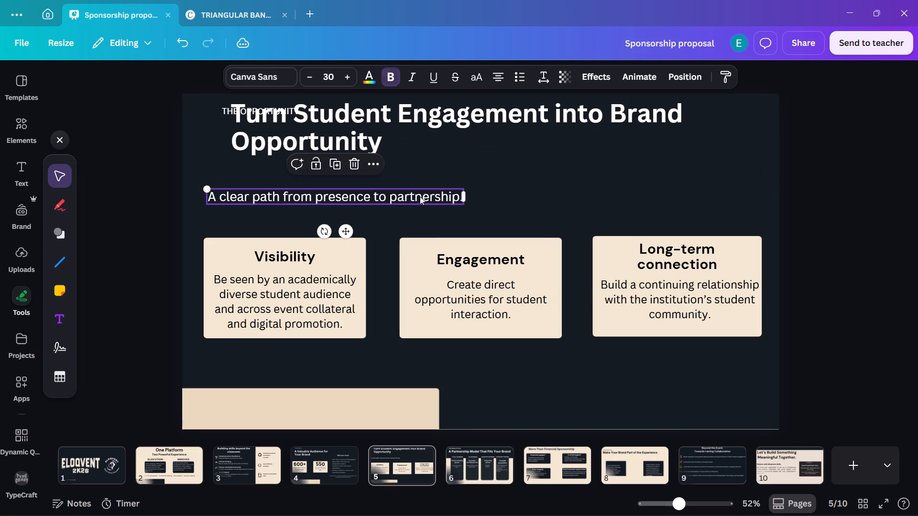
pyautogui.moveTo(420, 197); pyautogui.dragTo(424, 207)
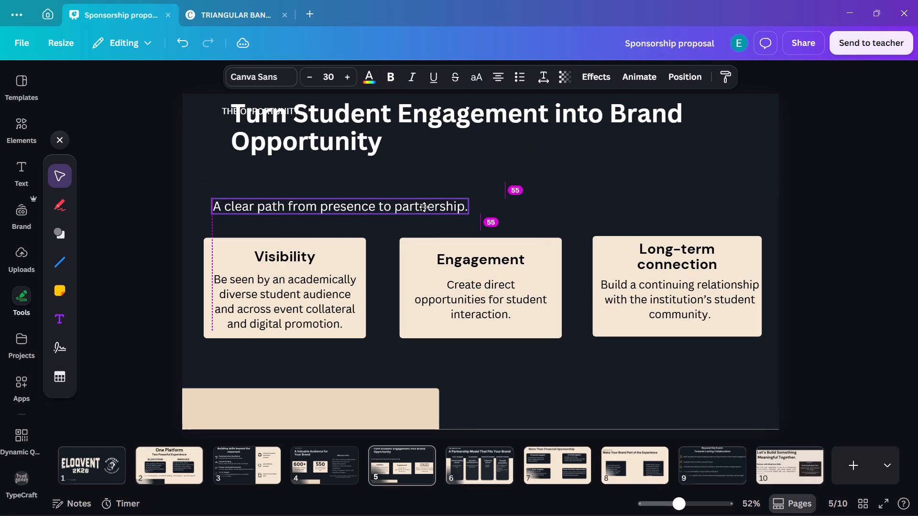
pyautogui.moveTo(424, 207); pyautogui.dragTo(426, 207)
# Remove the empty line below the title "Turn Student Engagement into Brand Opportunity".
pyautogui.click(427, 122)
pyautogui.click(422, 150)
pyautogui.click(418, 164)
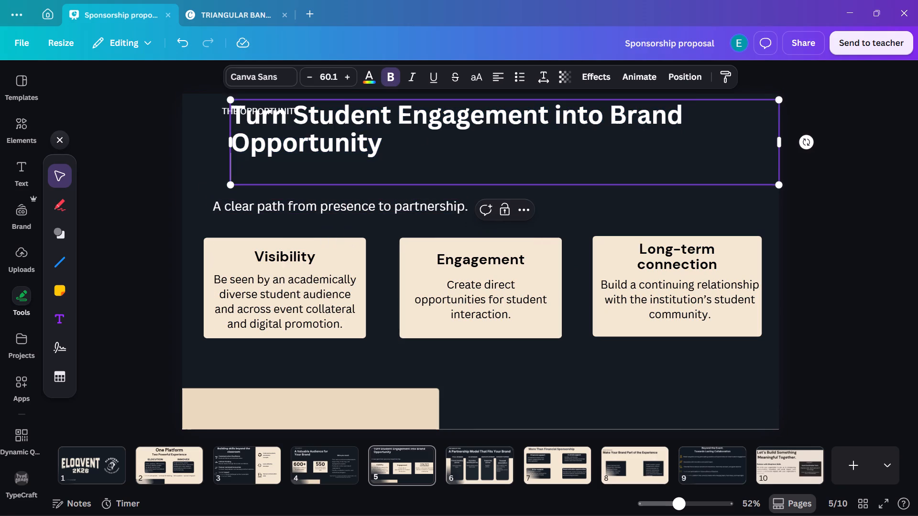
pyautogui.click(413, 169)
pyautogui.press('BackSpace')
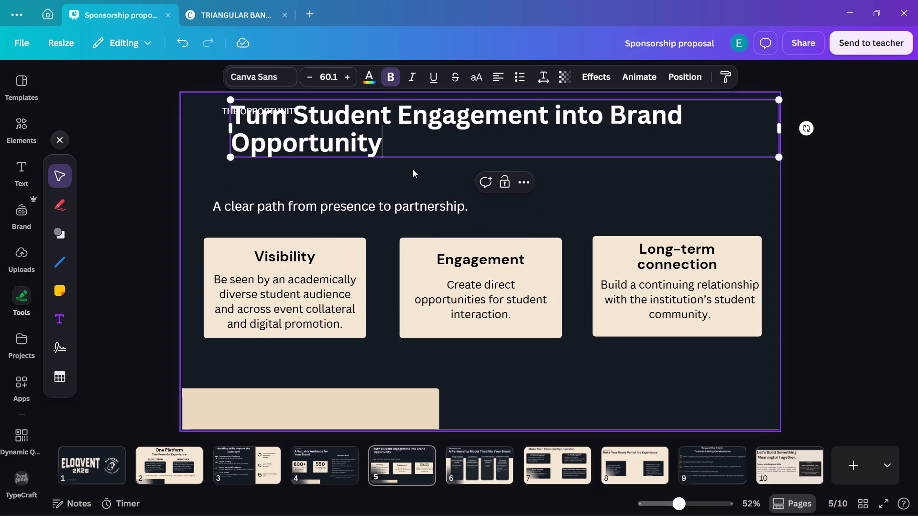
pyautogui.click(850, 169)
pyautogui.moveTo(833, 192); pyautogui.dragTo(827, 188)
# Narrow the title's text box so it closely fits its two lines of text.
pyautogui.click(694, 140)
pyautogui.moveTo(781, 127); pyautogui.dragTo(697, 140)
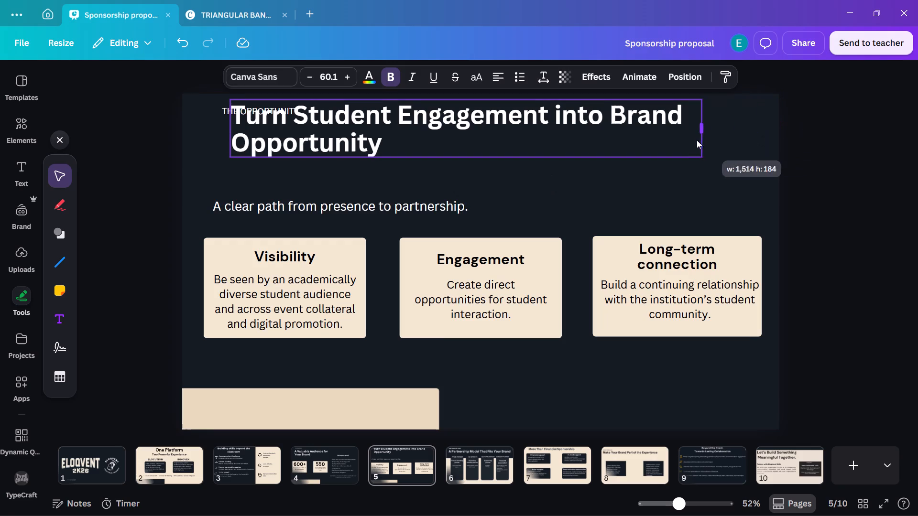
pyautogui.moveTo(697, 140); pyautogui.dragTo(687, 142)
pyautogui.click(824, 136)
# Move the title down to sit directly above the subtitle, with their left edges aligned.
pyautogui.moveTo(613, 143); pyautogui.dragTo(613, 163)
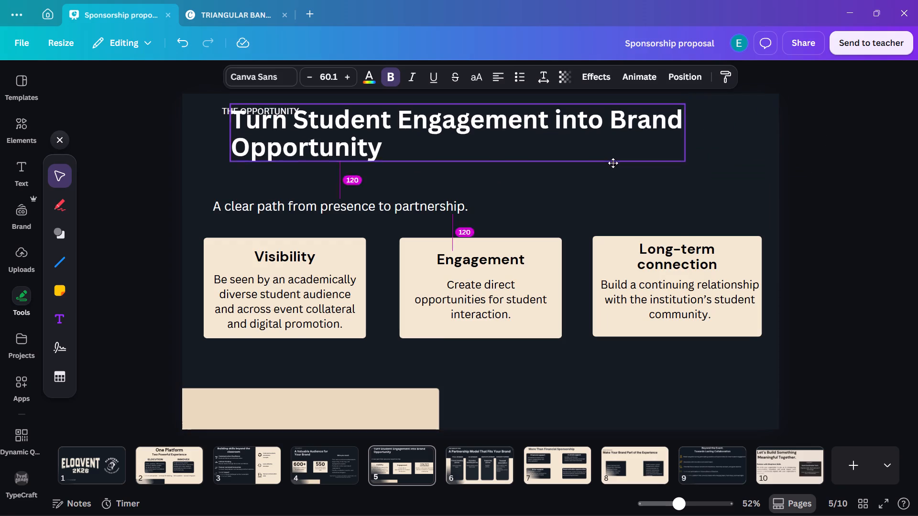
pyautogui.moveTo(613, 163); pyautogui.dragTo(595, 176)
# Align the "THE OPPORTUNITY" label with the title's left edge and remove the empty line below its text.
pyautogui.click(275, 111)
pyautogui.moveTo(273, 112); pyautogui.dragTo(271, 118)
pyautogui.click(263, 123)
pyautogui.click(262, 127)
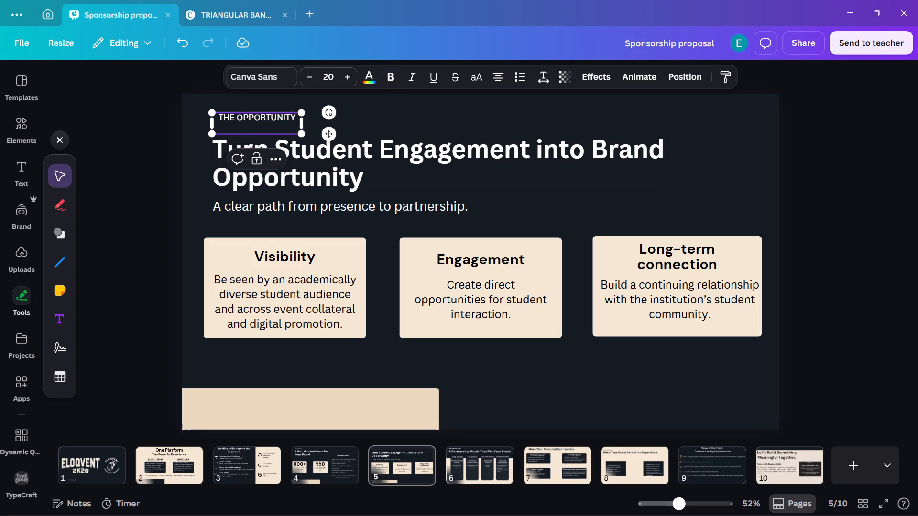
pyautogui.press('BackSpace')
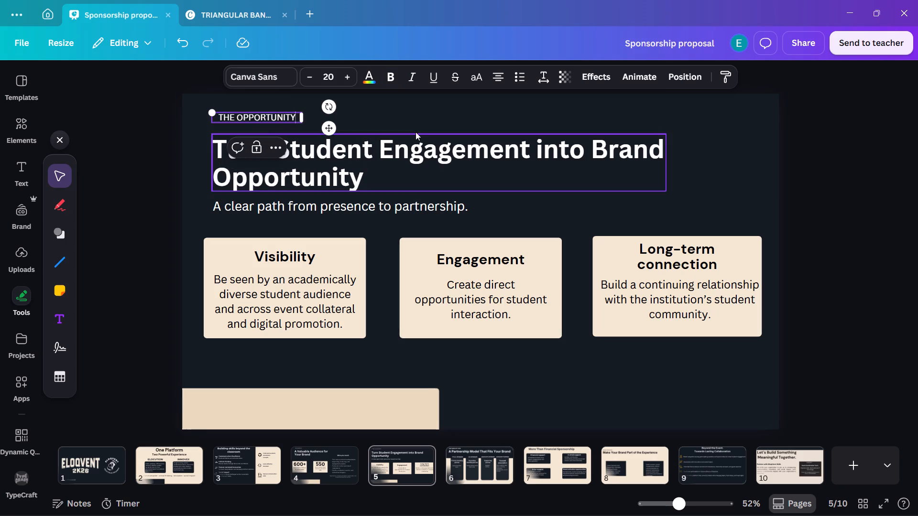
pyautogui.click(393, 117)
# Lower the "THE OPPORTUNITY" label to just above the title and narrow its box to fit the text.
pyautogui.click(279, 118)
pyautogui.moveTo(280, 118); pyautogui.dragTo(279, 128)
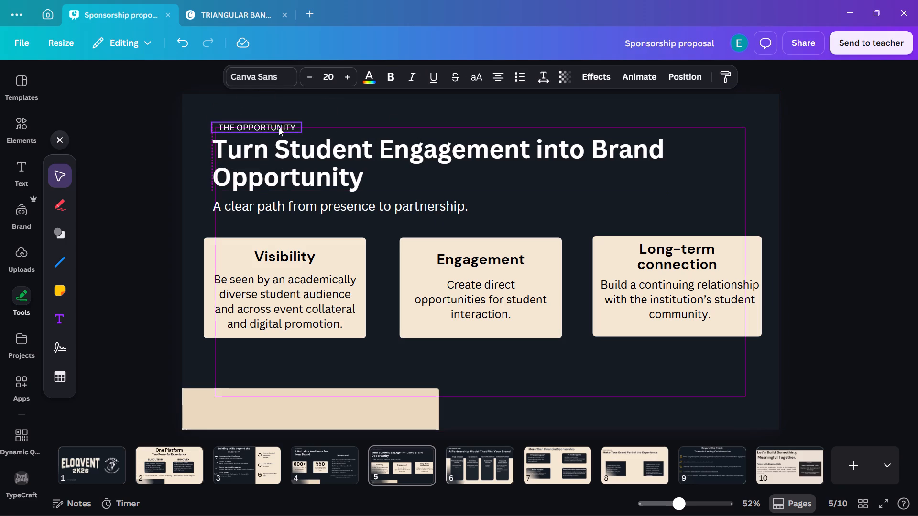
pyautogui.moveTo(303, 125); pyautogui.dragTo(294, 127)
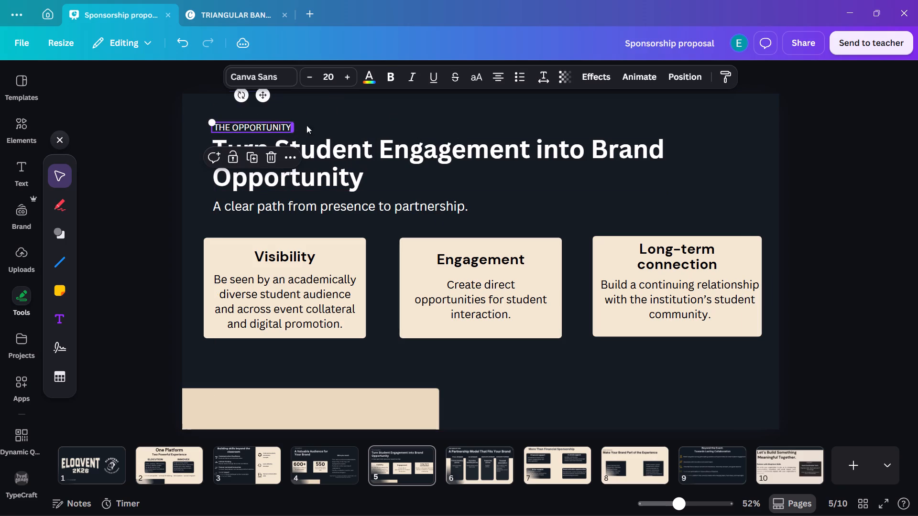
pyautogui.click(365, 113)
pyautogui.click(269, 127)
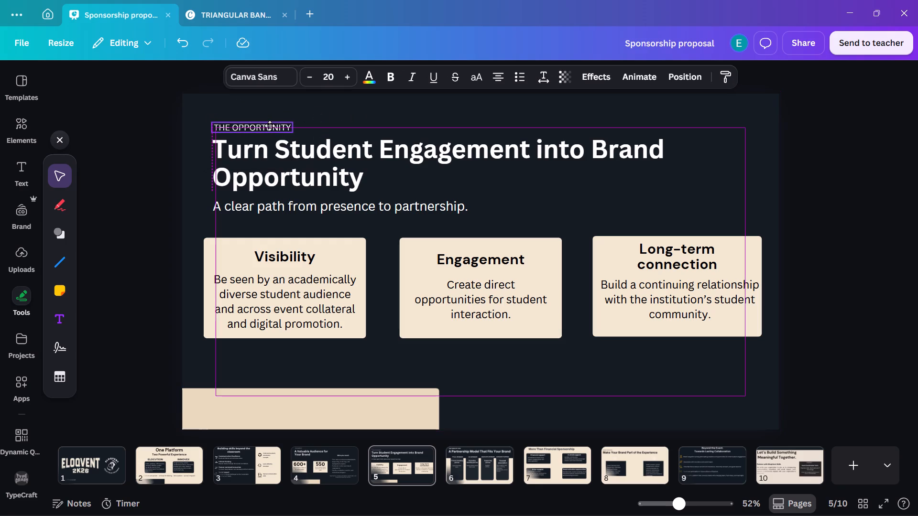
pyautogui.click(403, 125)
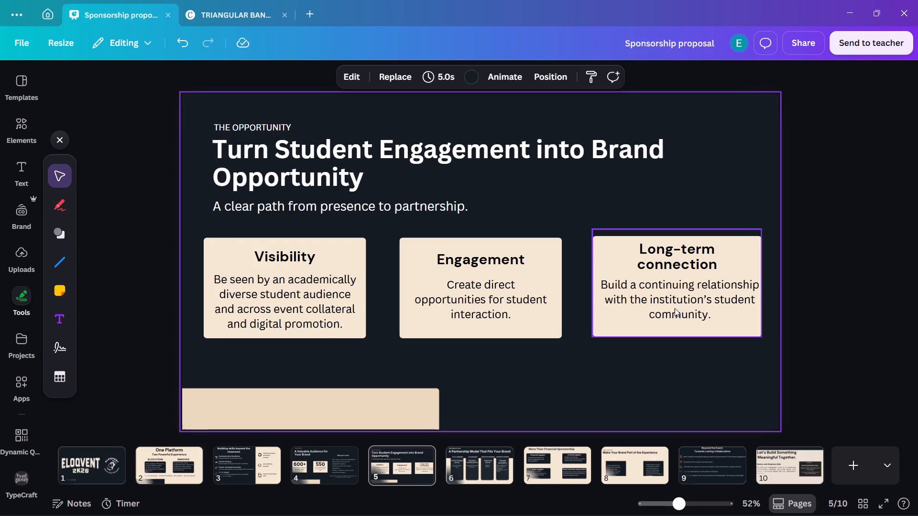
# On slide 6, remove the empty line below the Title Sponsor description "Across the entire event.".
pyautogui.click(492, 462)
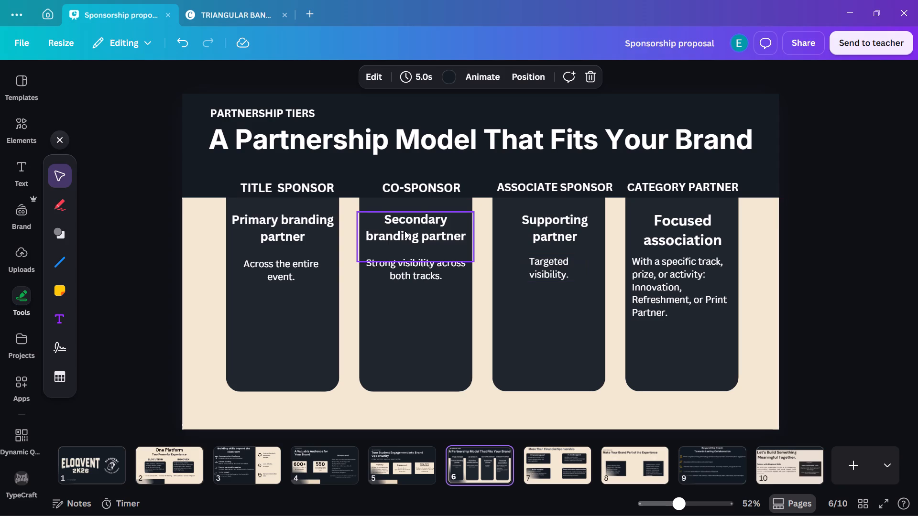
pyautogui.click(291, 276)
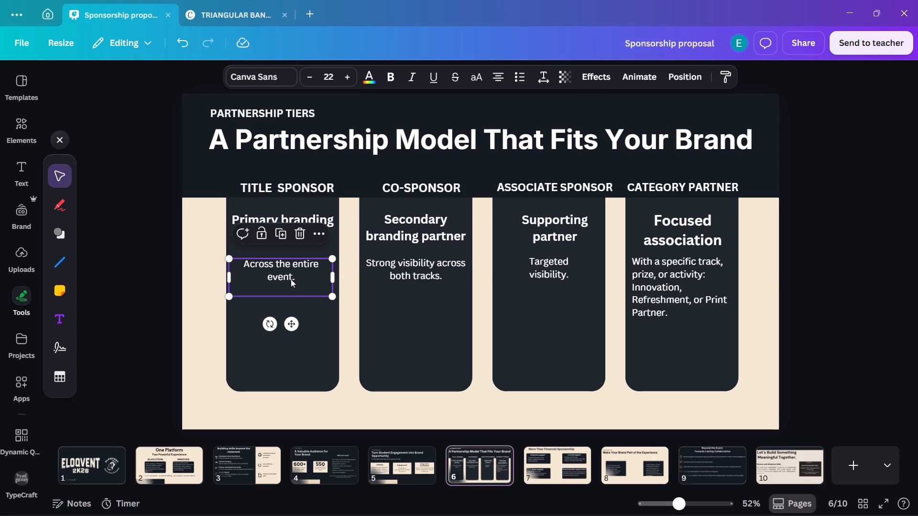
pyautogui.click(291, 287)
pyautogui.click(291, 288)
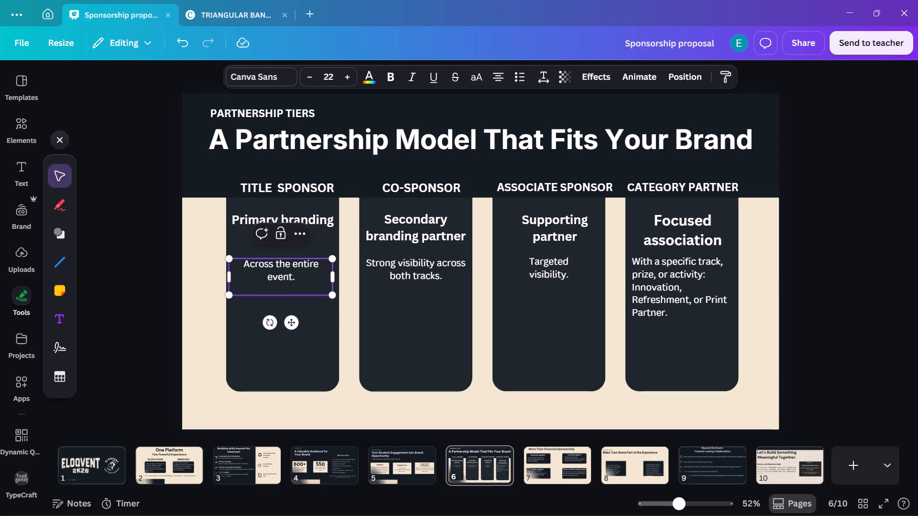
pyautogui.press('BackSpace')
# Remove the empty line below the Co-Sponsor description "Strong visibility across both tracks.".
pyautogui.click(424, 267)
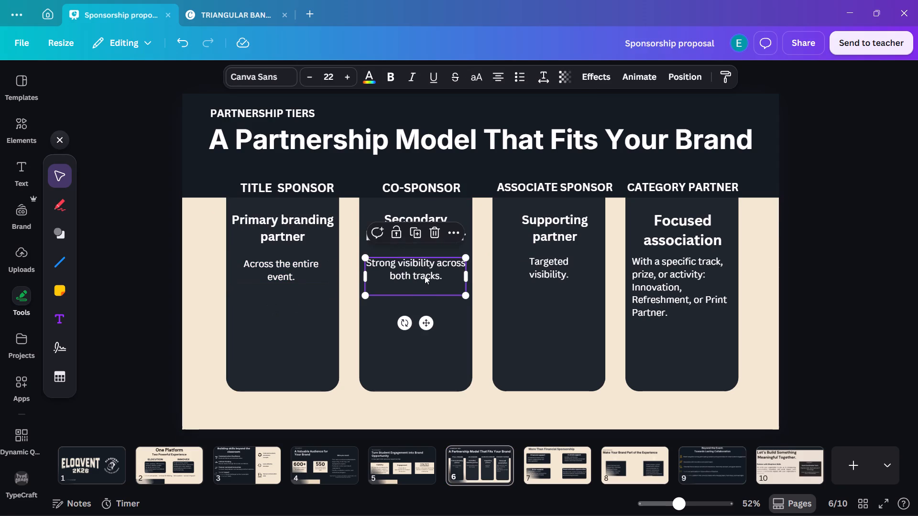
pyautogui.click(426, 287)
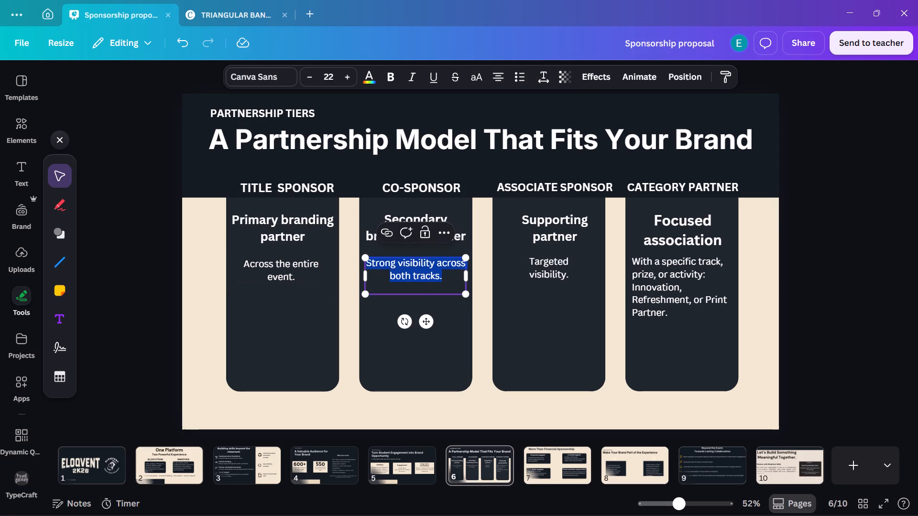
pyautogui.click(426, 287)
pyautogui.press('BackSpace')
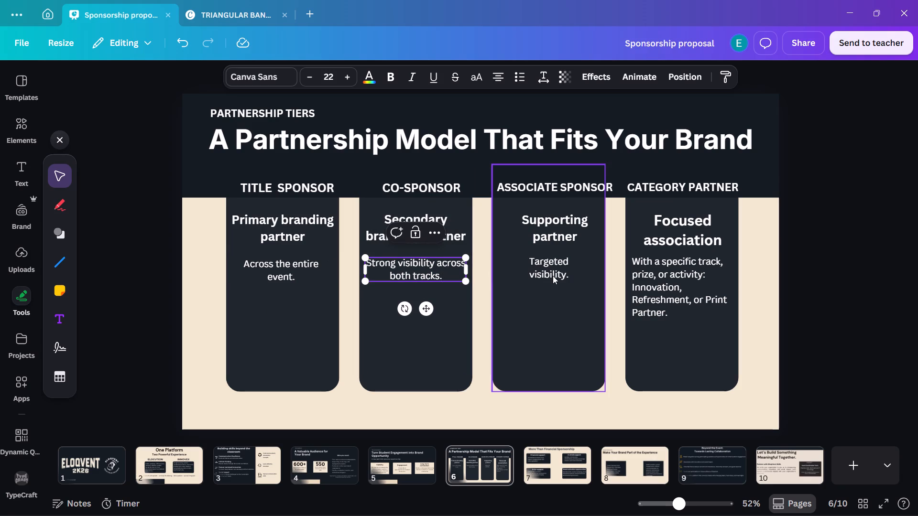
# Remove the empty line at the end of the Category Partner description, after "Print Partner.".
pyautogui.click(553, 276)
pyautogui.click(669, 286)
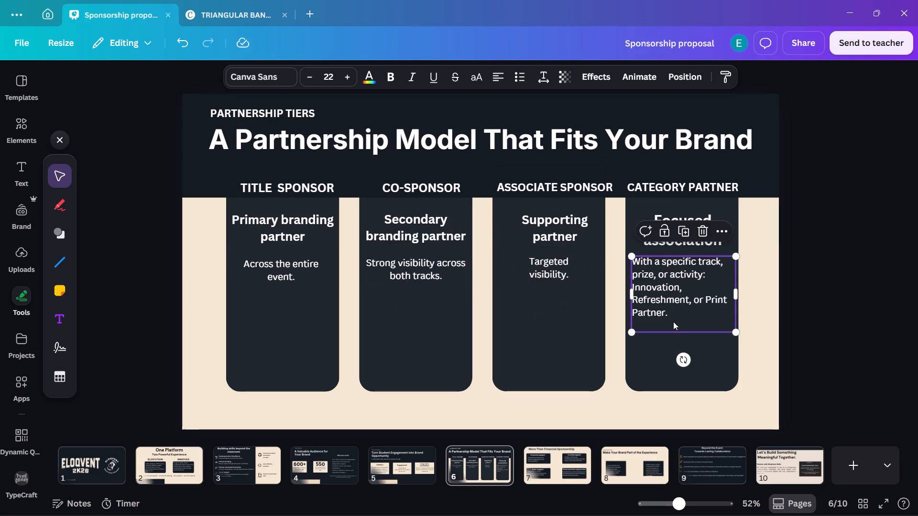
pyautogui.click(673, 322)
pyautogui.click(670, 324)
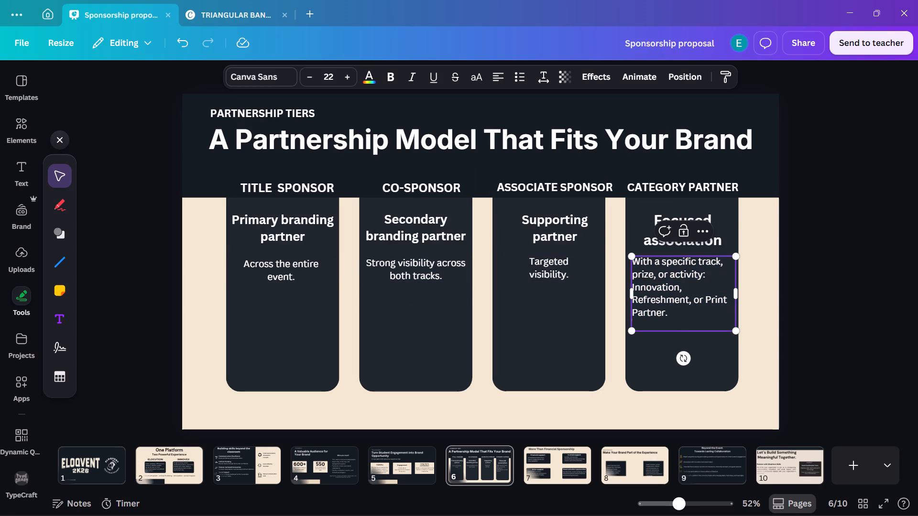
pyautogui.press('BackSpace')
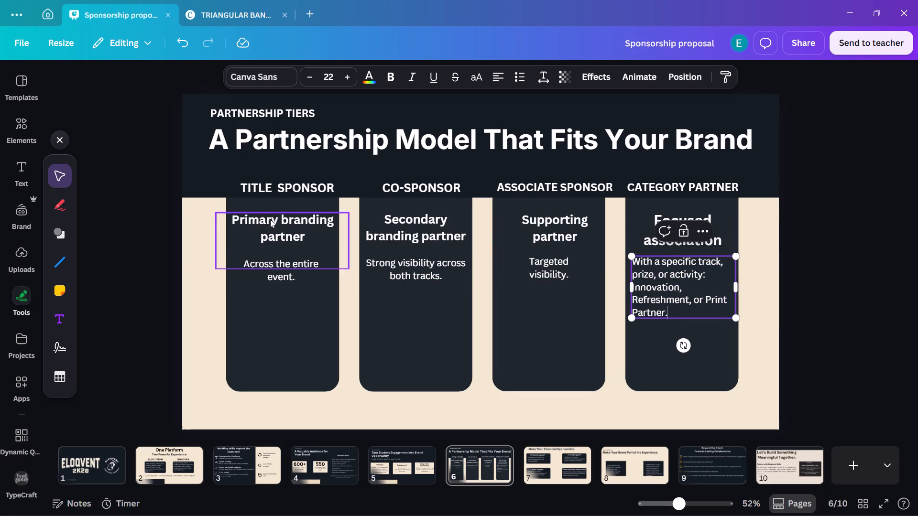
# Centre the "TITLE SPONSOR" heading over its column and remove the empty line below its text.
pyautogui.moveTo(285, 189); pyautogui.dragTo(281, 184)
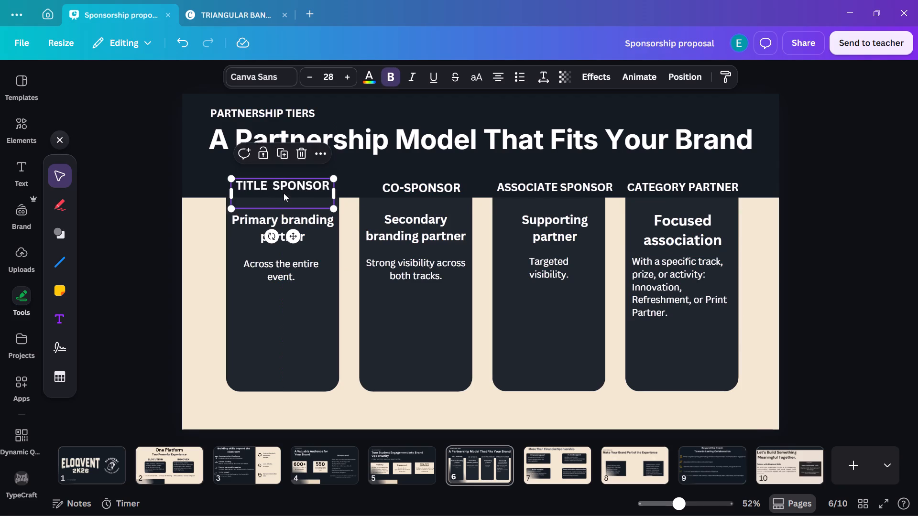
pyautogui.click(284, 195)
pyautogui.click(285, 200)
pyautogui.press('BackSpace')
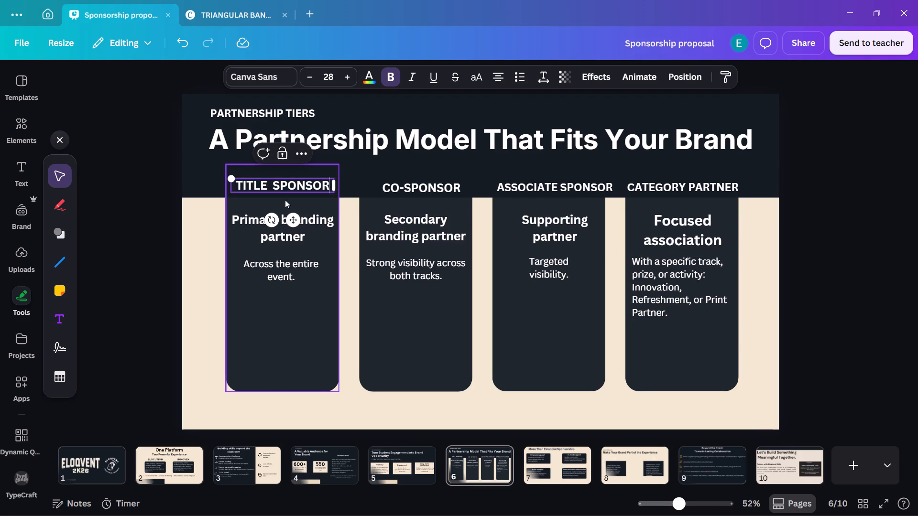
# Remove the empty line below the "CO-SPONSOR" heading and shift the heading left to centre it over its column.
pyautogui.click(404, 189)
pyautogui.click(431, 202)
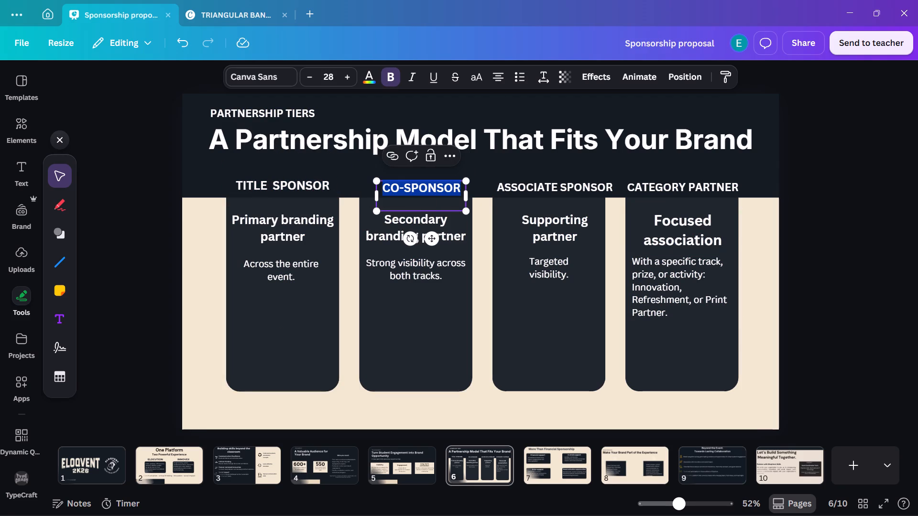
pyautogui.click(429, 204)
pyautogui.press('BackSpace')
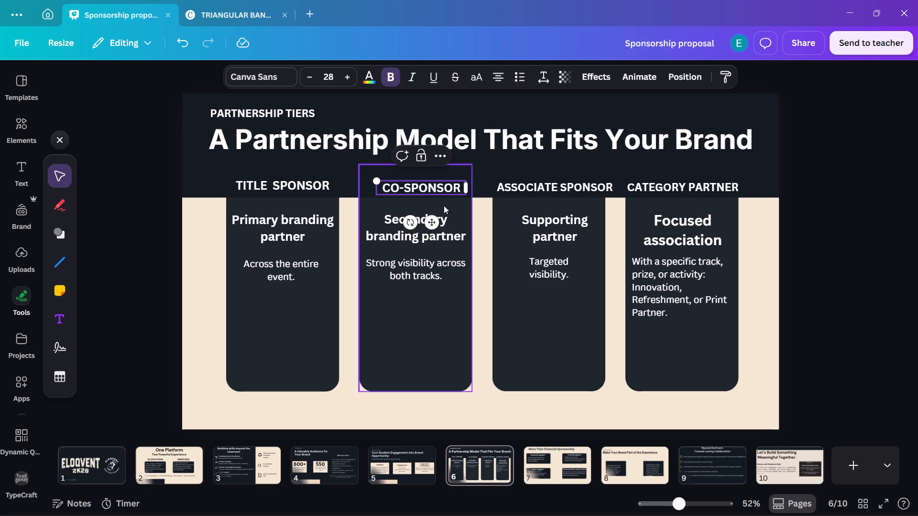
pyautogui.click(494, 172)
pyautogui.moveTo(444, 186); pyautogui.dragTo(438, 186)
# Remove the empty line below the "ASSOCIATE SPONSOR" heading and narrow its text box to fit the text.
pyautogui.click(530, 189)
pyautogui.click(571, 198)
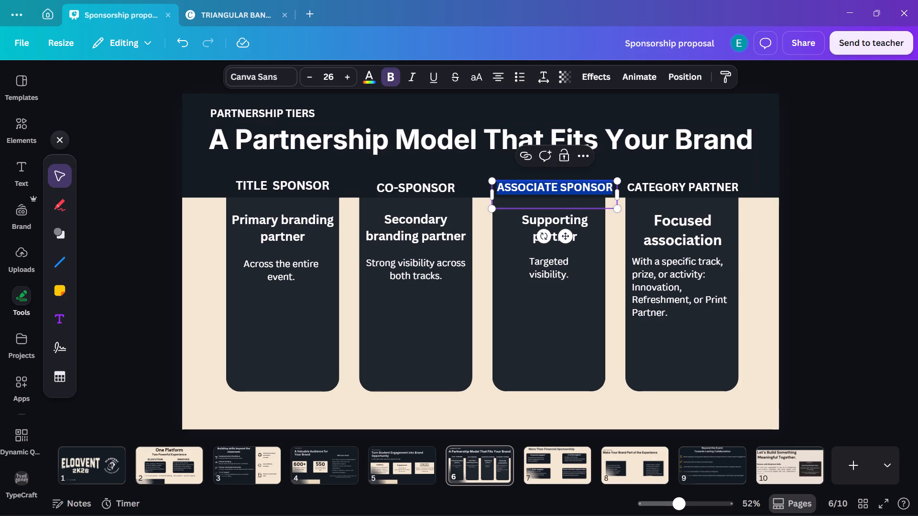
pyautogui.click(568, 202)
pyautogui.press('BackSpace')
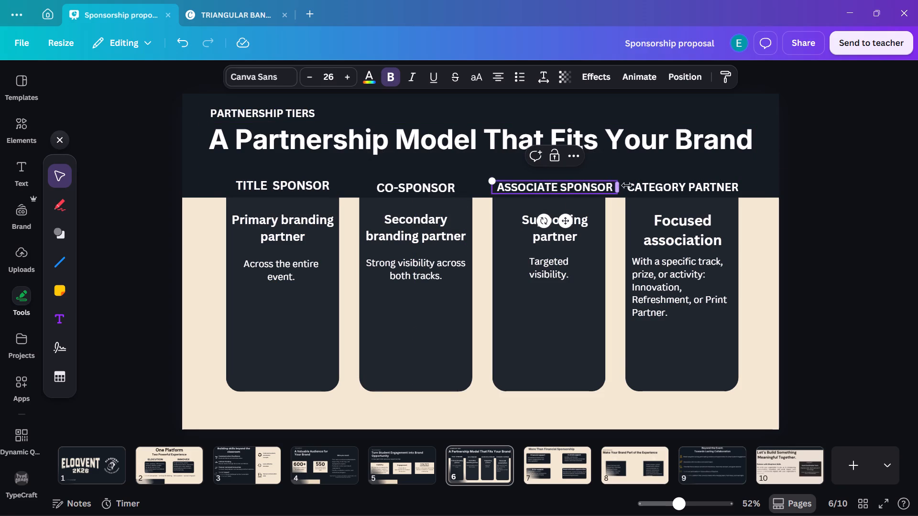
pyautogui.moveTo(621, 188); pyautogui.dragTo(613, 189)
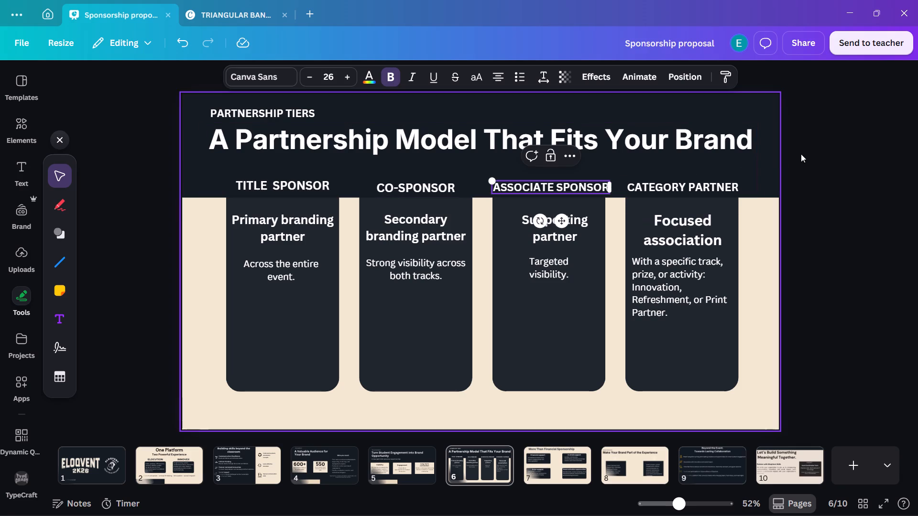
# Remove the empty line below the "CATEGORY PARTNER" heading and nudge the heading left to centre it over its column.
pyautogui.click(700, 183)
pyautogui.click(703, 198)
pyautogui.click(698, 204)
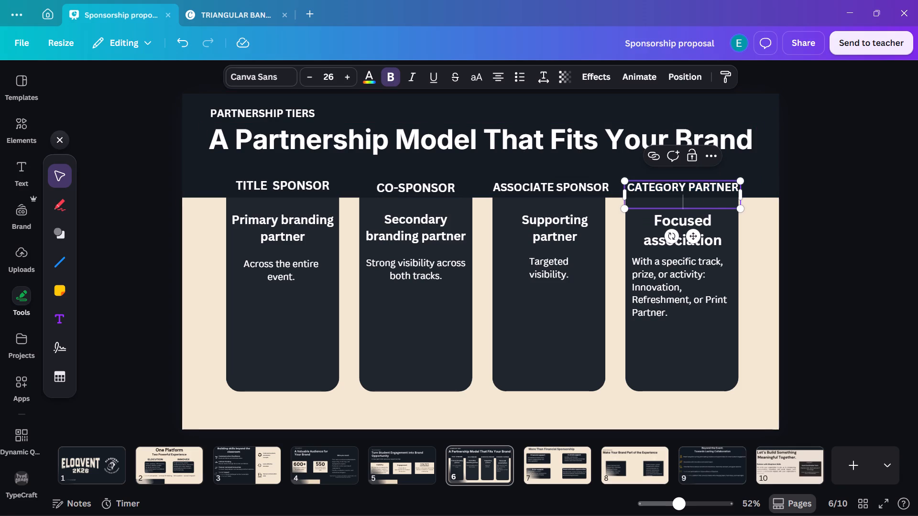
pyautogui.press('BackSpace')
pyautogui.click(757, 183)
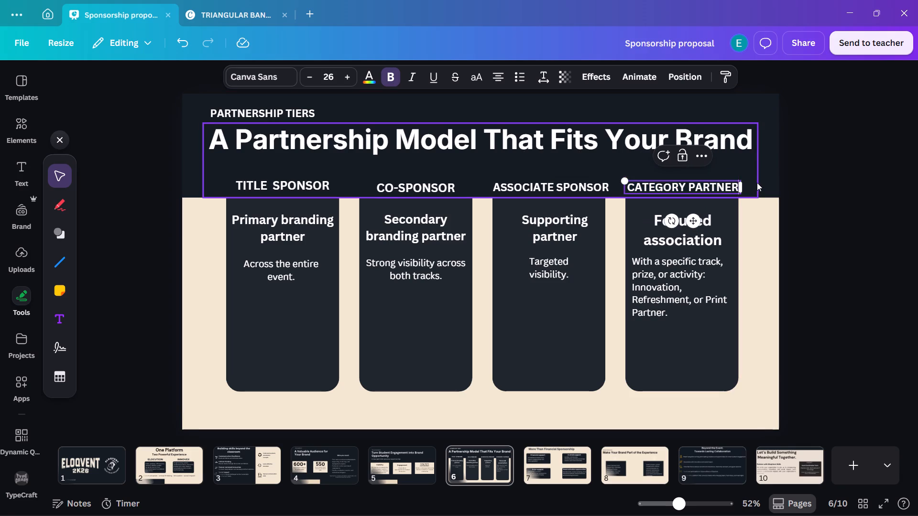
pyautogui.click(836, 171)
pyautogui.click(689, 188)
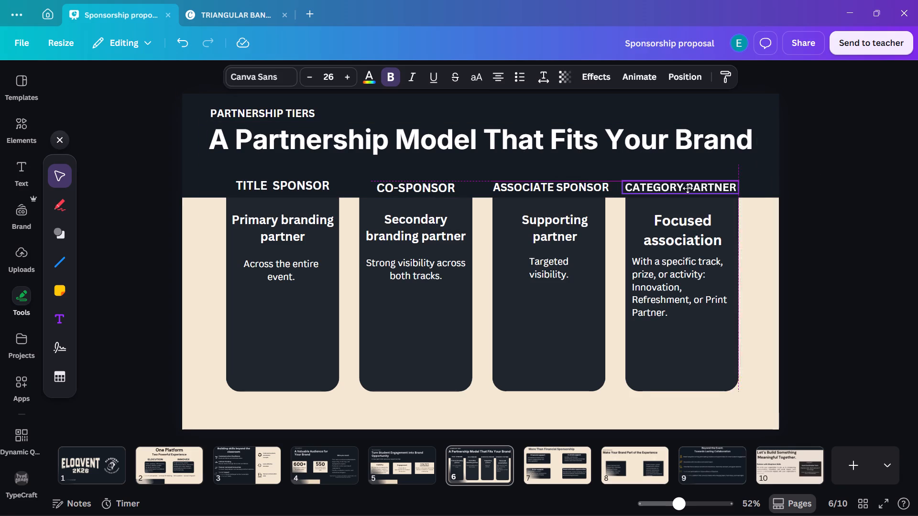
# Nudge the "ASSOCIATE SPONSOR" heading slightly left to centre it over its column.
pyautogui.doubleClick(585, 189)
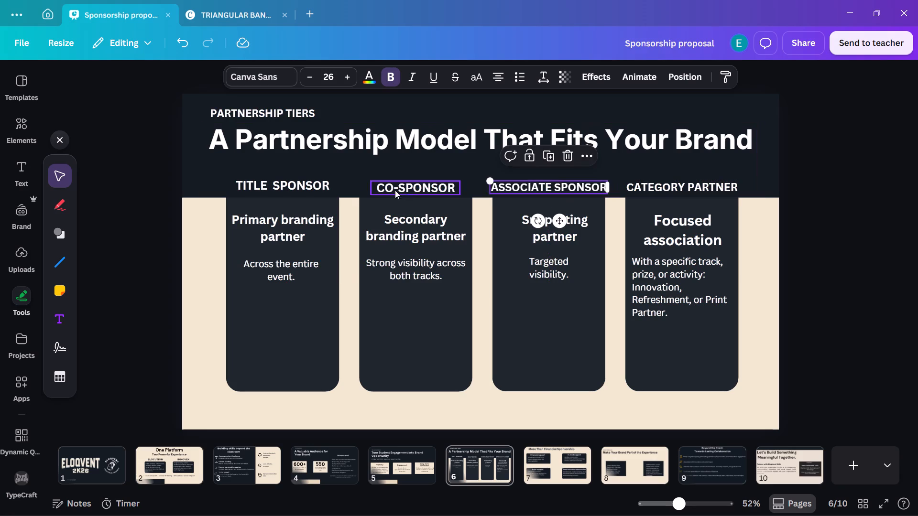
pyautogui.click(414, 191)
pyautogui.click(433, 188)
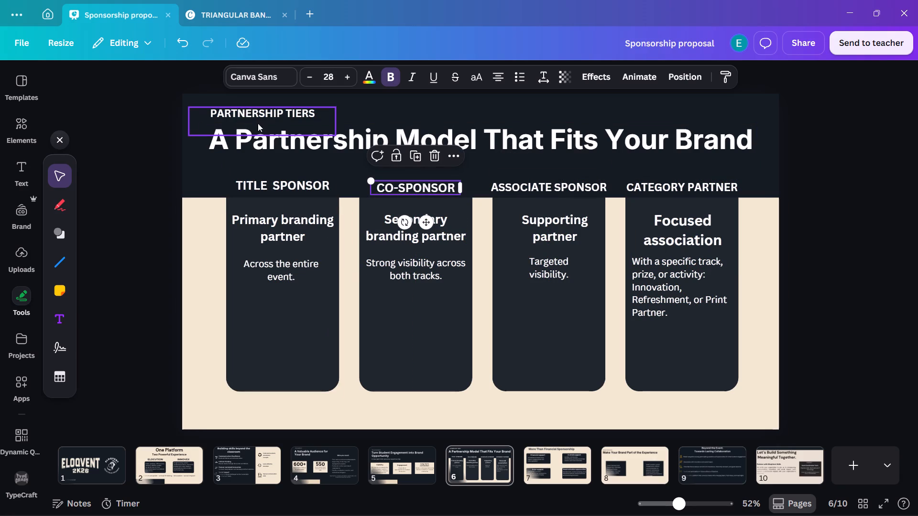
# Remove the empty line below the "PARTNERSHIP TIERS" label above the slide title.
pyautogui.click(302, 124)
pyautogui.click(296, 127)
pyautogui.click(296, 128)
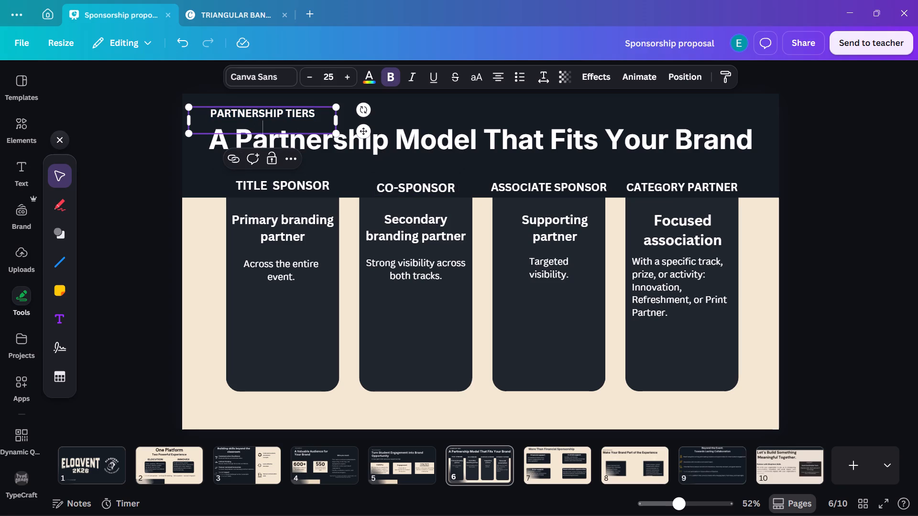
pyautogui.press('BackSpace')
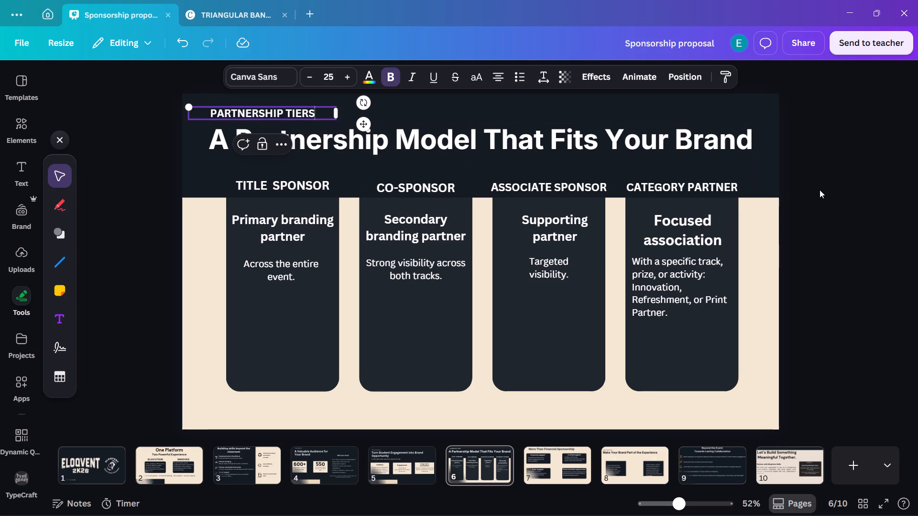
pyautogui.click(829, 185)
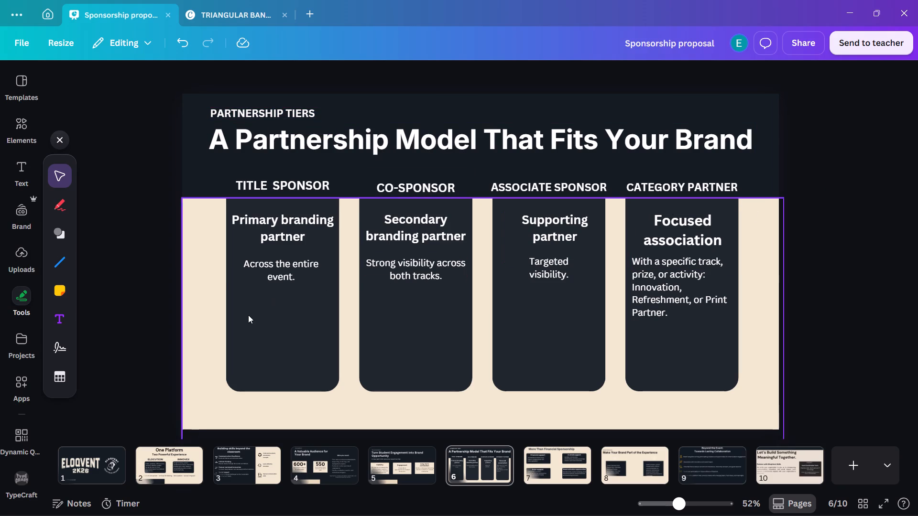
# Move the first column's description, "Primary branding partner" subheading and "TITLE SPONSOR" heading down so all three sit inside the dark card.
pyautogui.moveTo(284, 269); pyautogui.dragTo(282, 322)
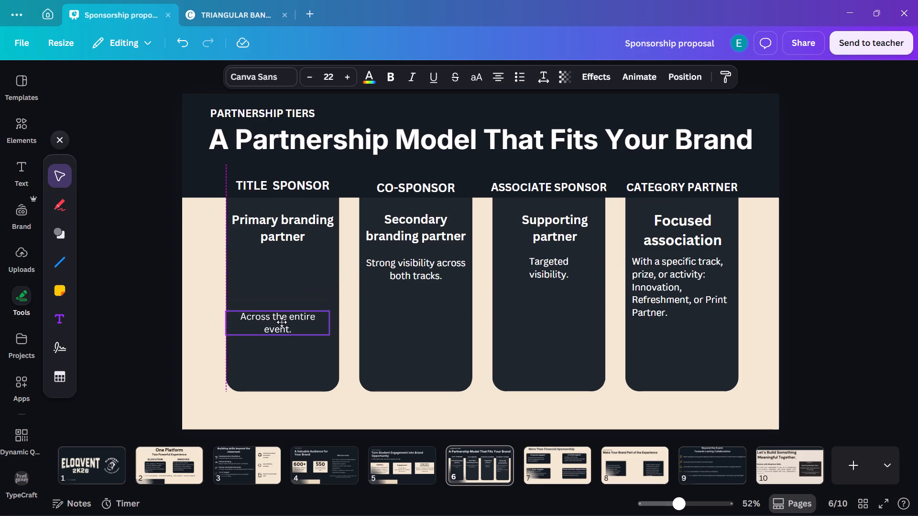
pyautogui.moveTo(282, 322); pyautogui.dragTo(285, 314)
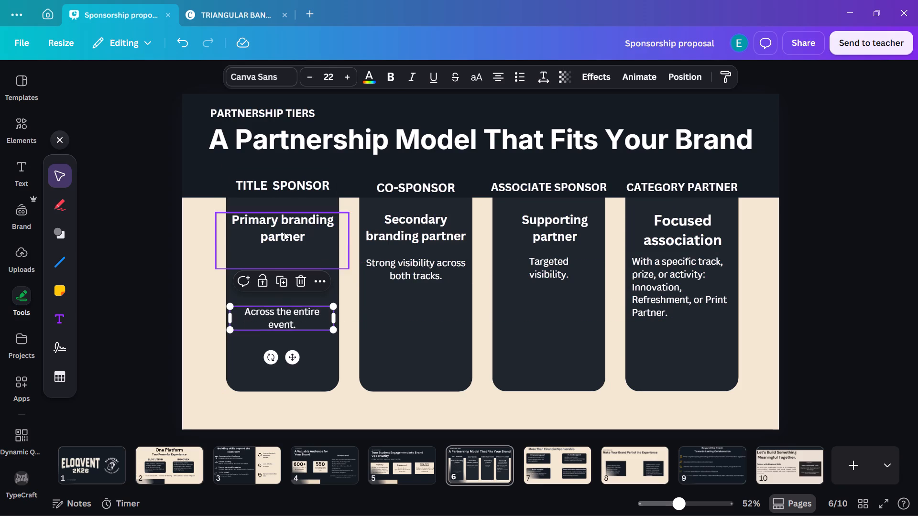
pyautogui.moveTo(285, 231); pyautogui.dragTo(288, 282)
pyautogui.moveTo(291, 187); pyautogui.dragTo(290, 229)
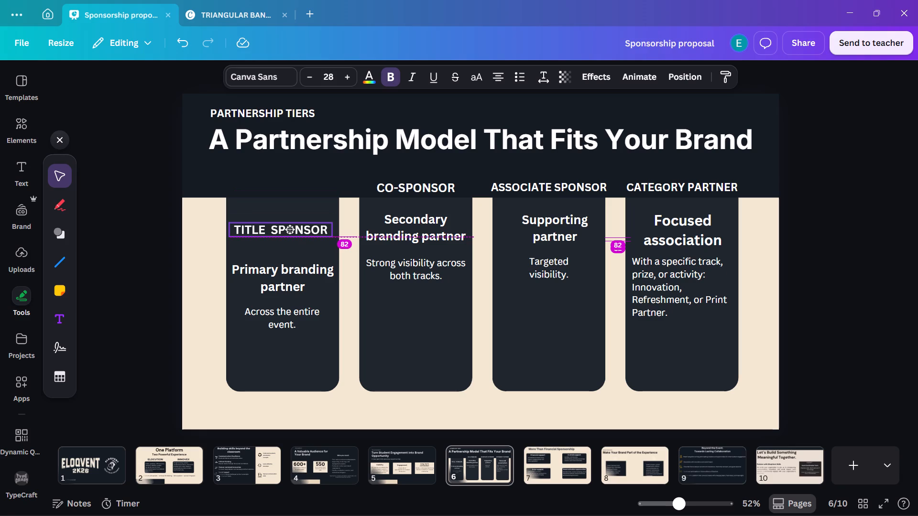
pyautogui.moveTo(290, 229); pyautogui.dragTo(288, 228)
# Move the second column's description and "Secondary branding partner" subheading down, level with the first column's texts and centred in the card.
pyautogui.moveTo(419, 269); pyautogui.dragTo(415, 316)
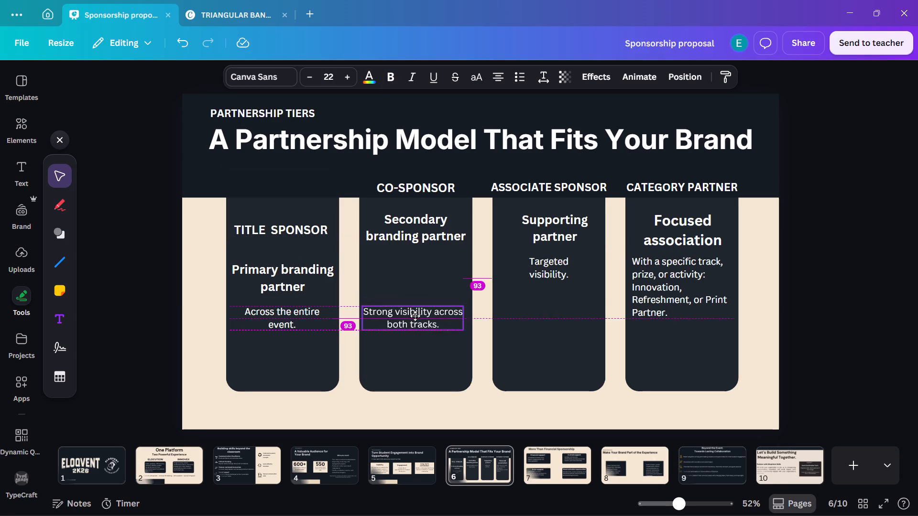
pyautogui.moveTo(415, 316); pyautogui.dragTo(417, 316)
pyautogui.moveTo(419, 231); pyautogui.dragTo(419, 279)
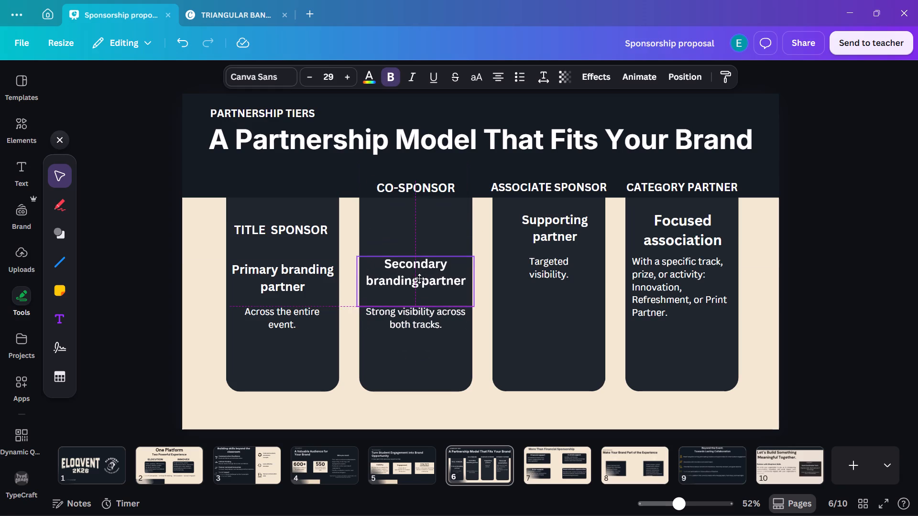
pyautogui.moveTo(419, 279); pyautogui.dragTo(420, 280)
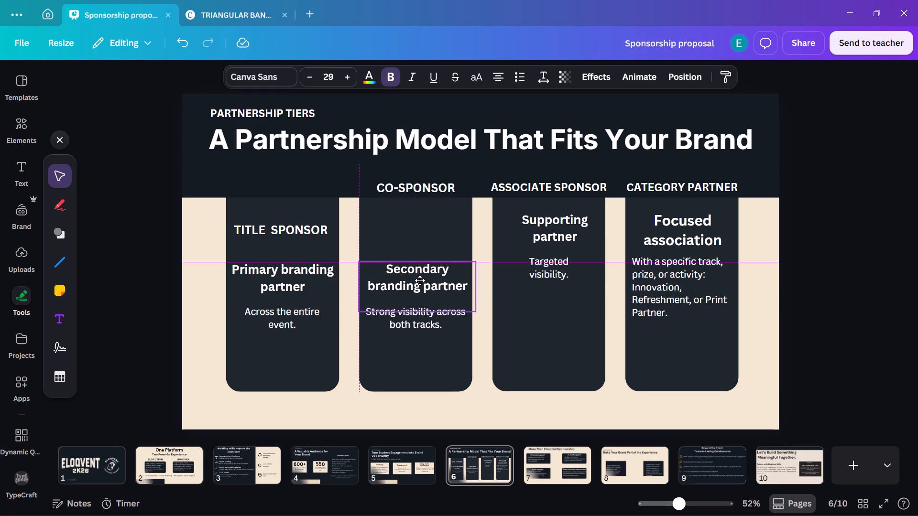
pyautogui.moveTo(420, 280); pyautogui.dragTo(419, 280)
# Move the "Targeted visibility." description down in the third card, level with the neighbouring descriptions.
pyautogui.moveTo(551, 270); pyautogui.dragTo(551, 319)
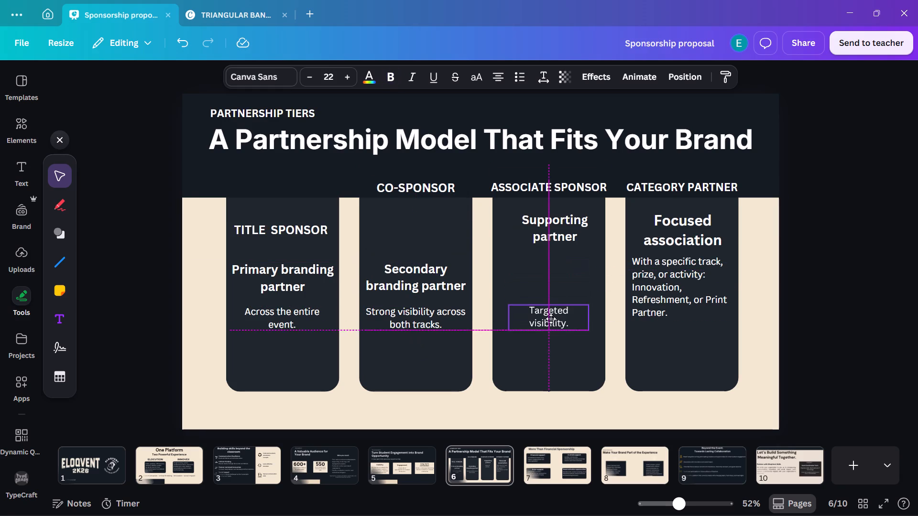
pyautogui.moveTo(551, 319); pyautogui.dragTo(551, 321)
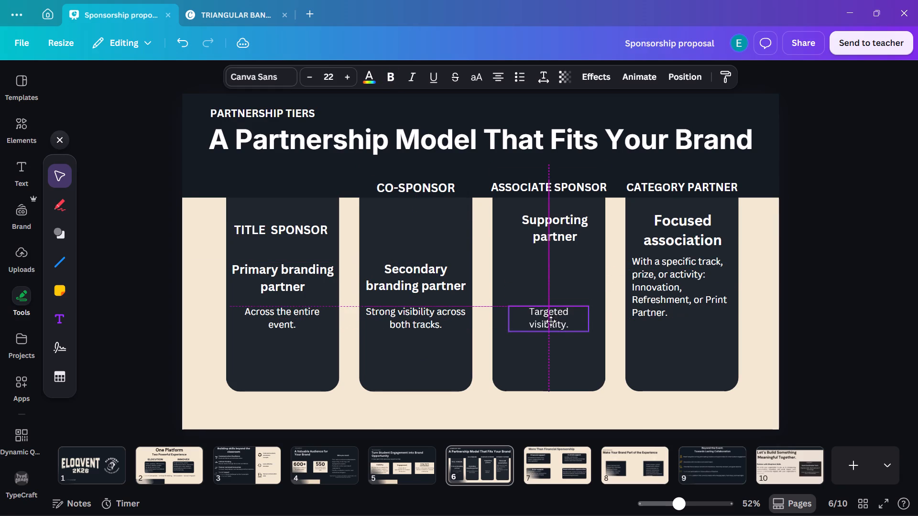
pyautogui.moveTo(551, 321); pyautogui.dragTo(551, 319)
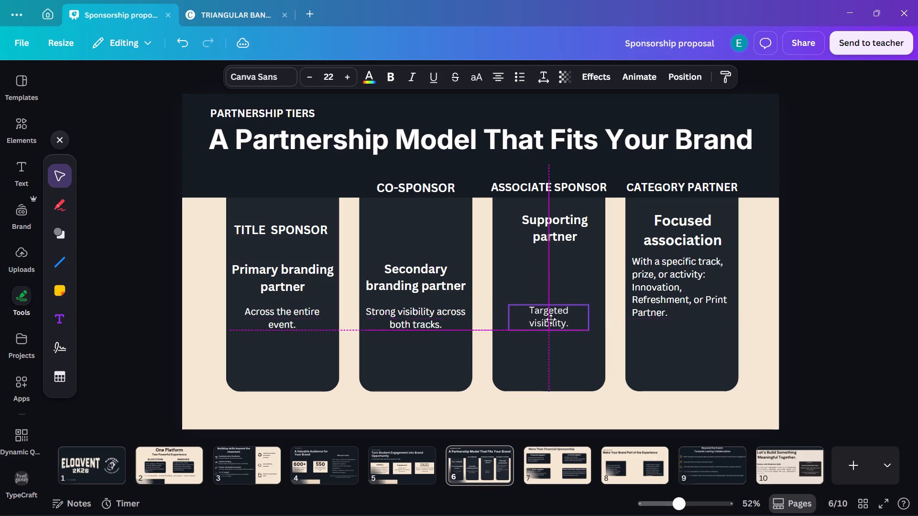
pyautogui.moveTo(551, 319); pyautogui.dragTo(550, 320)
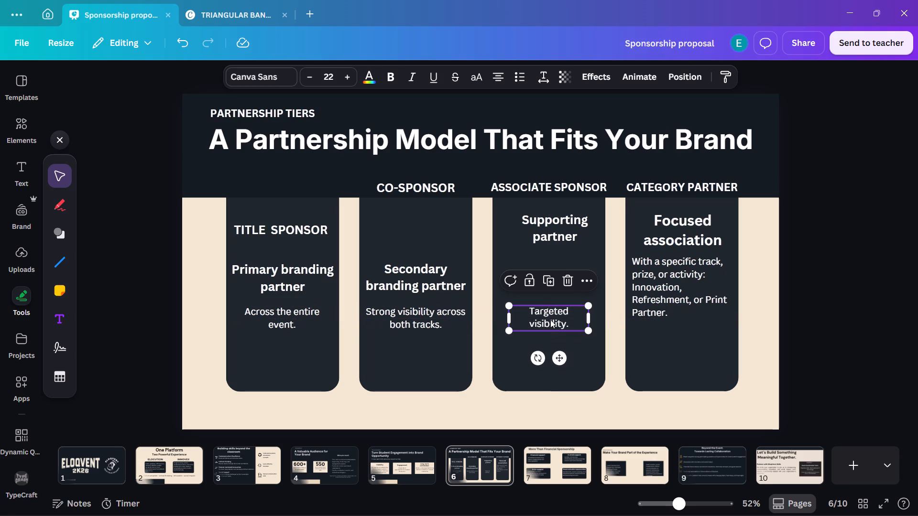
# Move the "With a specific track, prize, or activity" description lower in the fourth card.
pyautogui.click(657, 297)
pyautogui.moveTo(674, 292); pyautogui.dragTo(675, 324)
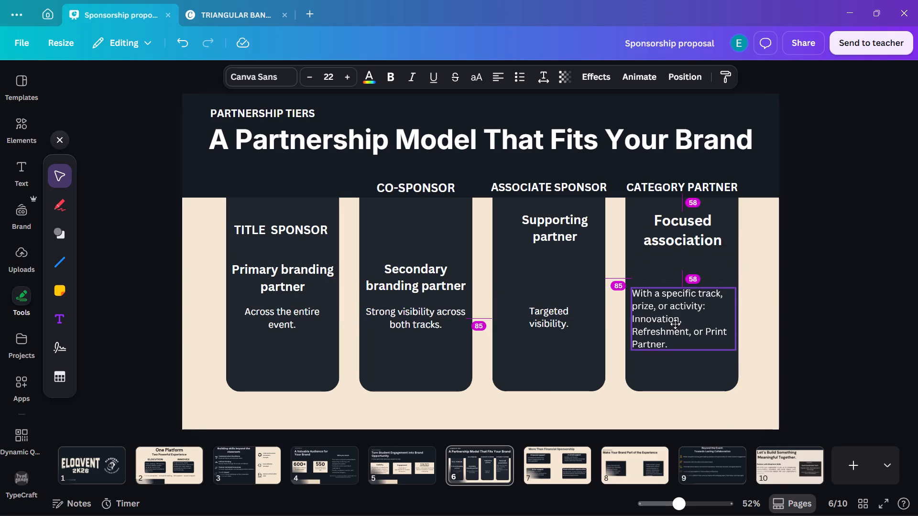
pyautogui.moveTo(675, 324); pyautogui.dragTo(675, 323)
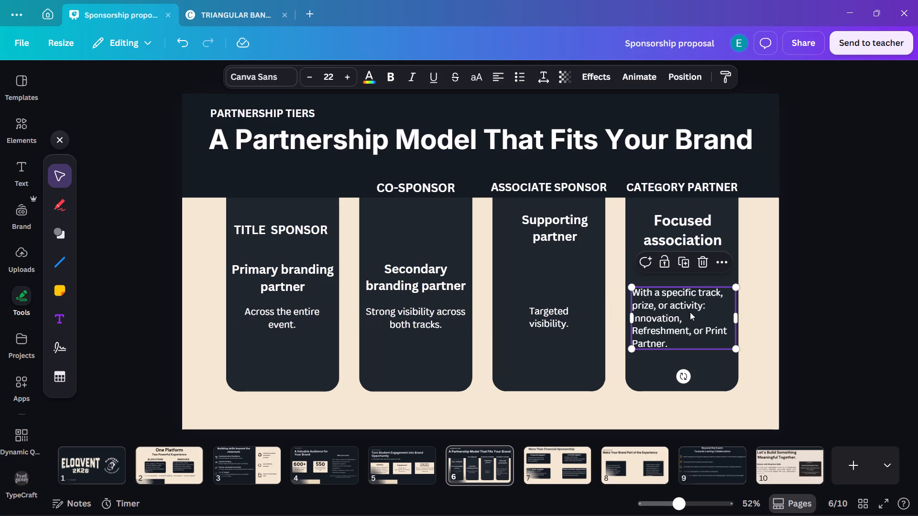
# Move the "CO-SPONSOR" heading down into the second card, centred and level with the "TITLE SPONSOR" heading.
pyautogui.click(401, 188)
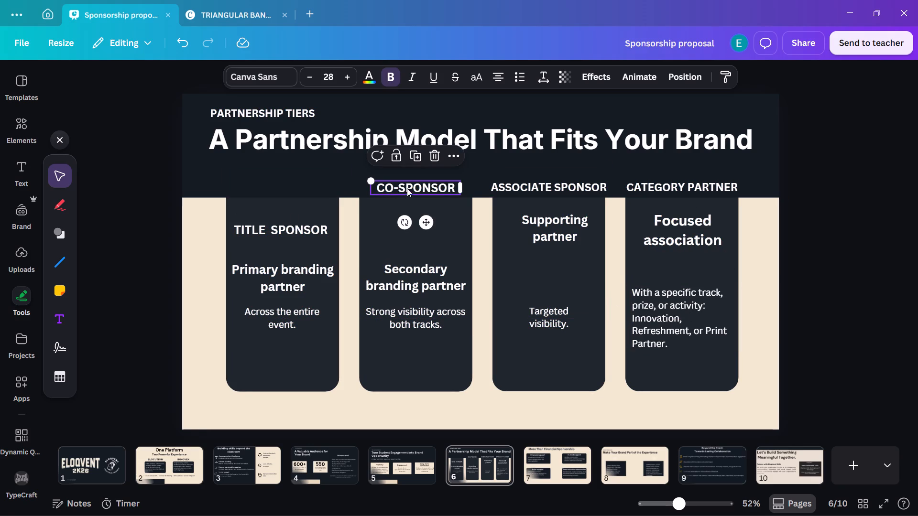
pyautogui.moveTo(418, 185); pyautogui.dragTo(422, 228)
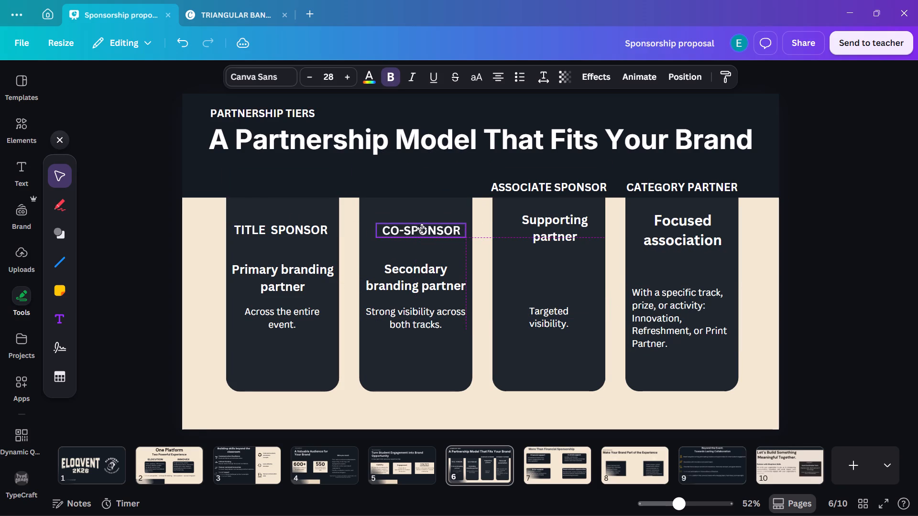
pyautogui.moveTo(422, 228); pyautogui.dragTo(417, 226)
pyautogui.click(417, 226)
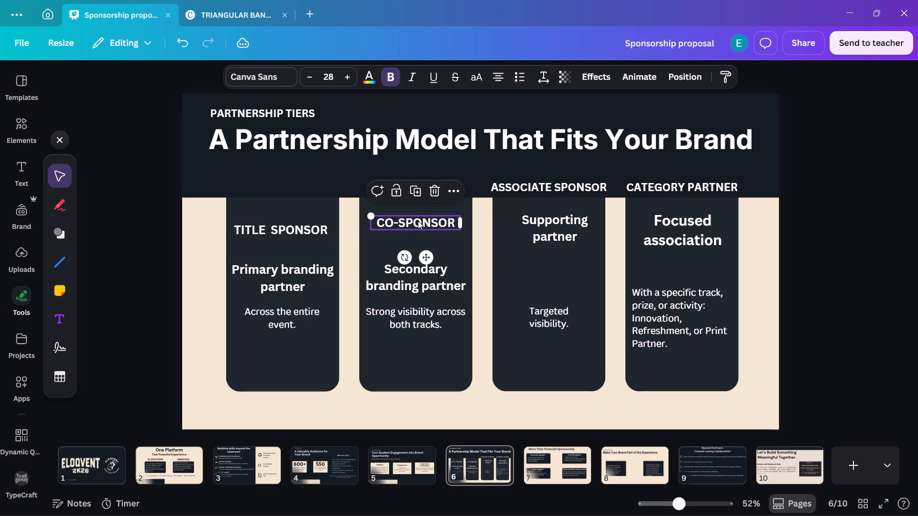
pyautogui.click(418, 220)
pyautogui.click(434, 240)
pyautogui.click(433, 225)
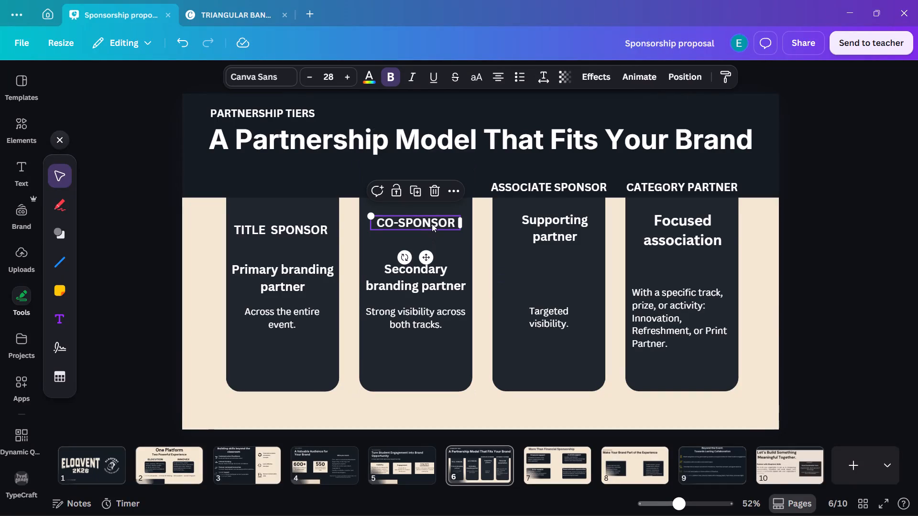
pyautogui.moveTo(431, 224); pyautogui.dragTo(431, 230)
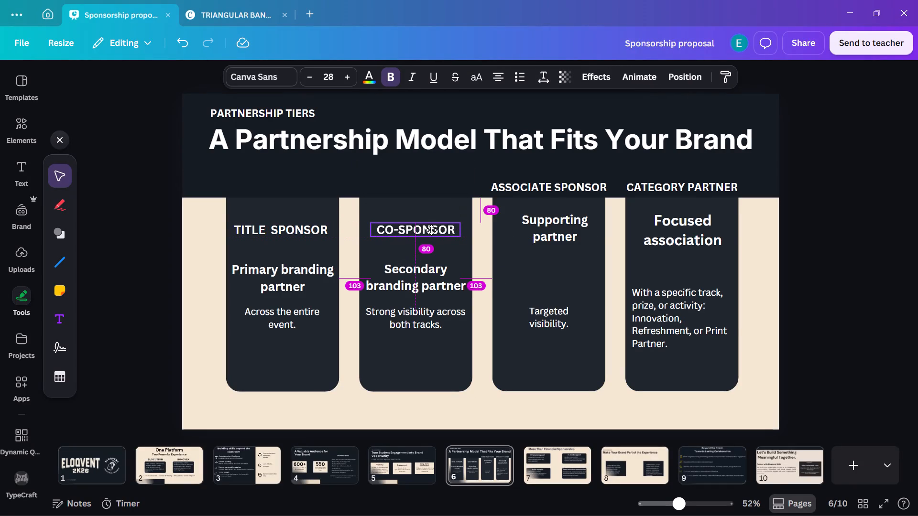
pyautogui.moveTo(431, 230); pyautogui.dragTo(431, 231)
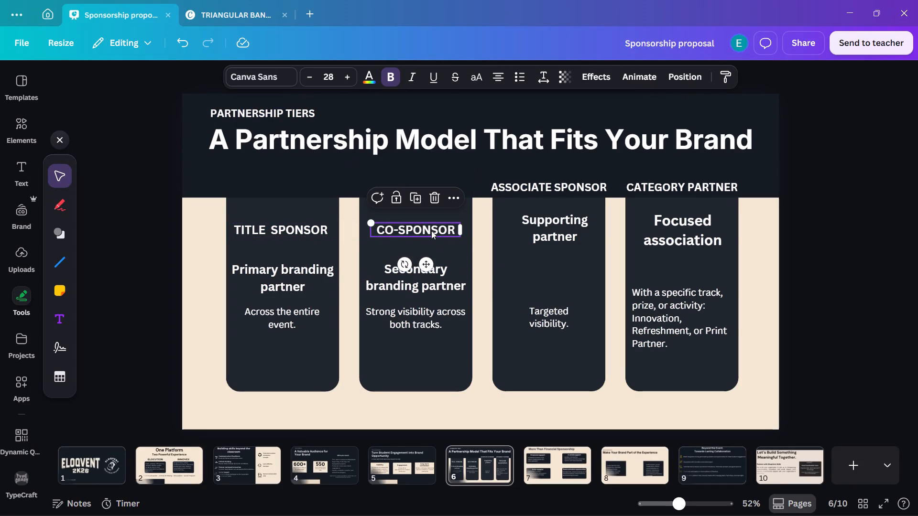
# Move the "Supporting partner" subheading down level with the neighbouring subheadings, centre it in its card and remove its trailing empty line.
pyautogui.click(543, 223)
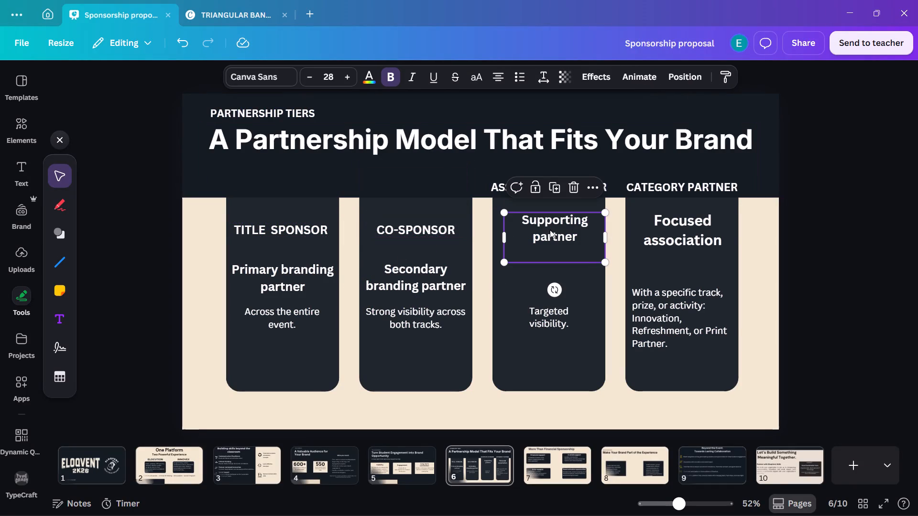
pyautogui.moveTo(554, 230); pyautogui.dragTo(547, 234)
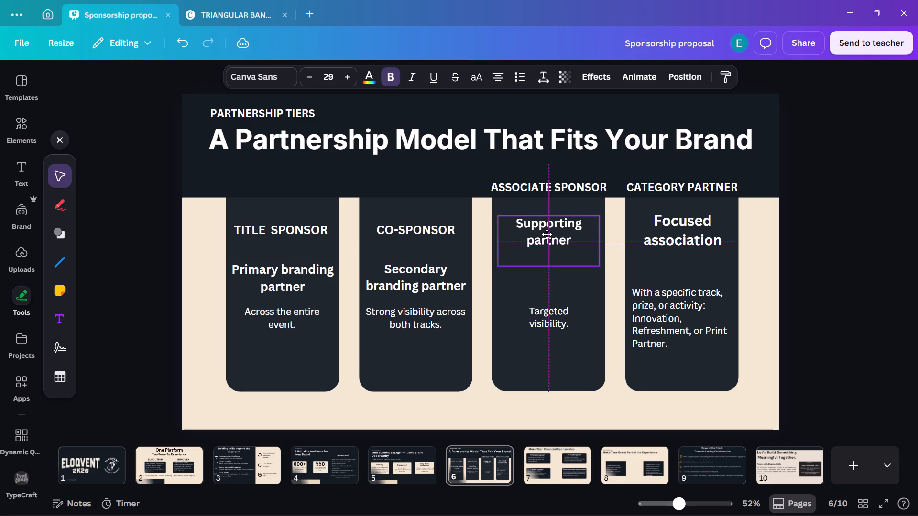
pyautogui.moveTo(547, 234); pyautogui.dragTo(546, 270)
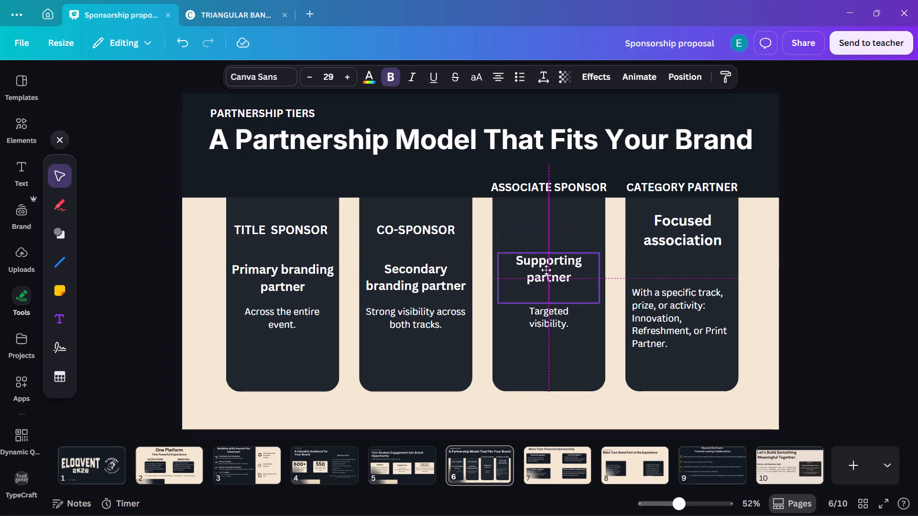
pyautogui.moveTo(546, 270); pyautogui.dragTo(547, 273)
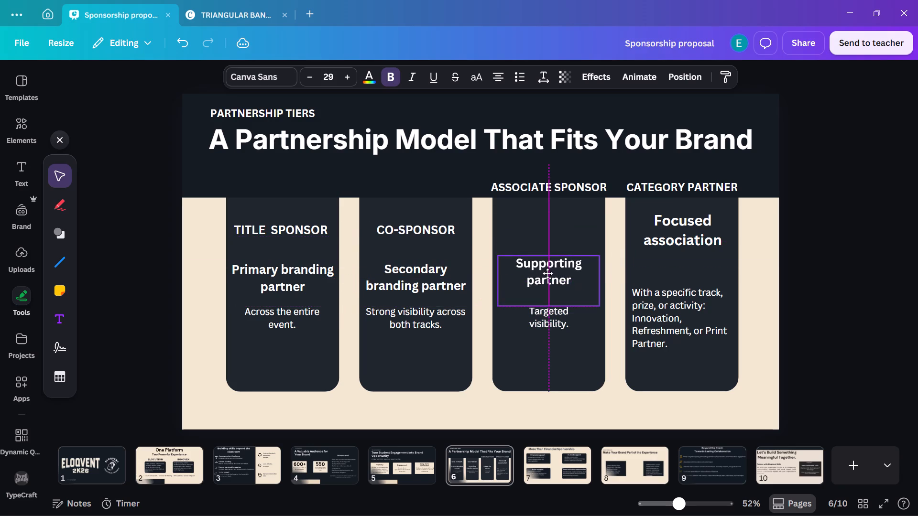
pyautogui.moveTo(547, 273); pyautogui.dragTo(549, 274)
pyautogui.doubleClick(545, 297)
pyautogui.click(546, 297)
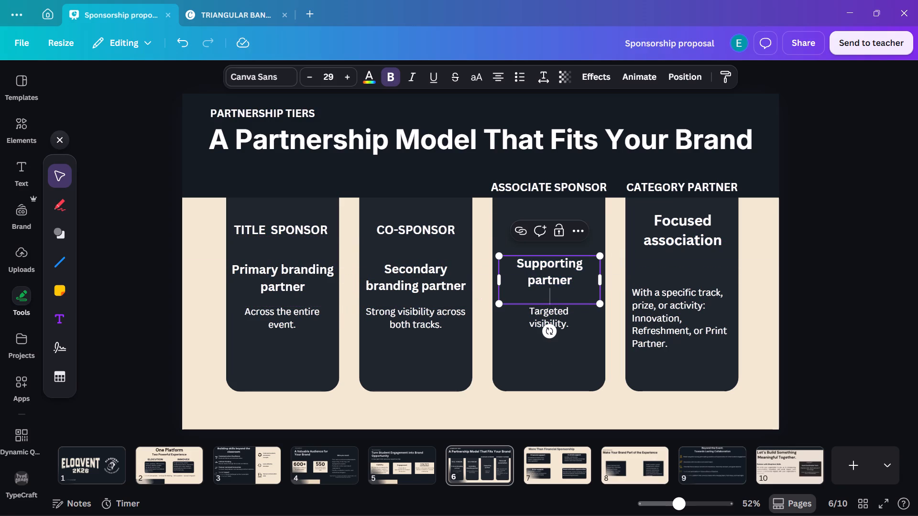
pyautogui.press('BackSpace')
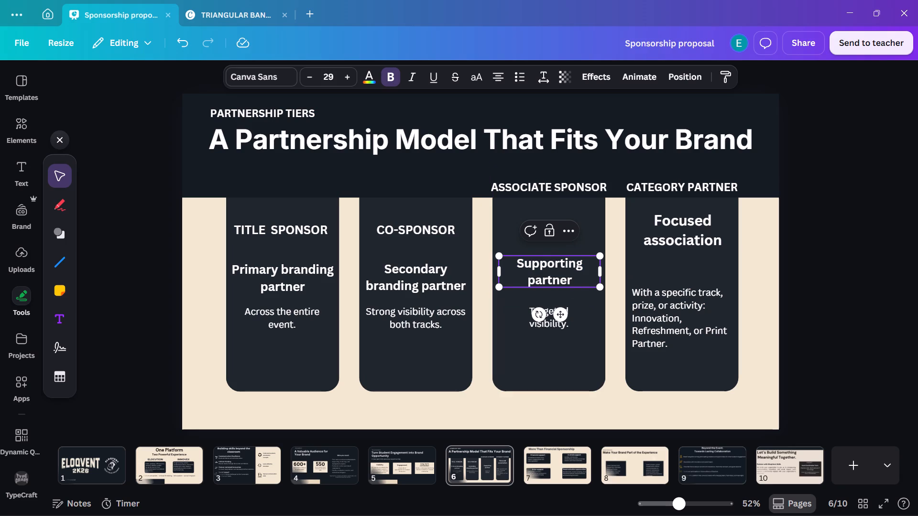
pyautogui.click(625, 260)
pyautogui.click(567, 271)
pyautogui.moveTo(568, 271); pyautogui.dragTo(569, 281)
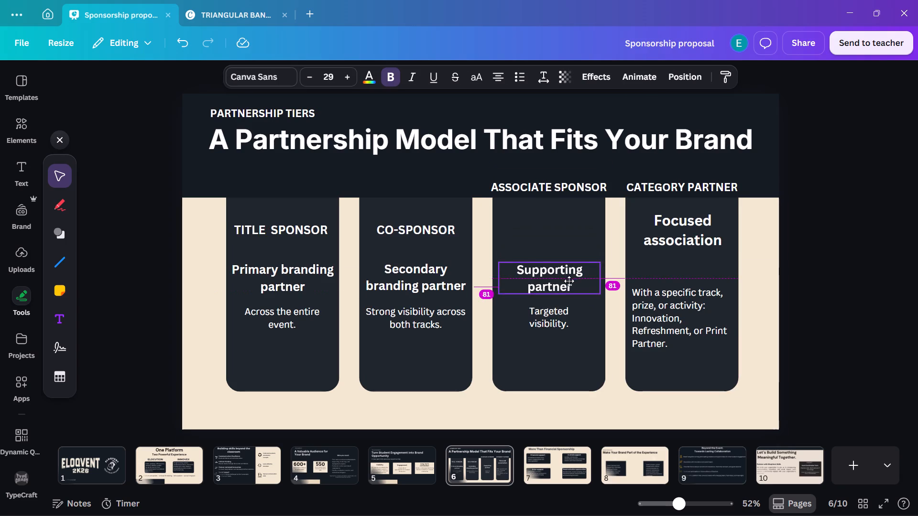
pyautogui.moveTo(569, 281); pyautogui.dragTo(568, 279)
# Lower the fourth card's description a little further to leave room for the subheading above it.
pyautogui.moveTo(677, 306); pyautogui.dragTo(677, 316)
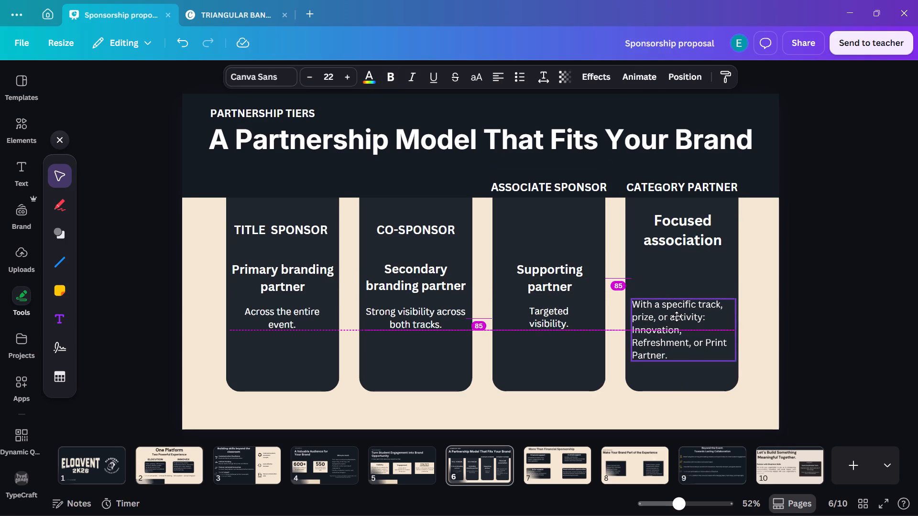
pyautogui.moveTo(677, 316); pyautogui.dragTo(677, 317)
# Remove the empty line below "Focused association" and move this subheading down to just above the fourth card's description.
pyautogui.click(683, 228)
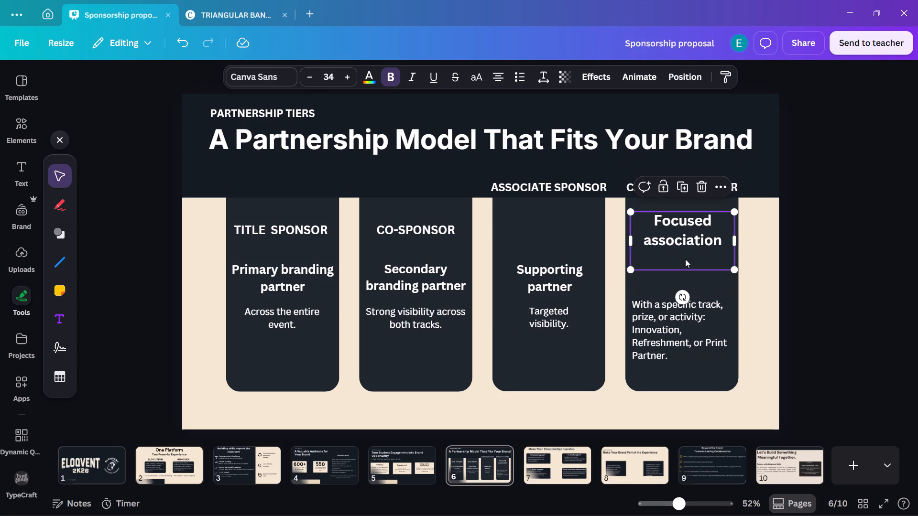
pyautogui.doubleClick(685, 259)
pyautogui.click(684, 260)
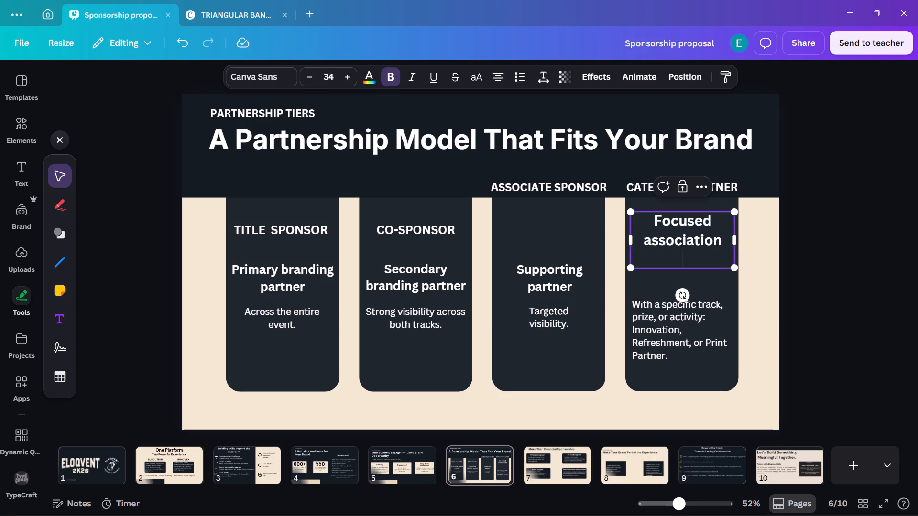
pyautogui.press('BackSpace')
pyautogui.click(757, 230)
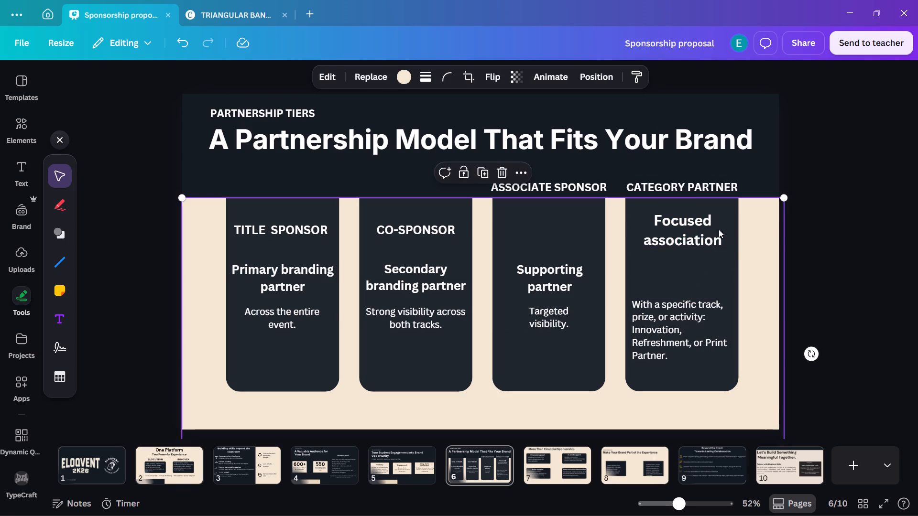
pyautogui.click(687, 229)
pyautogui.moveTo(688, 232); pyautogui.dragTo(689, 270)
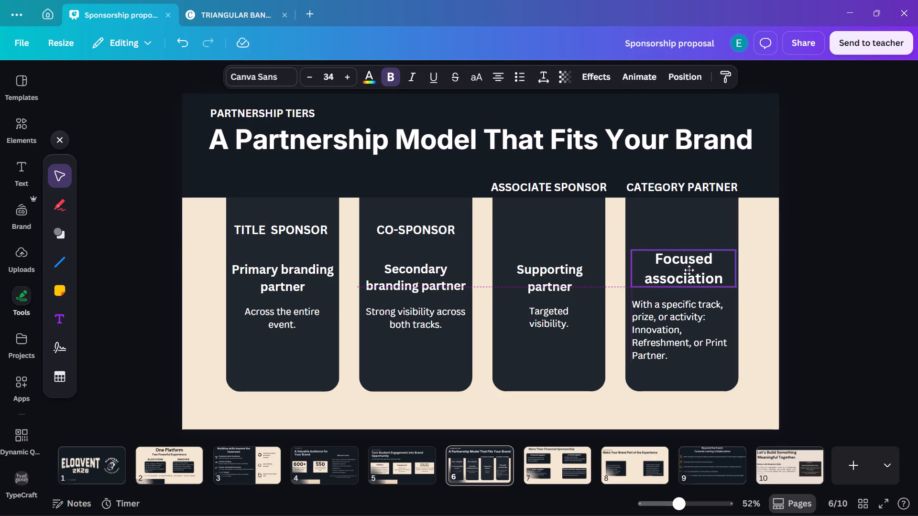
pyautogui.moveTo(689, 270); pyautogui.dragTo(688, 279)
# Narrow the "ASSOCIATE SPONSOR" heading's text box to about 250 wide so it wraps onto two lines.
pyautogui.click(556, 187)
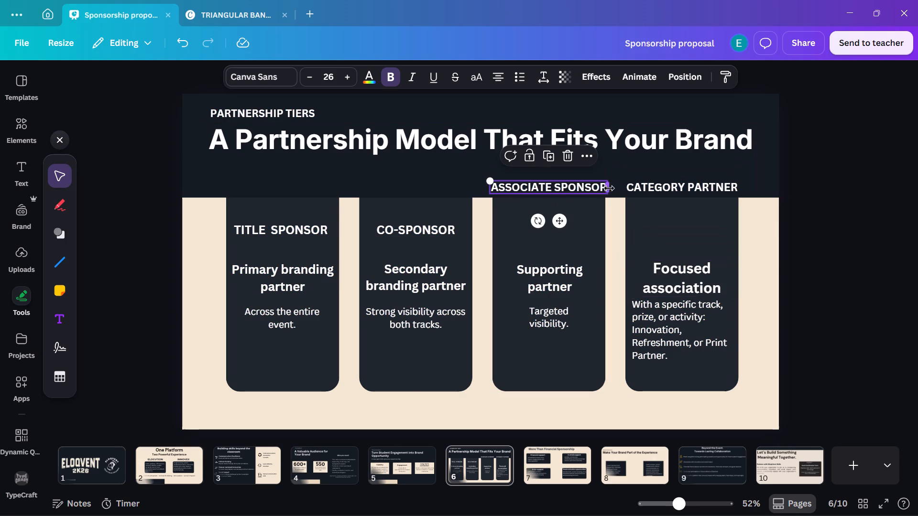
pyautogui.moveTo(609, 188); pyautogui.dragTo(569, 199)
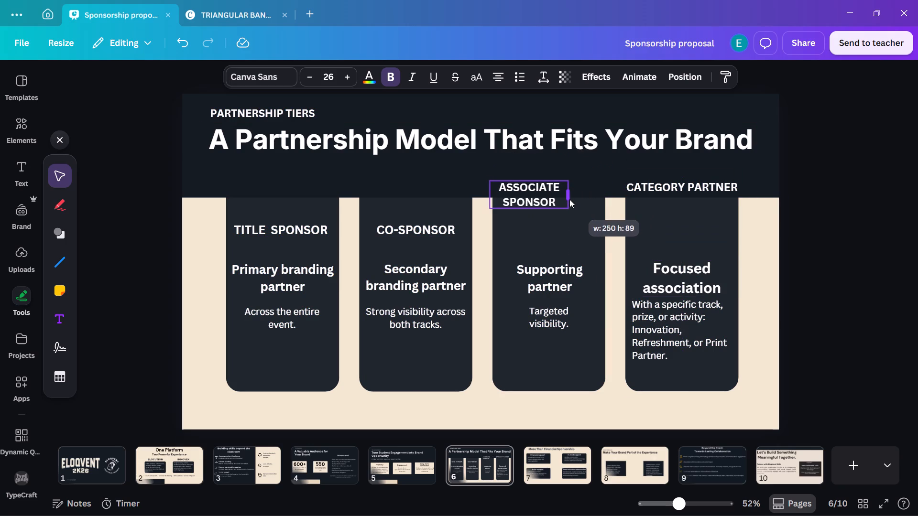
# Narrow the "ASSOCIATE SPONSOR" text box slightly more and move the heading into the third card, centred and level with the neighbouring headings.
pyautogui.moveTo(569, 199); pyautogui.dragTo(563, 201)
pyautogui.click(596, 183)
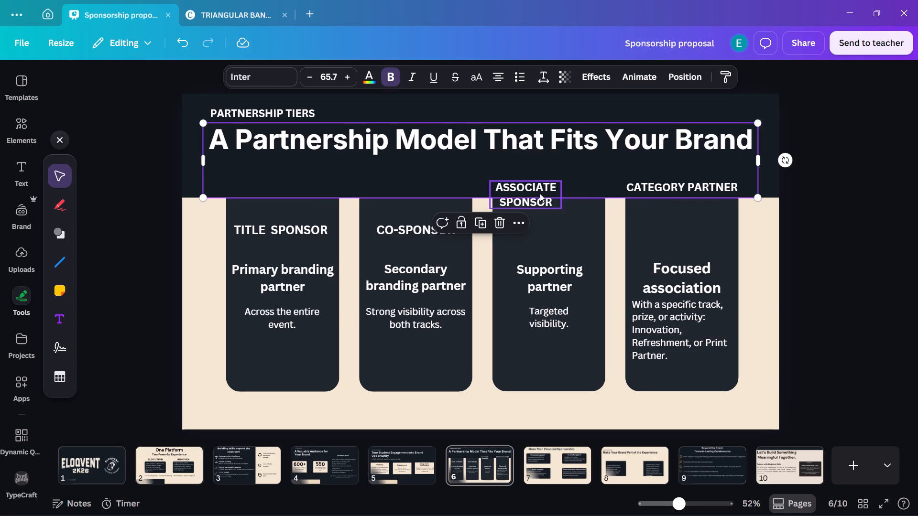
pyautogui.click(539, 193)
pyautogui.moveTo(529, 195); pyautogui.dragTo(553, 230)
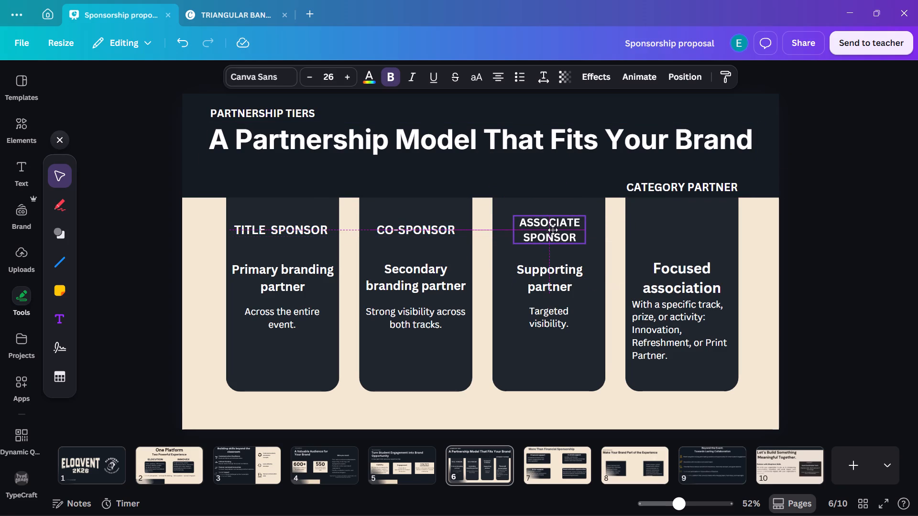
pyautogui.moveTo(553, 230); pyautogui.dragTo(553, 230)
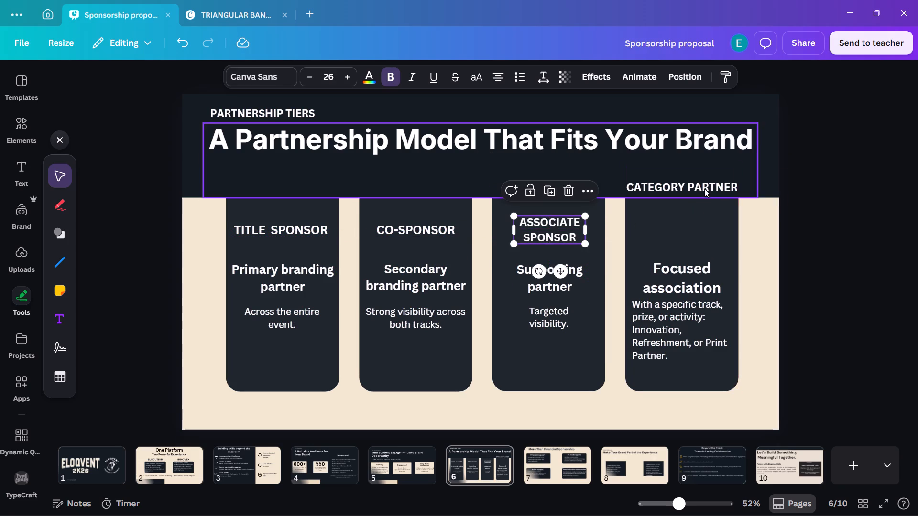
# Narrow the "CATEGORY PARTNER" heading's text box so it wraps onto two lines.
pyautogui.click(703, 188)
pyautogui.moveTo(741, 185); pyautogui.dragTo(701, 197)
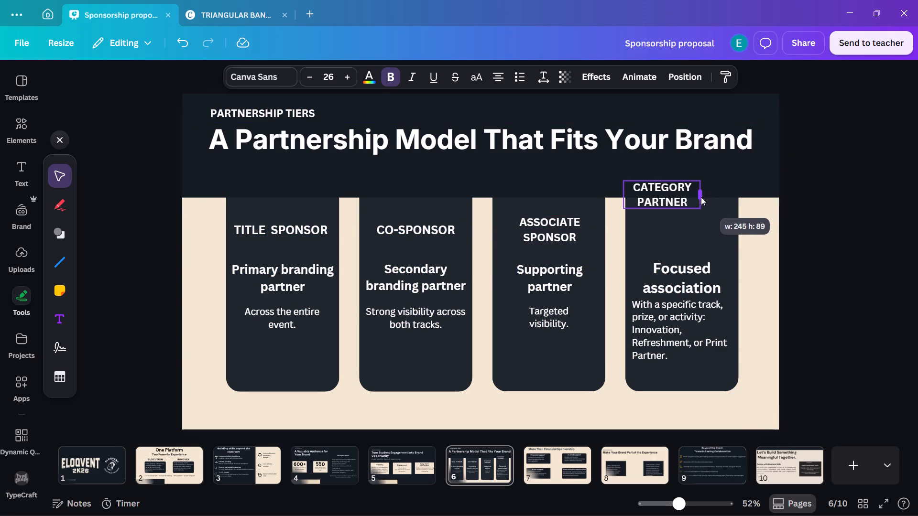
pyautogui.moveTo(701, 197); pyautogui.dragTo(689, 203)
# Move the "CATEGORY PARTNER" heading down into the fourth card, centred above its subheading and level with "ASSOCIATE SPONSOR".
pyautogui.moveTo(660, 194); pyautogui.dragTo(677, 214)
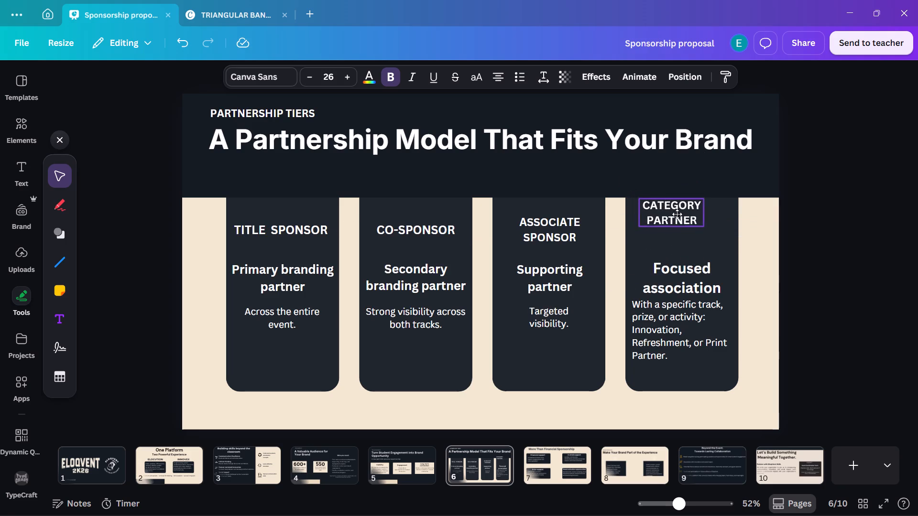
pyautogui.moveTo(677, 214); pyautogui.dragTo(684, 231)
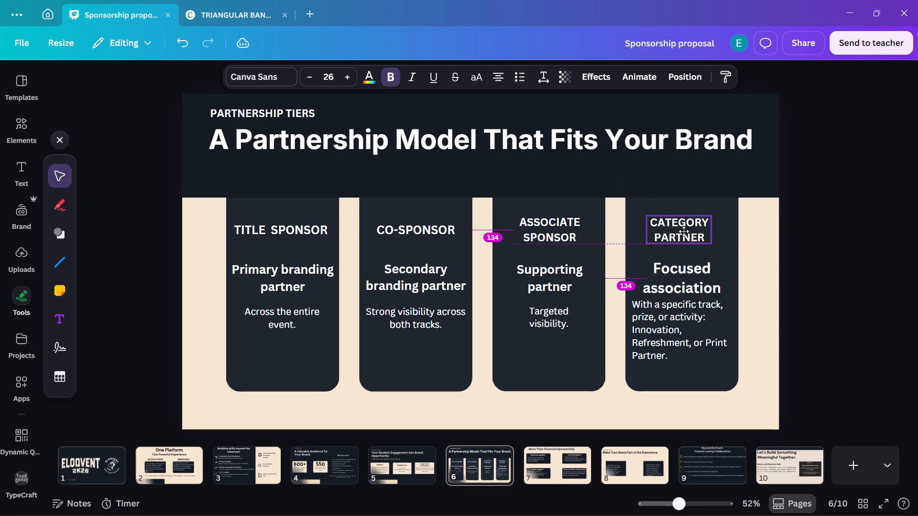
pyautogui.moveTo(684, 231); pyautogui.dragTo(682, 229)
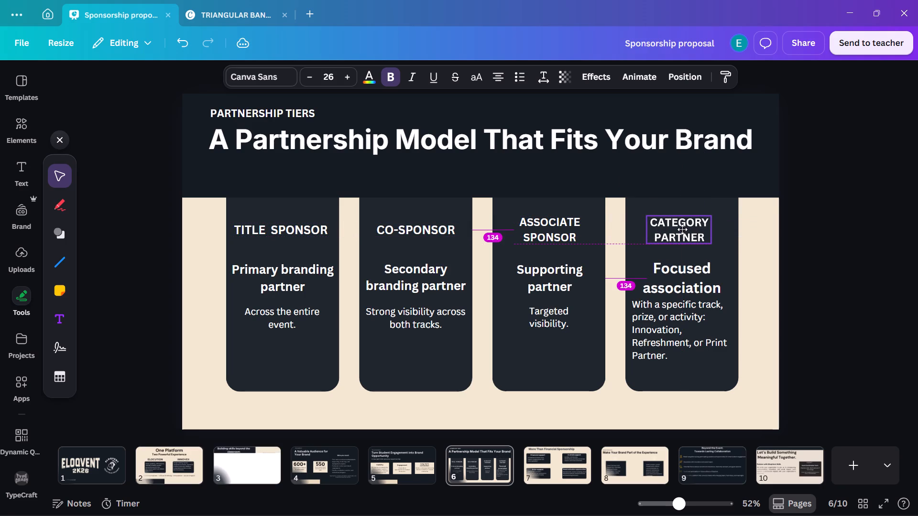
pyautogui.moveTo(682, 229); pyautogui.dragTo(685, 229)
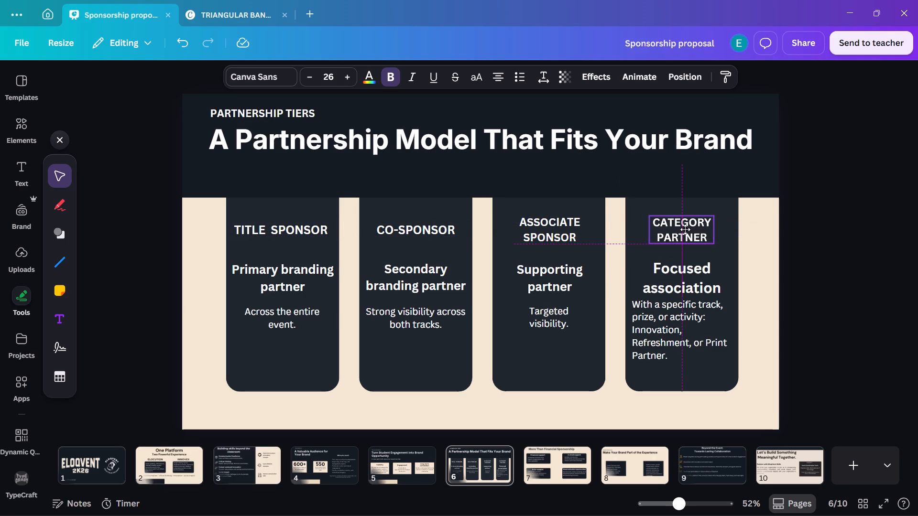
pyautogui.moveTo(685, 229); pyautogui.dragTo(684, 235)
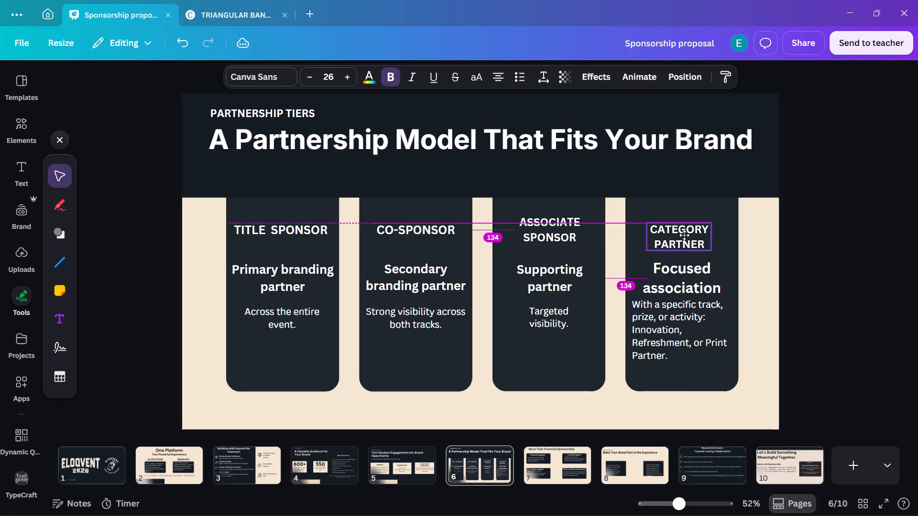
pyautogui.moveTo(684, 235); pyautogui.dragTo(684, 230)
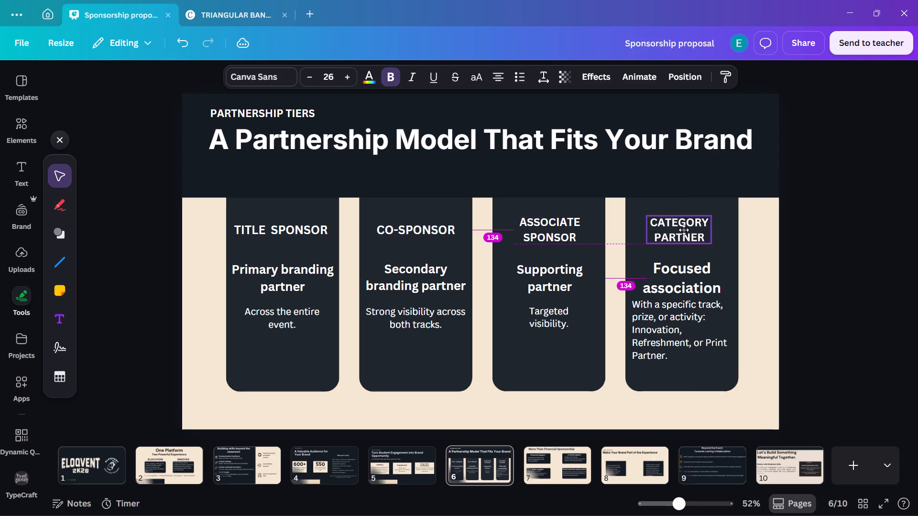
pyautogui.moveTo(684, 230); pyautogui.dragTo(685, 230)
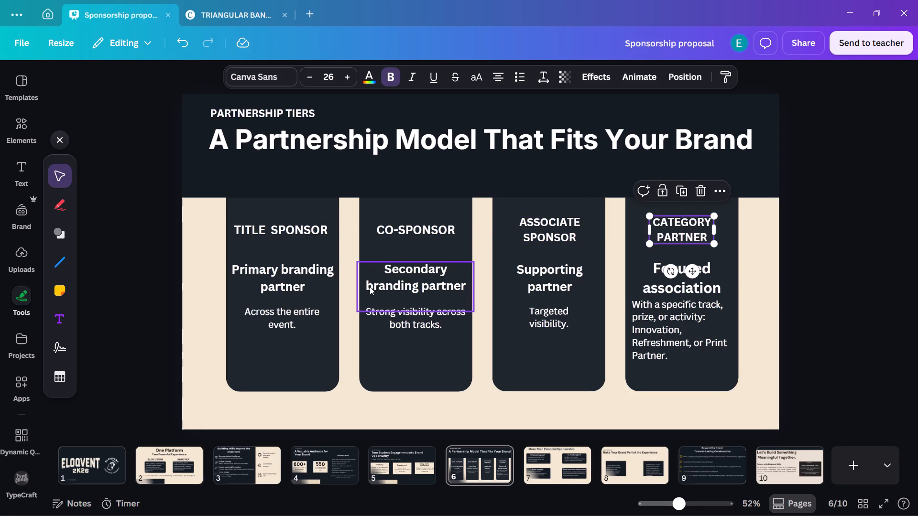
# Remove the trailing empty line from the "Secondary branding partner" and "Primary branding partner" subheadings.
pyautogui.click(417, 305)
pyautogui.doubleClick(421, 297)
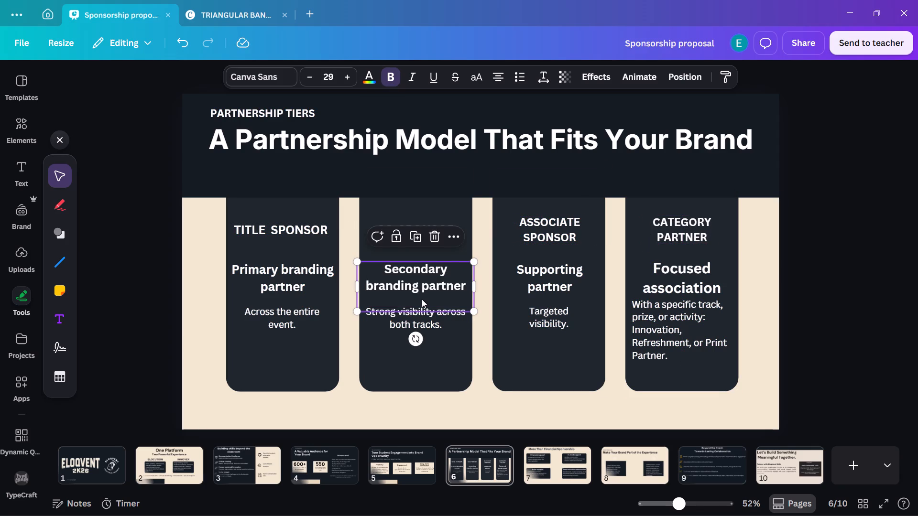
pyautogui.click(422, 299)
pyautogui.press('BackSpace')
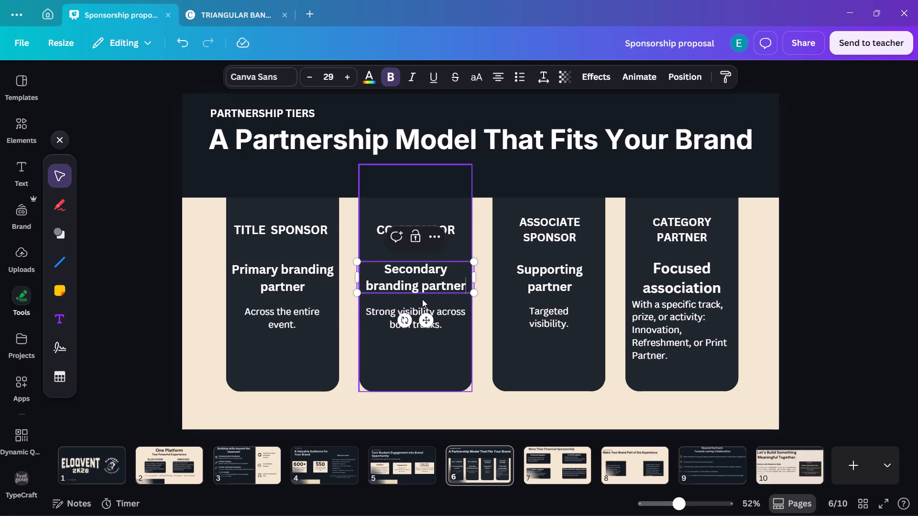
pyautogui.click(537, 282)
pyautogui.click(672, 287)
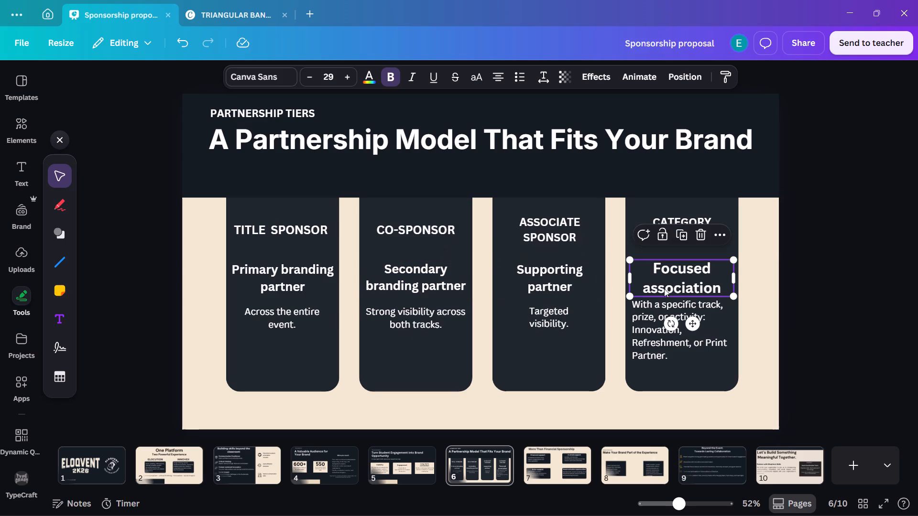
pyautogui.click(296, 286)
pyautogui.click(296, 300)
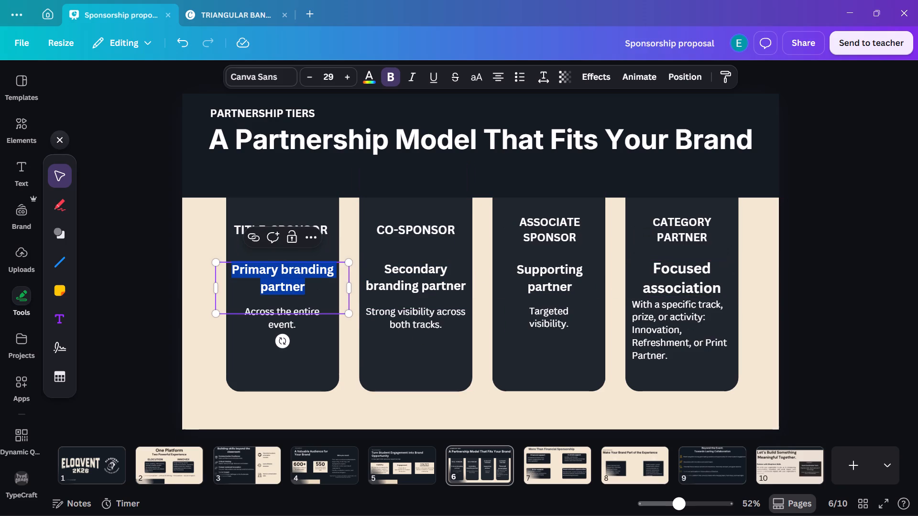
pyautogui.click(296, 303)
pyautogui.press('BackSpace')
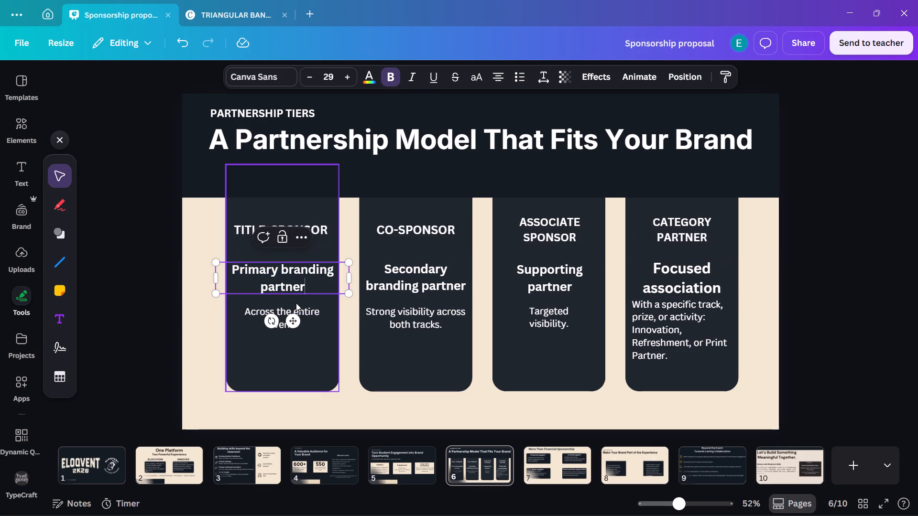
# Lower the descriptions in all four cards so their first lines align, leaving more space below the subheadings.
pyautogui.click(310, 311)
pyautogui.moveTo(308, 322); pyautogui.dragTo(308, 327)
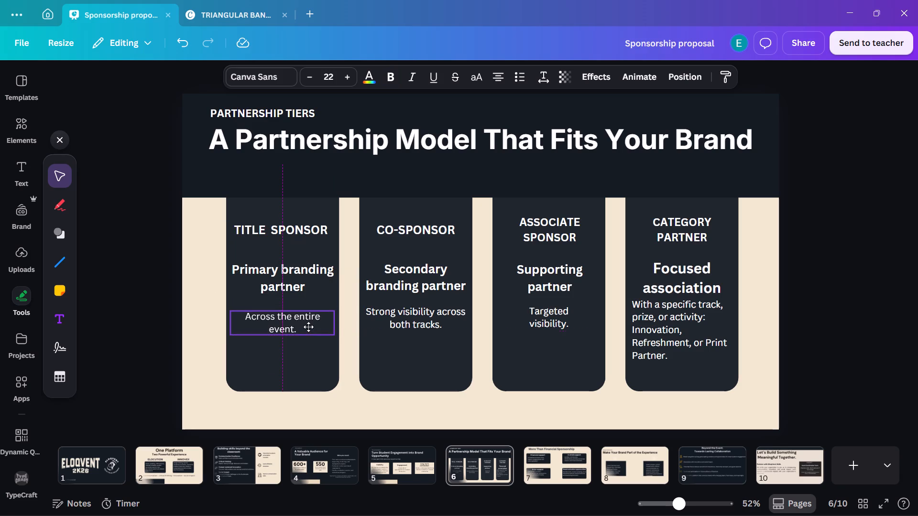
pyautogui.moveTo(308, 327); pyautogui.dragTo(308, 330)
pyautogui.click(404, 319)
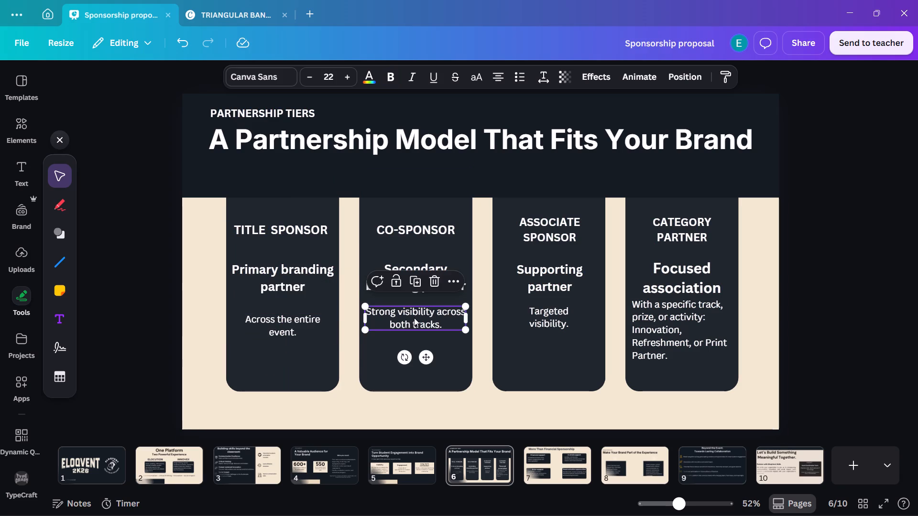
pyautogui.moveTo(415, 318); pyautogui.dragTo(415, 324)
pyautogui.click(569, 317)
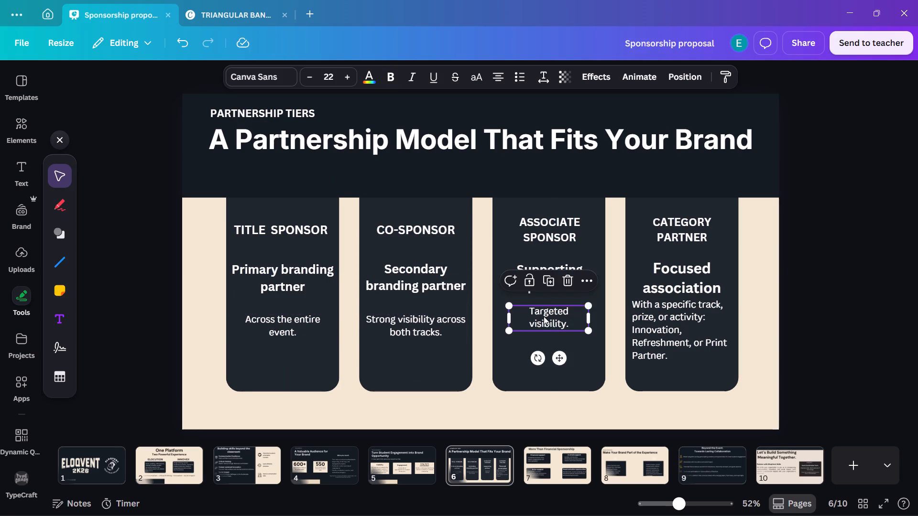
pyautogui.moveTo(544, 316); pyautogui.dragTo(544, 324)
pyautogui.click(684, 322)
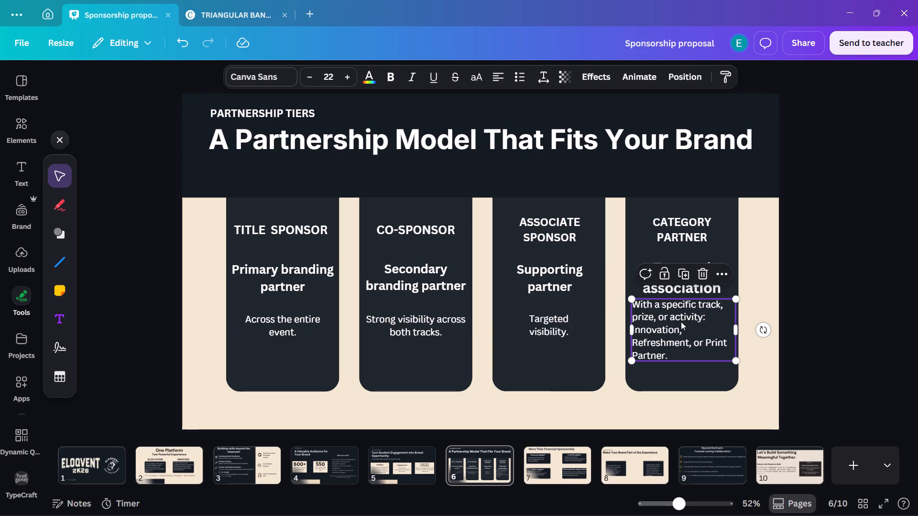
pyautogui.moveTo(681, 322); pyautogui.dragTo(681, 339)
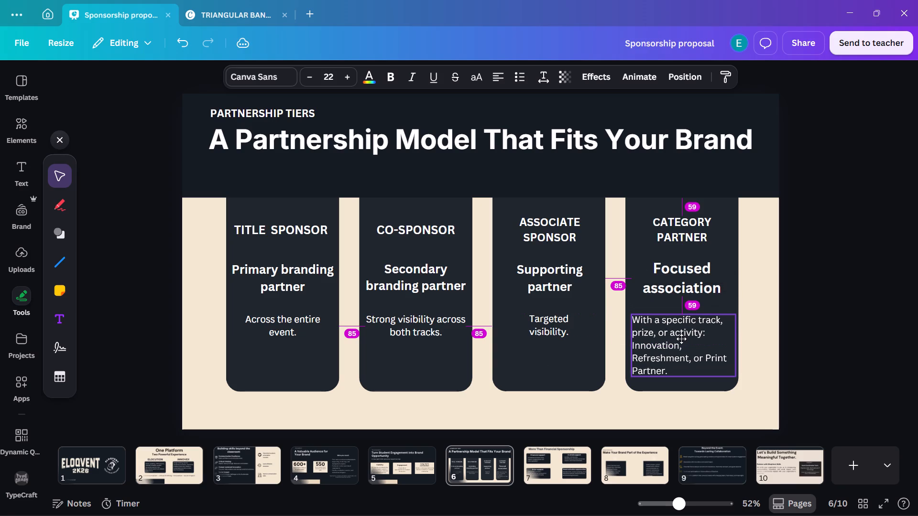
pyautogui.moveTo(681, 339); pyautogui.dragTo(681, 336)
pyautogui.rightClick(681, 336)
pyautogui.click(881, 269)
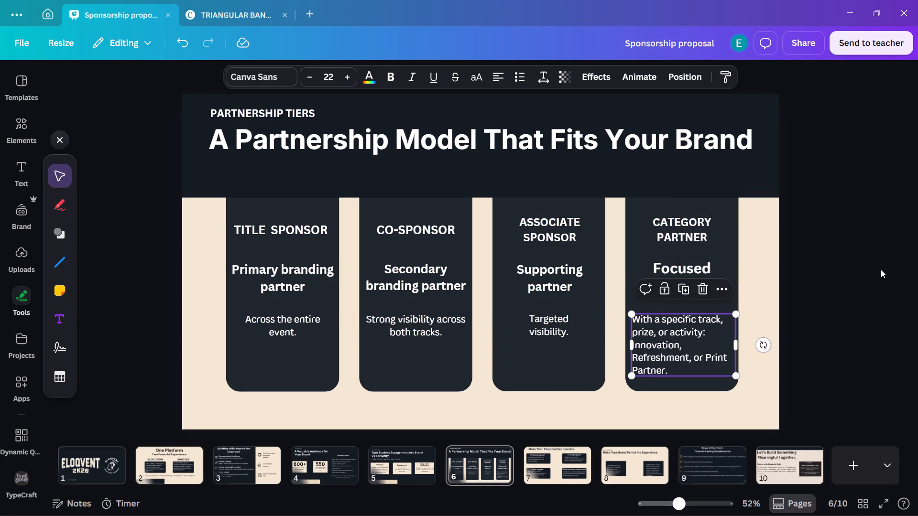
pyautogui.click(875, 263)
# Remove the empty line below the slide title "A Partnership Model That Fits Your Brand".
pyautogui.click(556, 147)
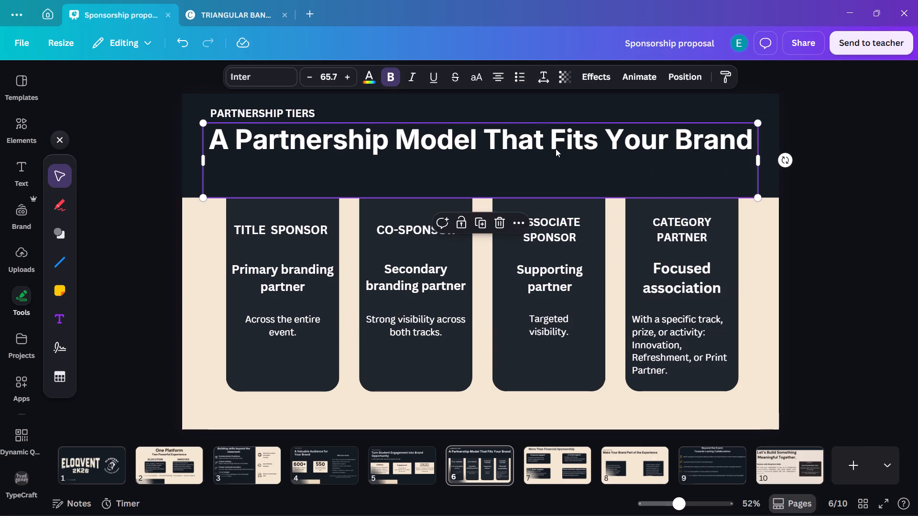
pyautogui.click(556, 161)
pyautogui.click(553, 179)
pyautogui.click(551, 178)
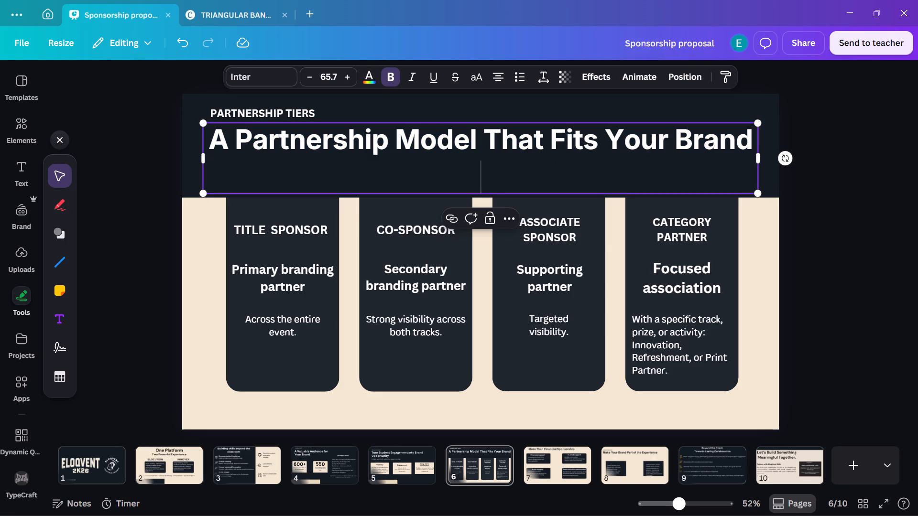
pyautogui.press('BackSpace')
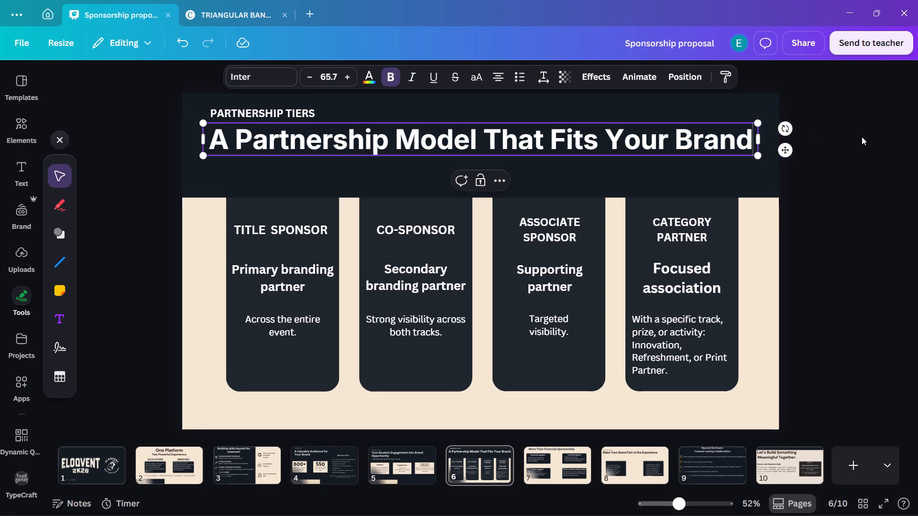
pyautogui.click(862, 137)
# Move the slide title down within the dark header band and centre it horizontally on the slide.
pyautogui.click(690, 138)
pyautogui.moveTo(680, 141); pyautogui.dragTo(686, 161)
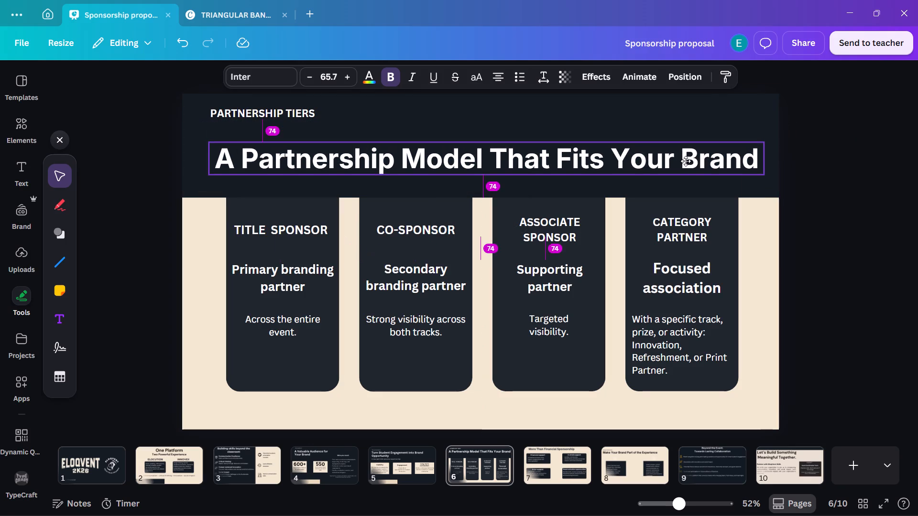
pyautogui.moveTo(686, 161); pyautogui.dragTo(684, 158)
pyautogui.click(836, 161)
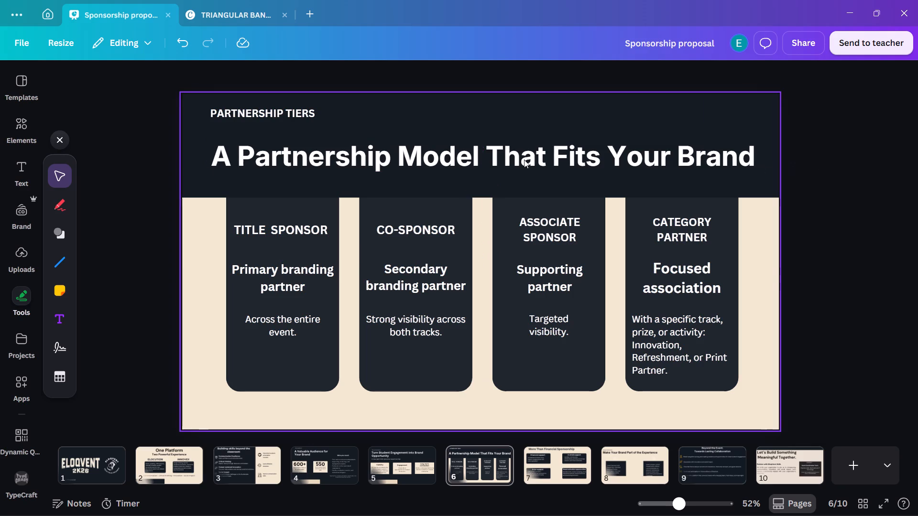
# Narrow the "PARTNERSHIP TIERS" text box to fit closely around its single line of text.
pyautogui.click(294, 116)
pyautogui.moveTo(337, 114); pyautogui.dragTo(319, 117)
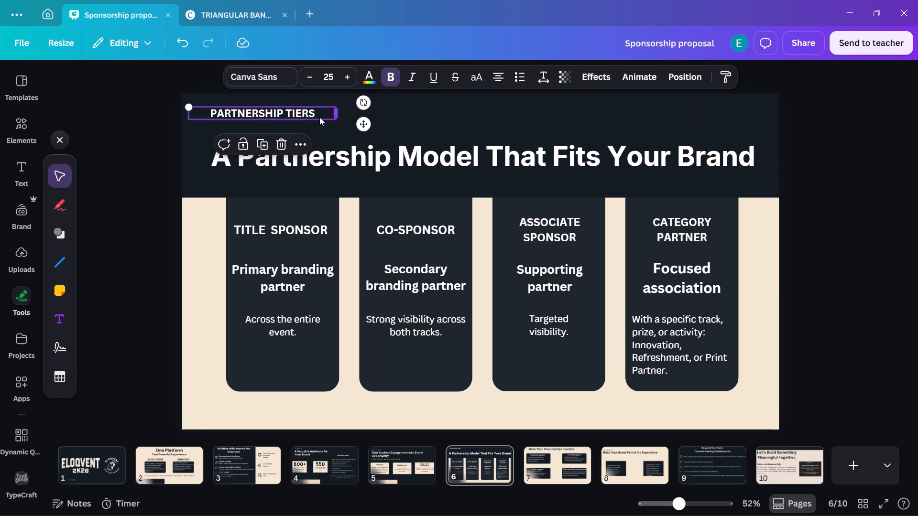
pyautogui.moveTo(319, 117); pyautogui.dragTo(297, 121)
pyautogui.click(313, 117)
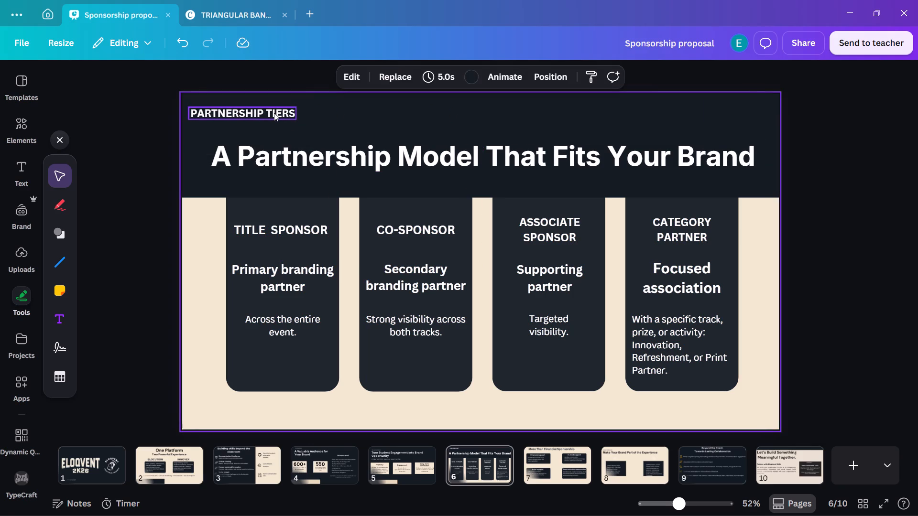
# Move the "PARTNERSHIP TIERS" label down to just above the slide title, aligned with the title's left edge.
pyautogui.moveTo(274, 113); pyautogui.dragTo(294, 131)
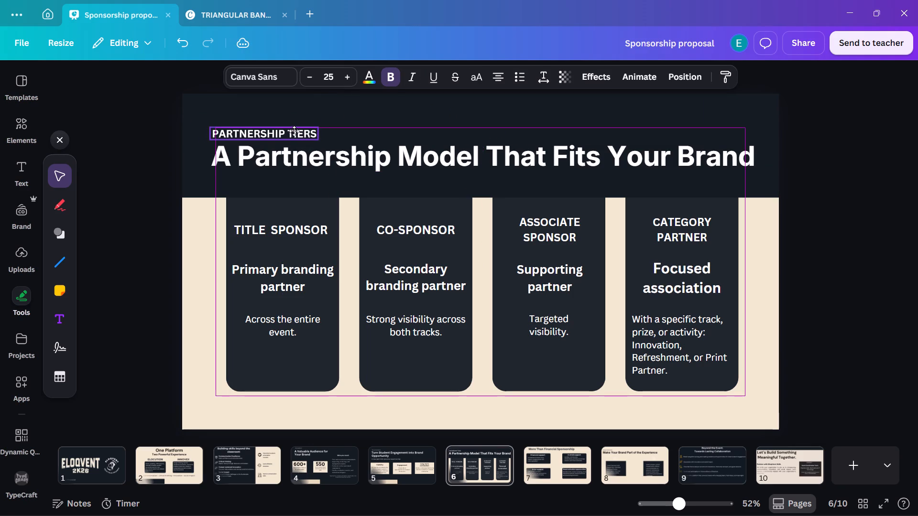
pyautogui.moveTo(294, 131); pyautogui.dragTo(300, 126)
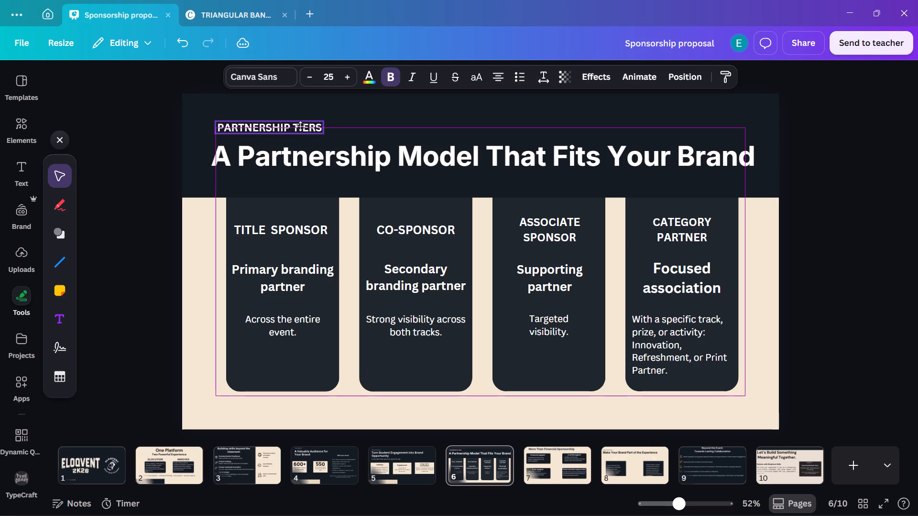
pyautogui.moveTo(300, 126); pyautogui.dragTo(297, 123)
pyautogui.click(141, 119)
pyautogui.click(282, 123)
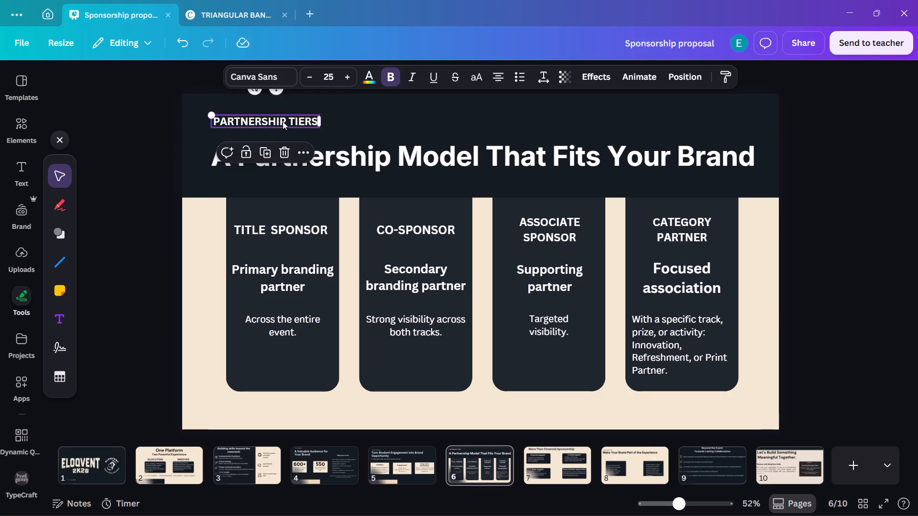
pyautogui.moveTo(283, 121); pyautogui.dragTo(282, 127)
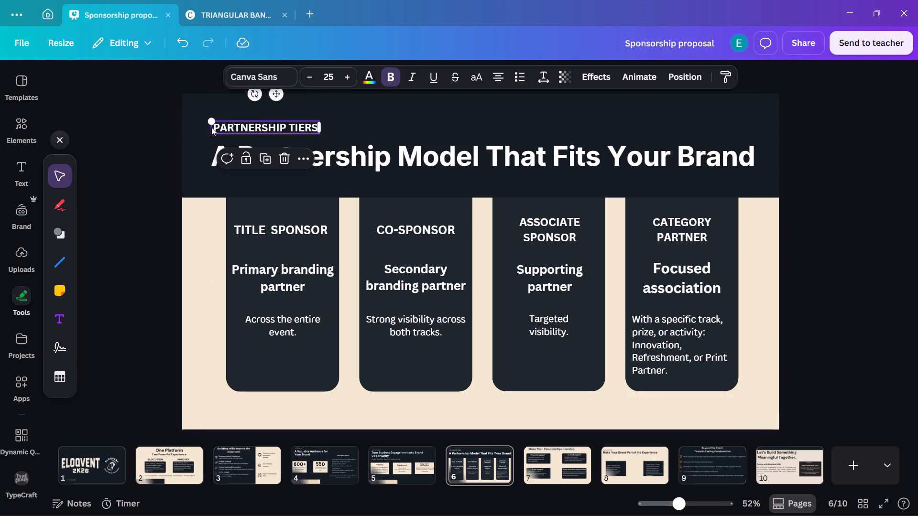
pyautogui.click(151, 127)
pyautogui.click(843, 121)
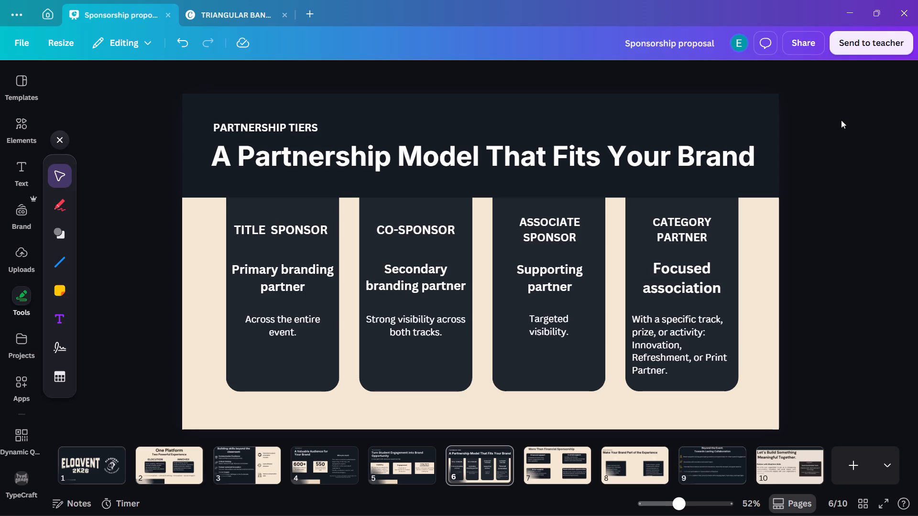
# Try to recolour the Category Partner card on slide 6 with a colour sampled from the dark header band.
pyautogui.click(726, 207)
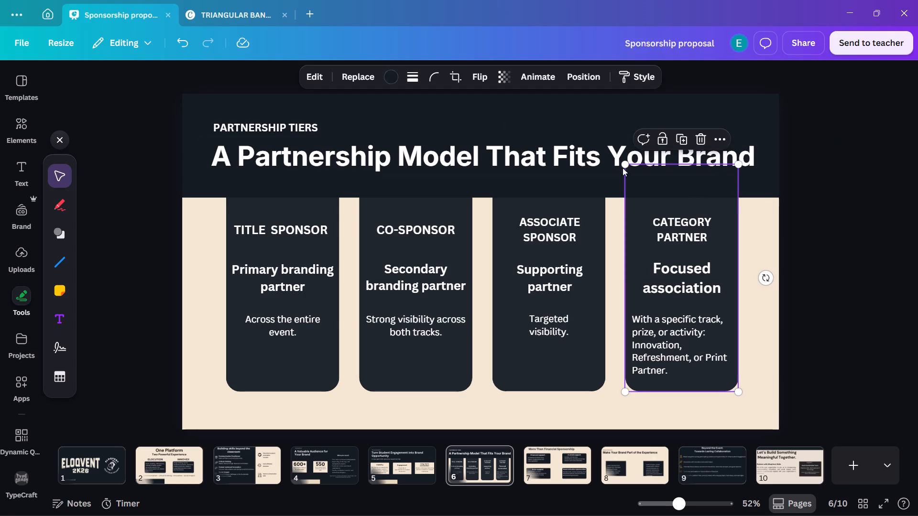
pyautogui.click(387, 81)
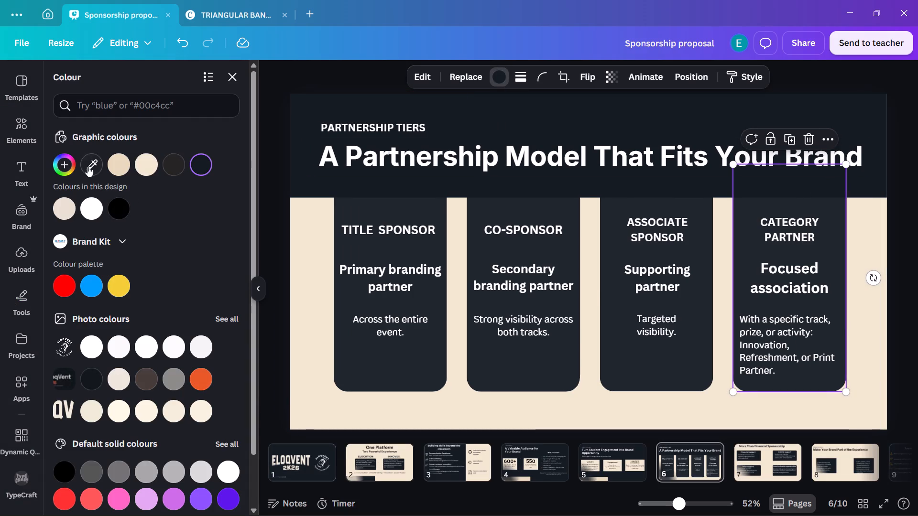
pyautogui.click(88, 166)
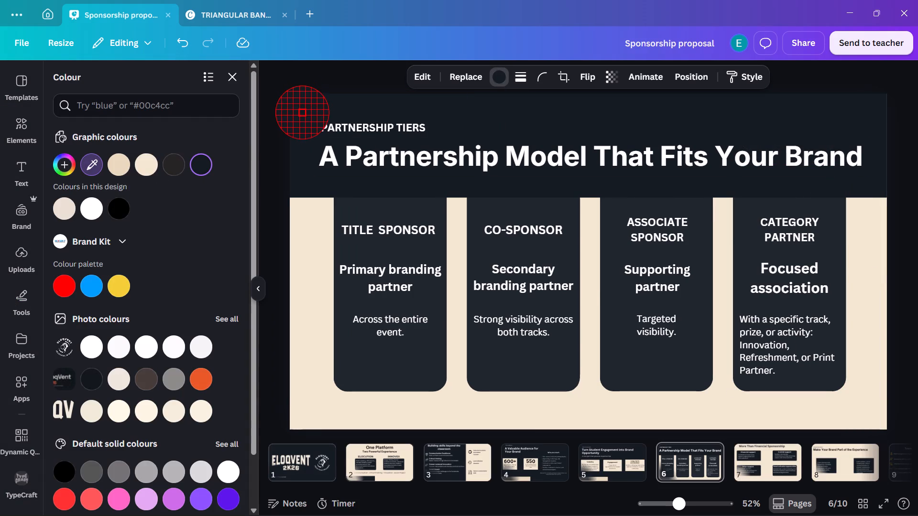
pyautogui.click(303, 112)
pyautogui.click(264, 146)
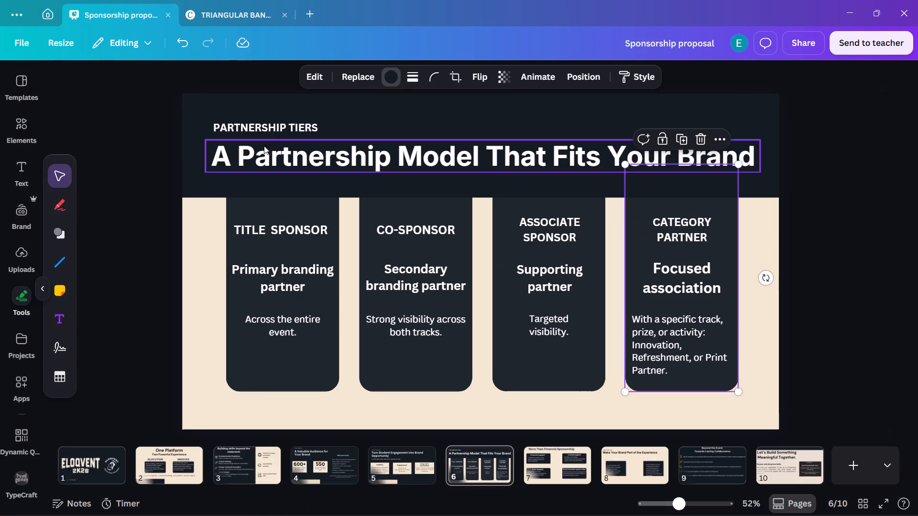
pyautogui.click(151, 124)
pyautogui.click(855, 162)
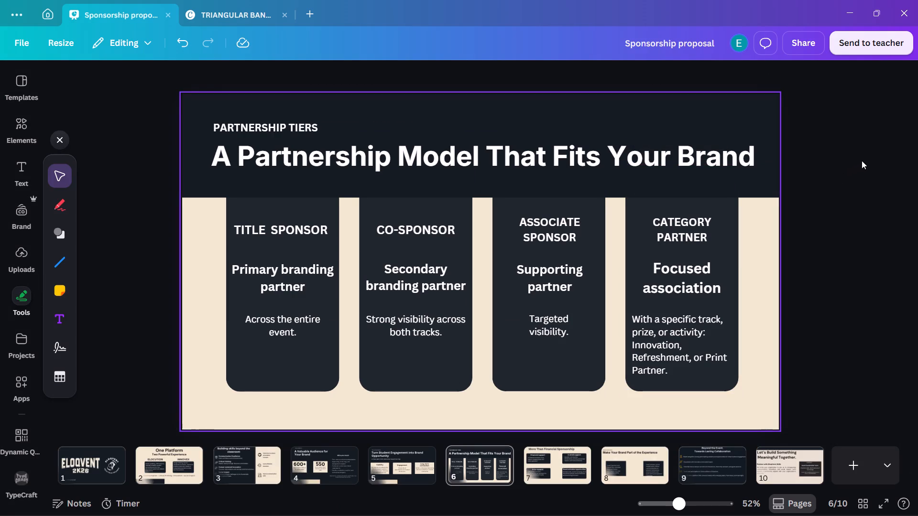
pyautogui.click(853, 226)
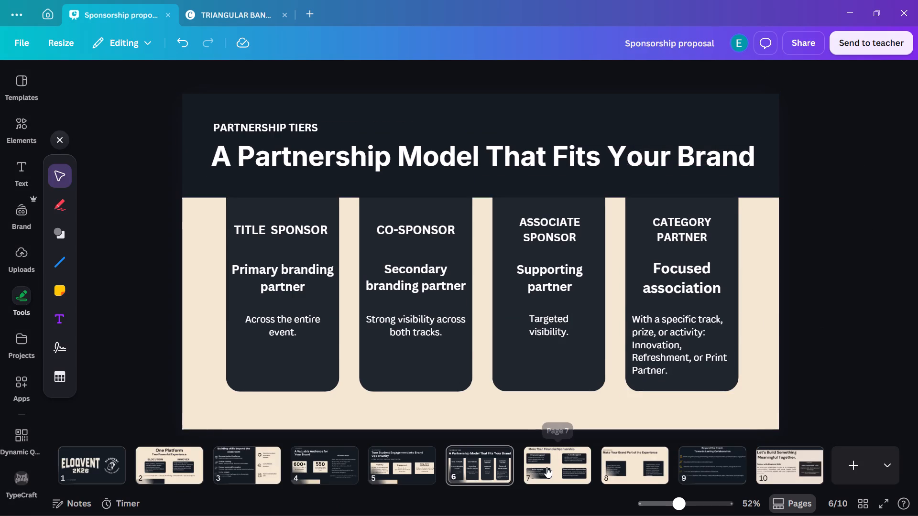
# On slide 7, remove the empty line below the title "More Than Financial Sponsorship" and narrow its text box to fit the line.
pyautogui.click(546, 467)
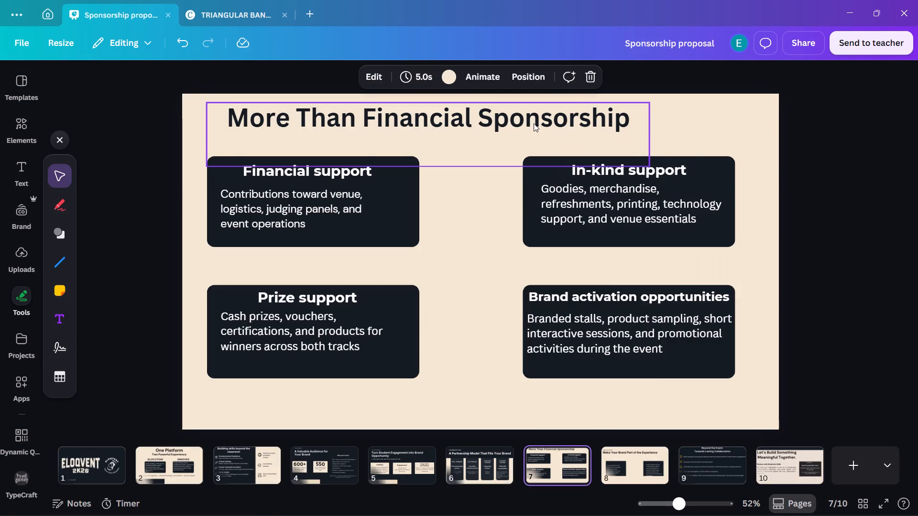
pyautogui.click(534, 123)
pyautogui.click(491, 135)
pyautogui.click(476, 148)
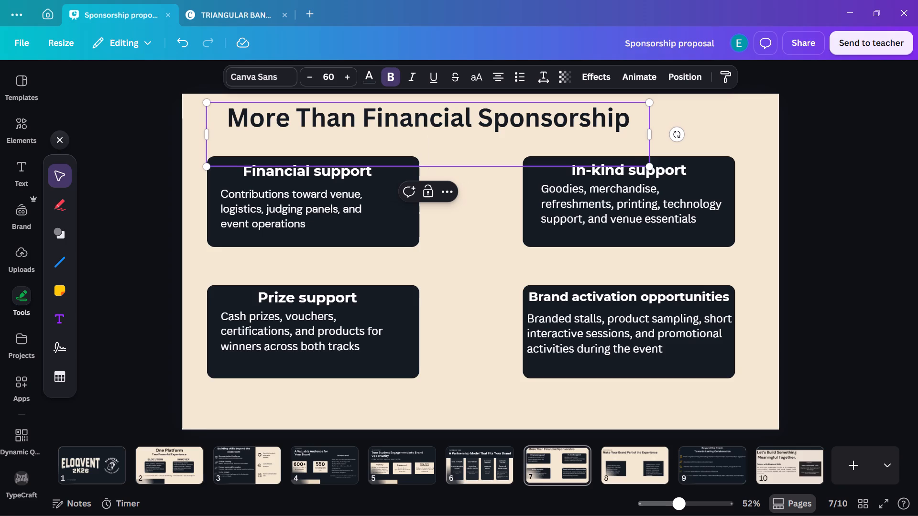
pyautogui.press('BackSpace')
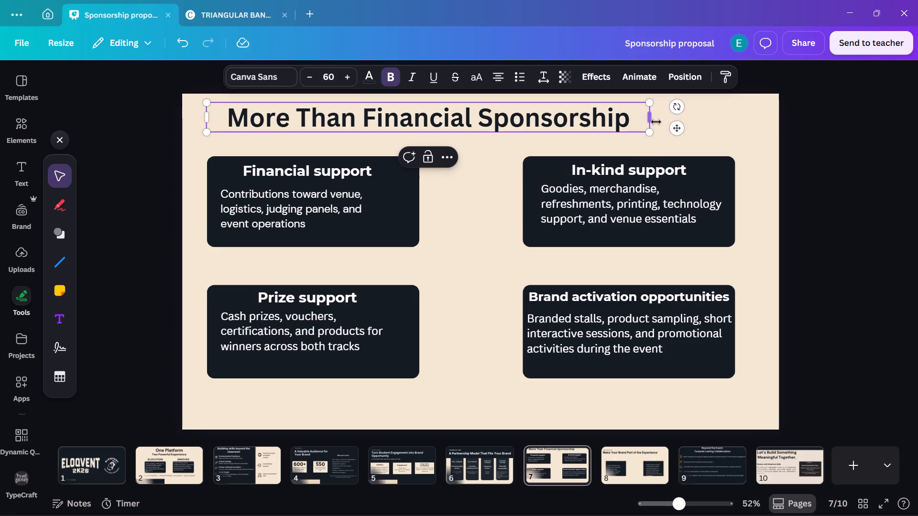
pyautogui.moveTo(652, 118); pyautogui.dragTo(615, 127)
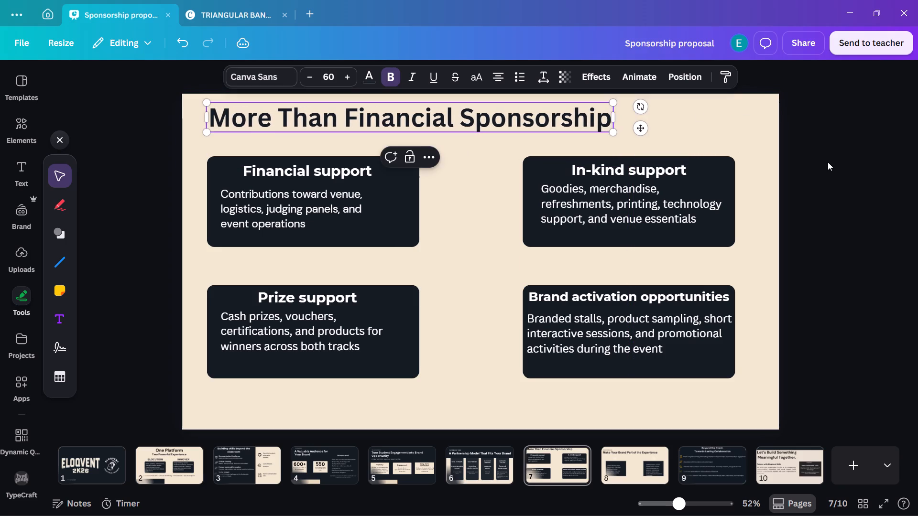
pyautogui.click(827, 162)
# Centre-align the description texts in all four support cards on slide 7.
pyautogui.click(286, 204)
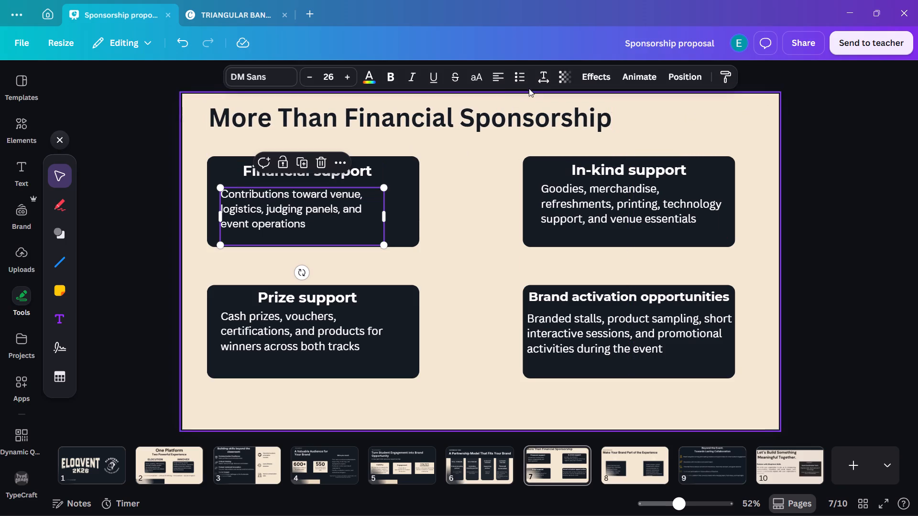
pyautogui.click(502, 80)
pyautogui.click(613, 213)
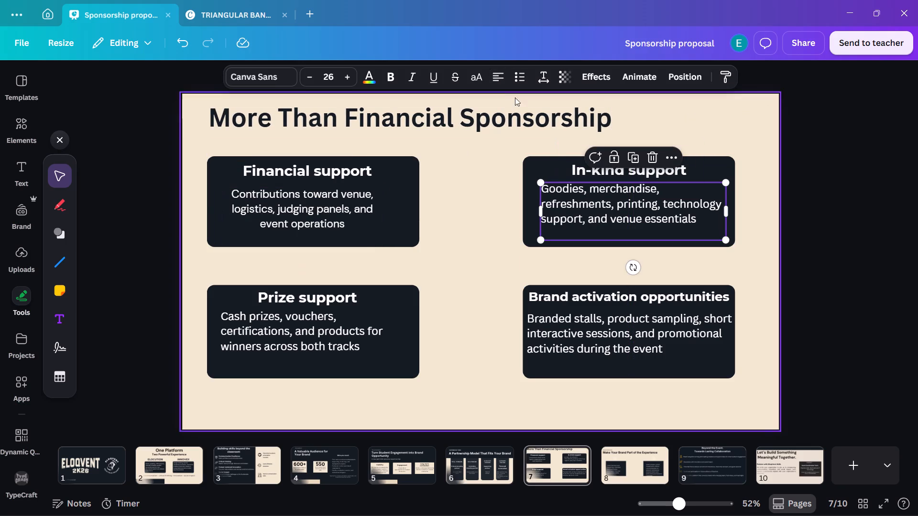
pyautogui.click(501, 77)
pyautogui.click(350, 331)
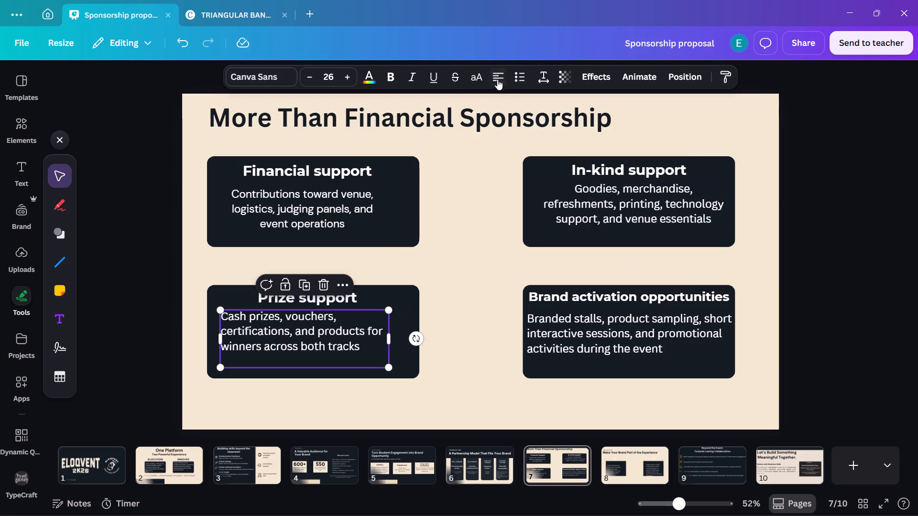
pyautogui.click(501, 78)
pyautogui.click(618, 343)
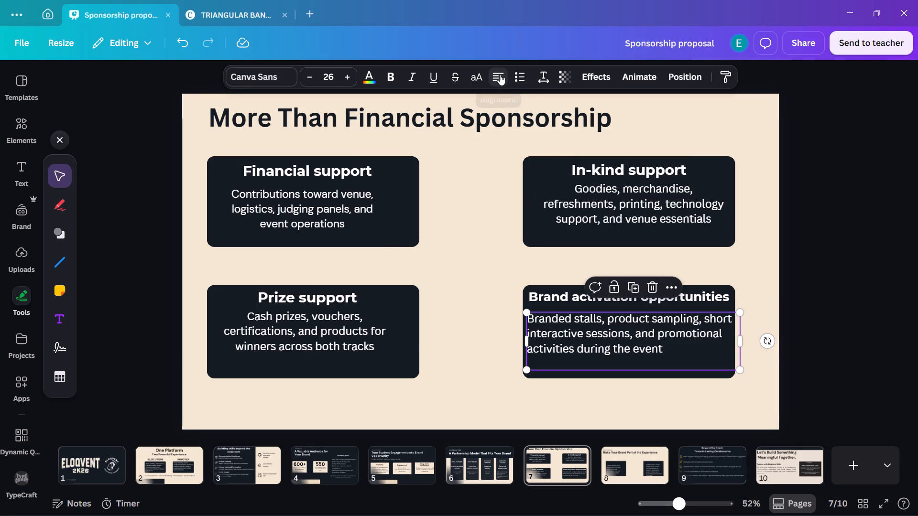
pyautogui.click(500, 75)
# Remove the empty line below the "Financial support" heading and narrow its text box to fit the words.
pyautogui.click(363, 174)
pyautogui.click(365, 188)
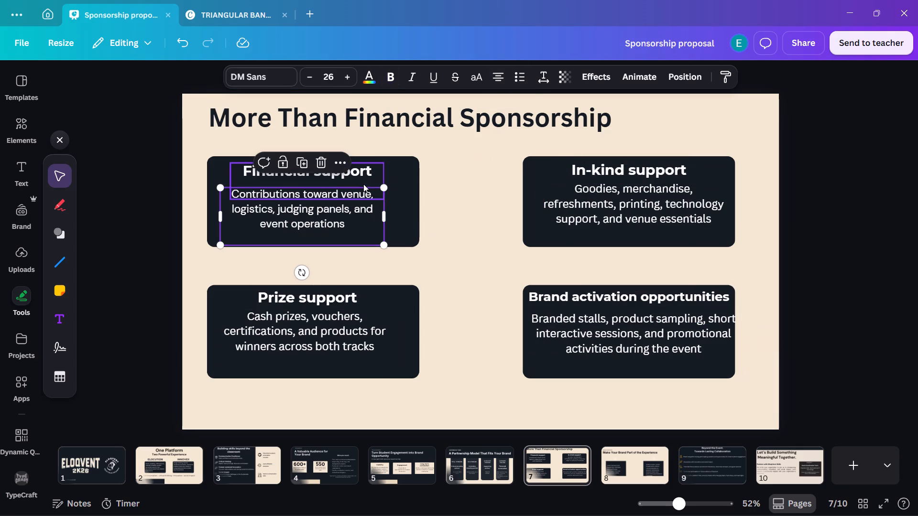
pyautogui.click(365, 177)
pyautogui.click(365, 181)
pyautogui.click(365, 186)
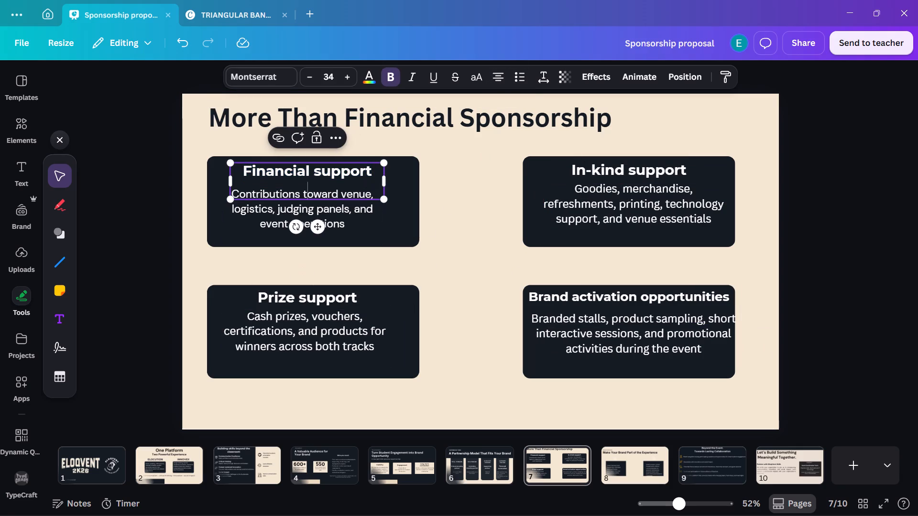
pyautogui.press('BackSpace')
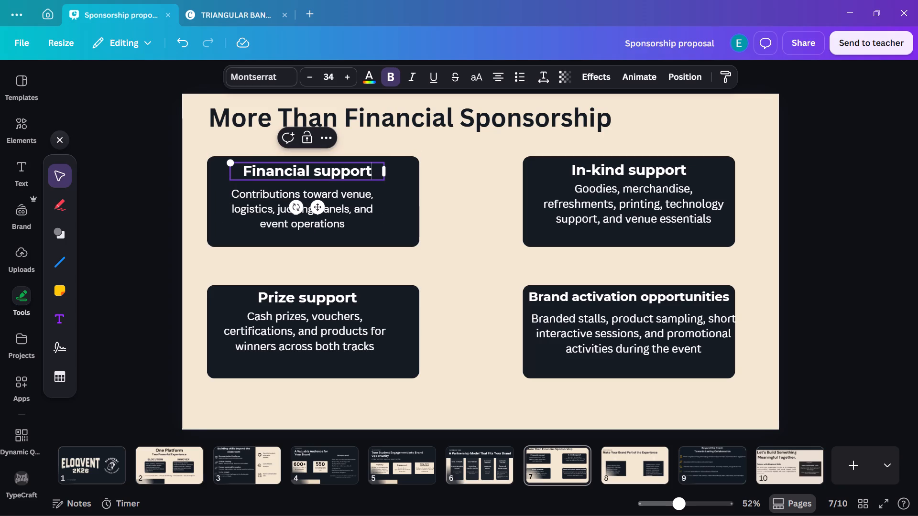
pyautogui.moveTo(388, 172); pyautogui.dragTo(366, 176)
# Move the "In-kind support" heading off its card, remove the empty lines above and below it, and narrow its text box to fit.
pyautogui.click(630, 172)
pyautogui.moveTo(639, 172); pyautogui.dragTo(639, 164)
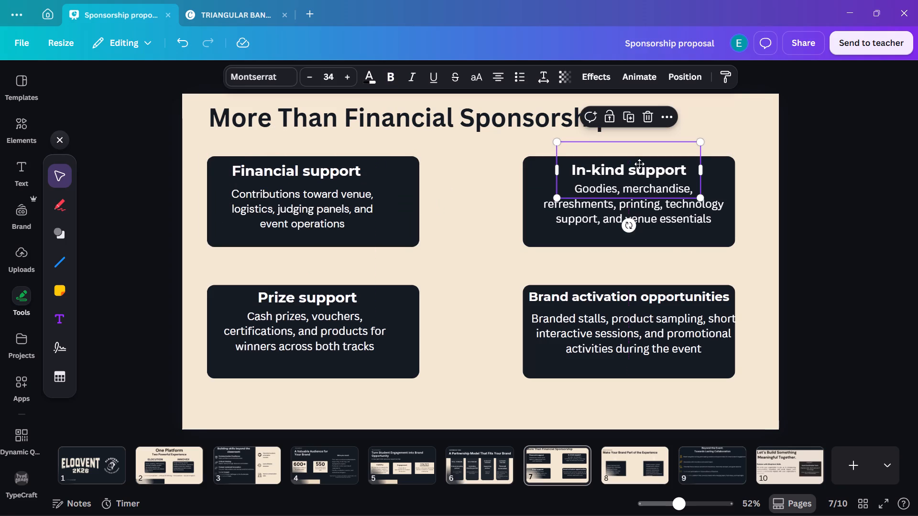
pyautogui.moveTo(639, 164); pyautogui.dragTo(621, 264)
pyautogui.click(620, 279)
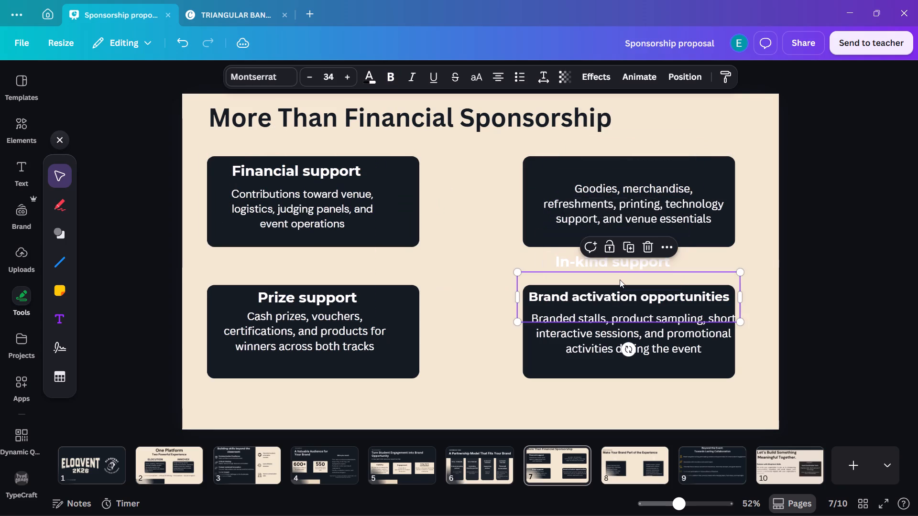
pyautogui.moveTo(623, 263); pyautogui.dragTo(468, 250)
pyautogui.click(467, 262)
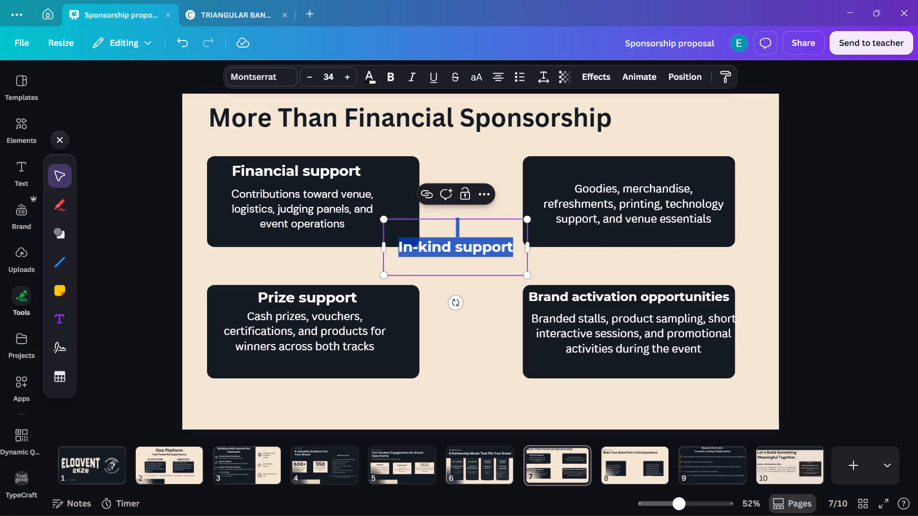
pyautogui.click(466, 263)
pyautogui.press('BackSpace')
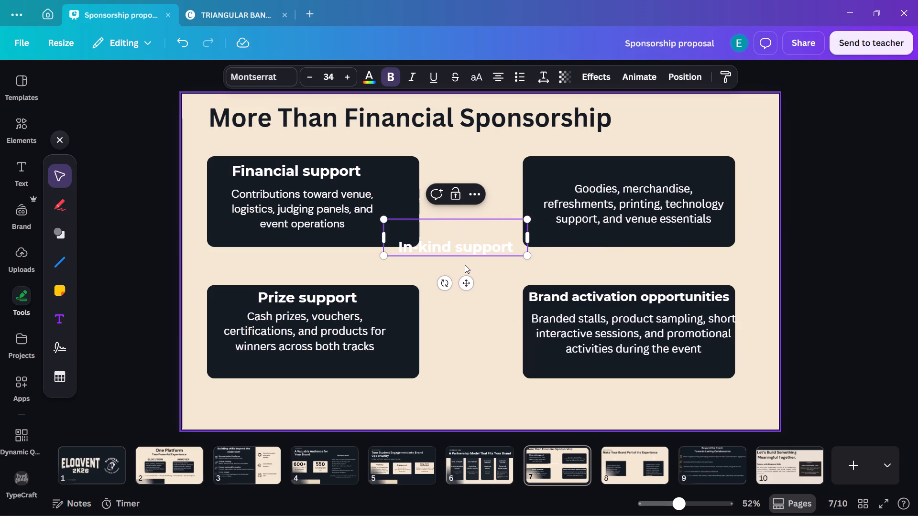
pyautogui.click(396, 250)
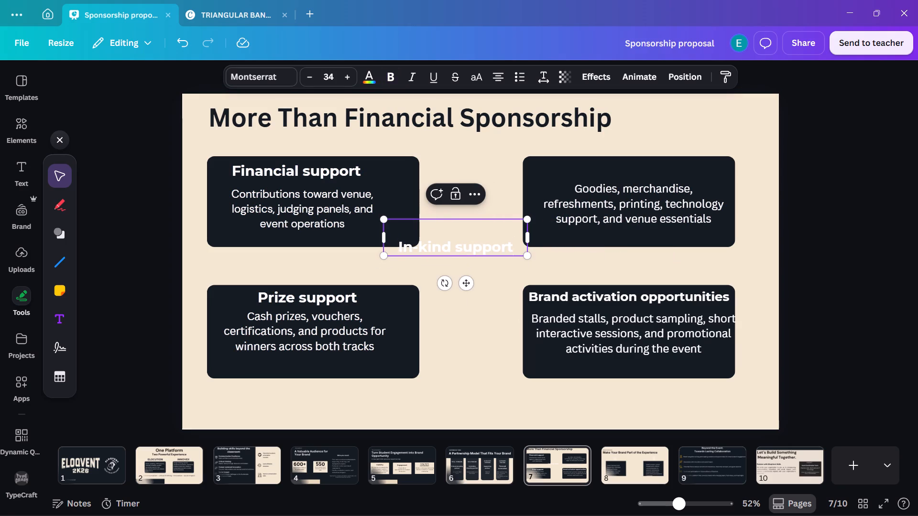
pyautogui.press('BackSpace')
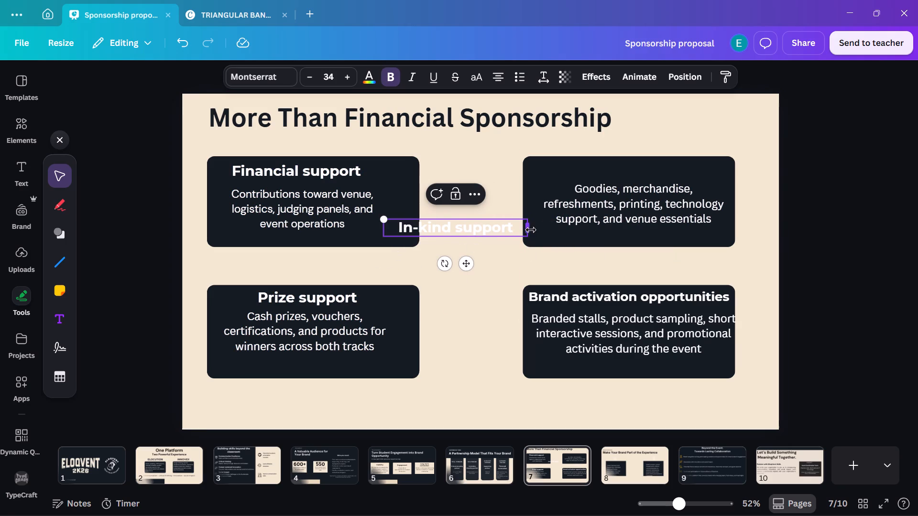
pyautogui.moveTo(530, 229); pyautogui.dragTo(505, 239)
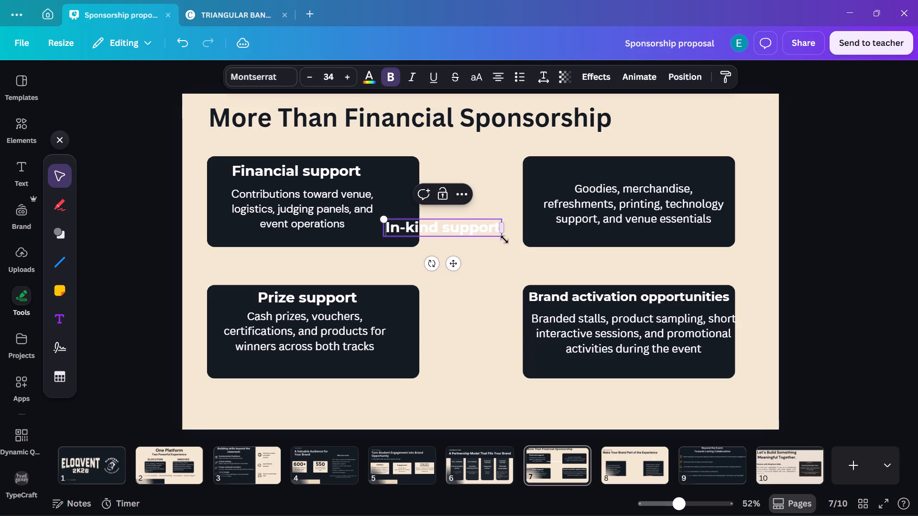
# Place the "In-kind support" heading back at the top of its card, centred and level with "Financial support".
pyautogui.moveTo(453, 262); pyautogui.dragTo(639, 206)
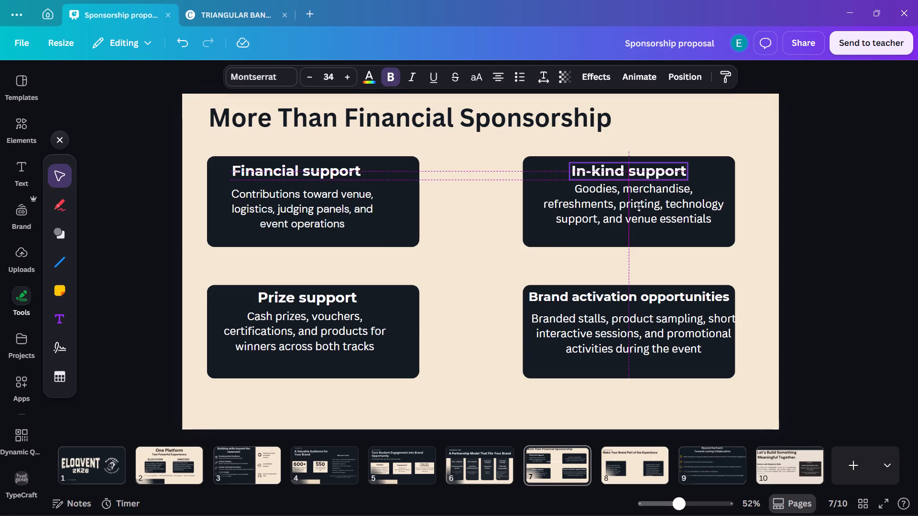
pyautogui.moveTo(639, 206); pyautogui.dragTo(640, 206)
# Centre the "Financial support" heading horizontally at the top of its card, level with "In-kind support".
pyautogui.click(347, 173)
pyautogui.moveTo(330, 171); pyautogui.dragTo(348, 173)
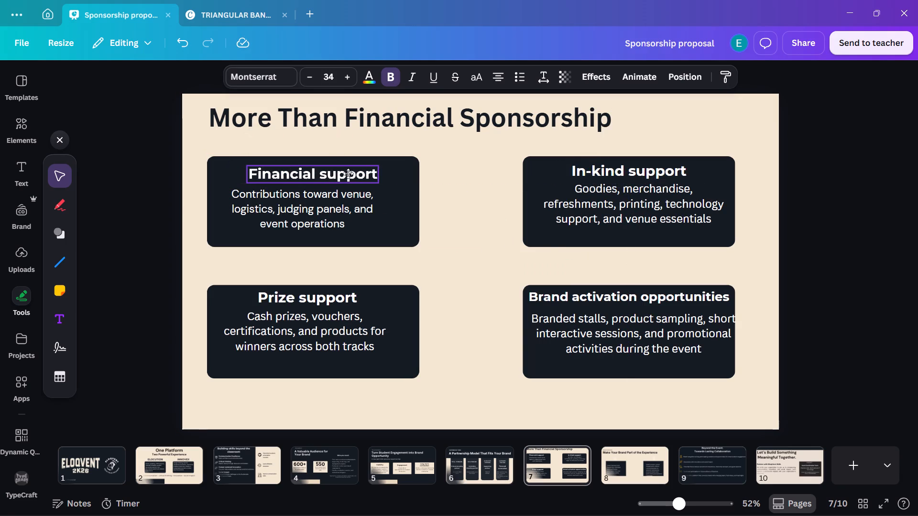
pyautogui.moveTo(348, 173); pyautogui.dragTo(349, 171)
# Move the "Prize support" heading above its card, remove the empty line below it, and narrow its text box to fit.
pyautogui.click(321, 295)
pyautogui.moveTo(323, 300); pyautogui.dragTo(324, 299)
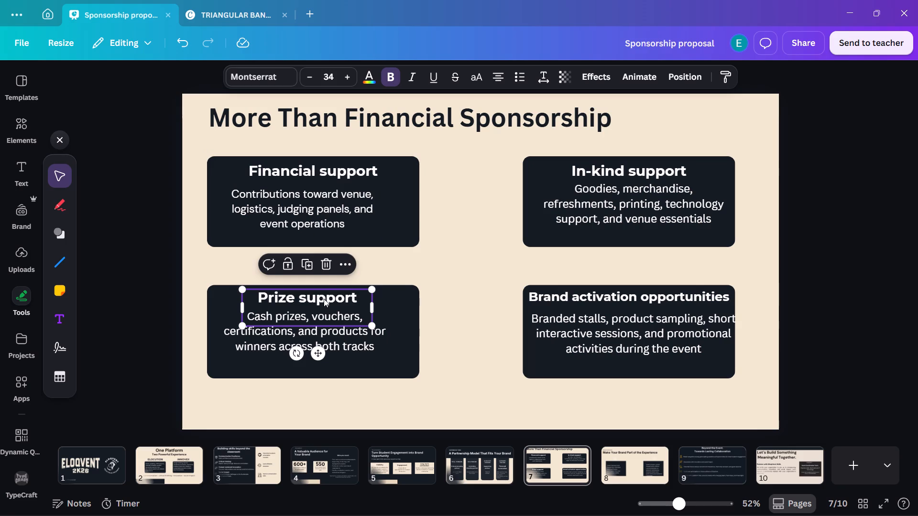
pyautogui.moveTo(324, 299); pyautogui.dragTo(328, 270)
pyautogui.click(322, 282)
pyautogui.click(323, 288)
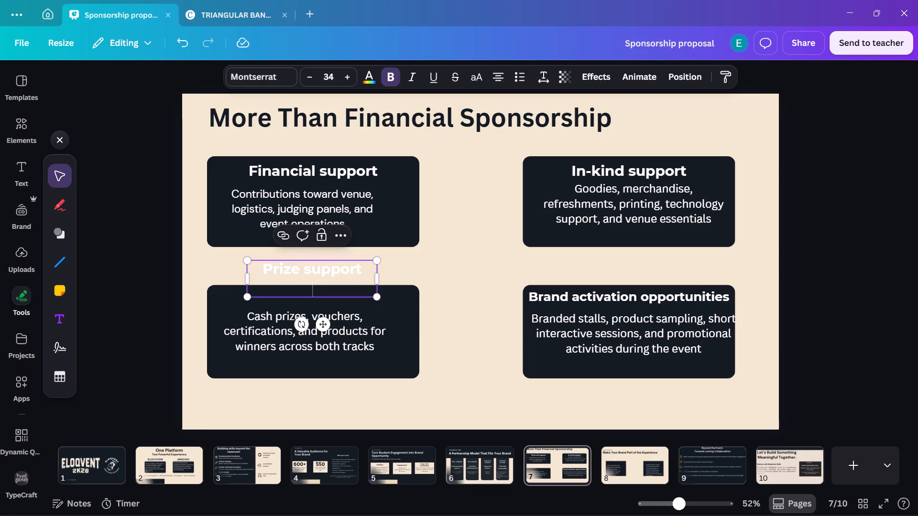
pyautogui.press('BackSpace')
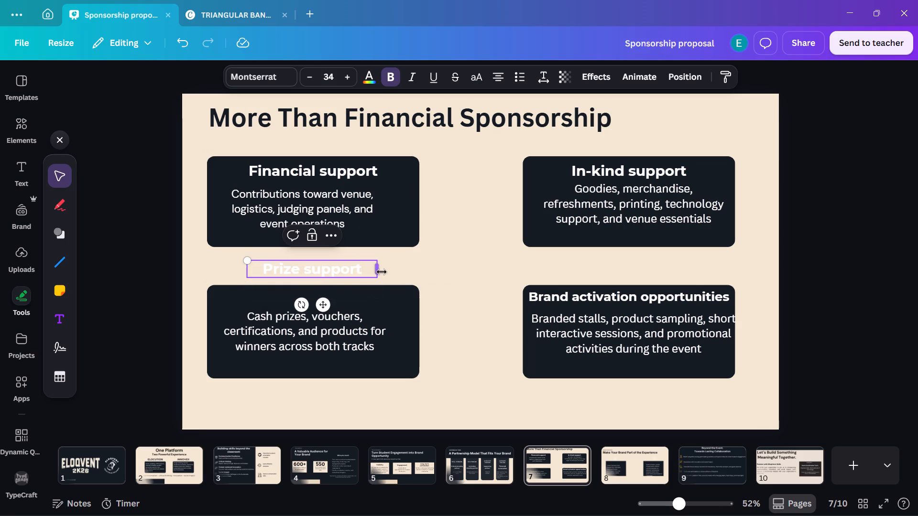
pyautogui.moveTo(378, 269); pyautogui.dragTo(352, 271)
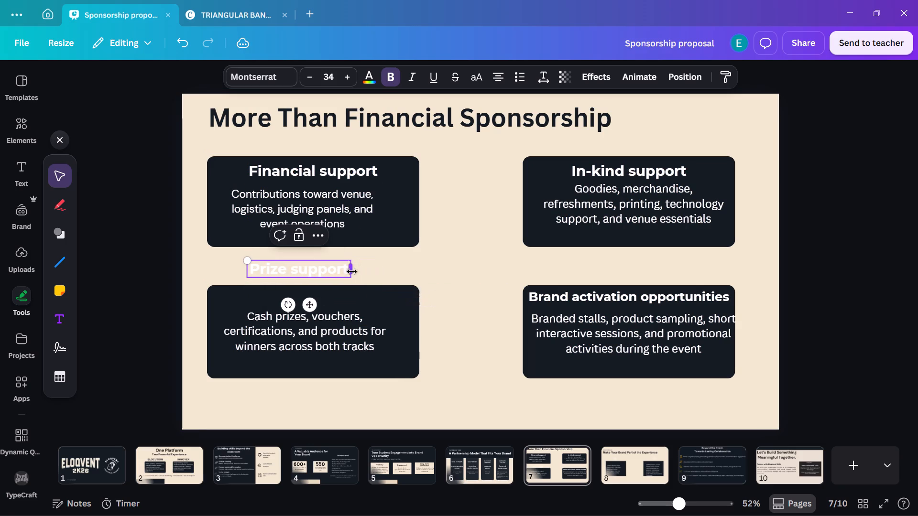
pyautogui.click(386, 266)
# Place the "Prize support" heading back at the top of its card, centred and level with "Brand activation opportunities".
pyautogui.moveTo(308, 269); pyautogui.dragTo(311, 299)
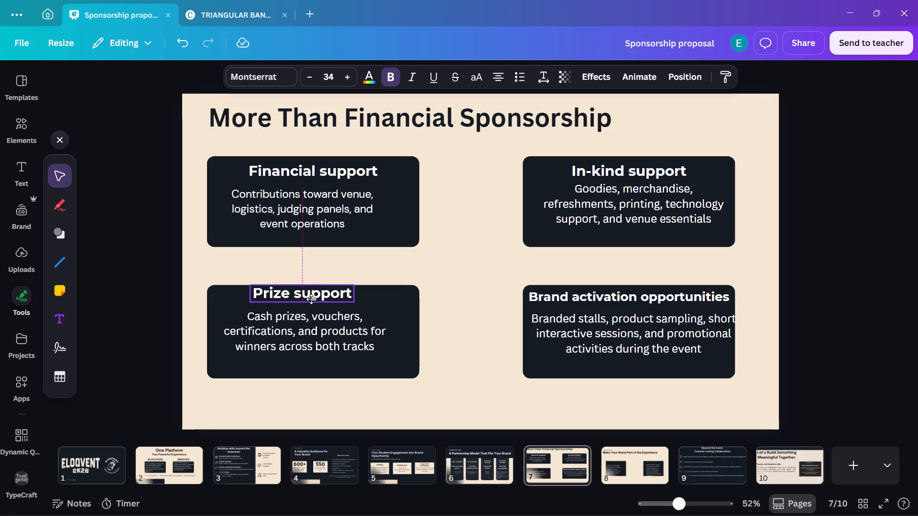
pyautogui.moveTo(311, 299); pyautogui.dragTo(317, 299)
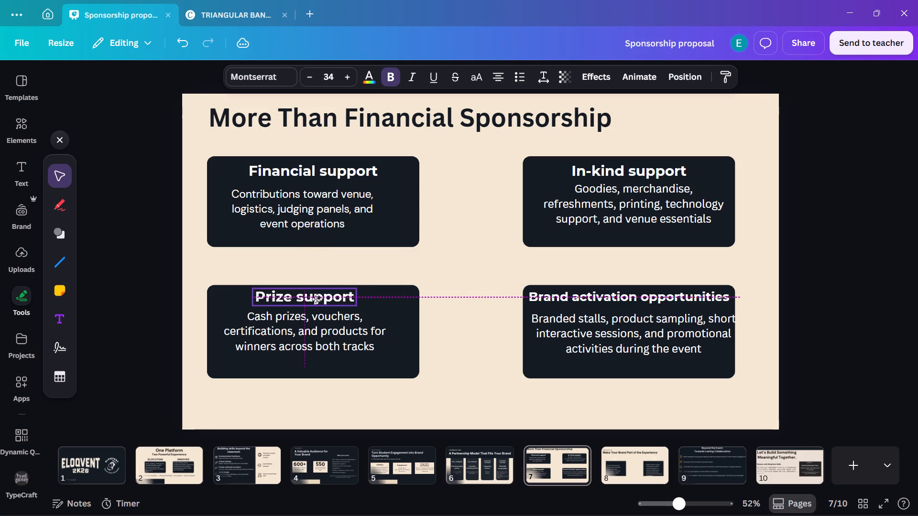
pyautogui.moveTo(317, 299); pyautogui.dragTo(313, 299)
pyautogui.moveTo(313, 299); pyautogui.dragTo(322, 299)
# Move the "Brand activation opportunities" heading above its card, remove its empty lines, and narrow its text box to wrap onto two lines.
pyautogui.click(626, 298)
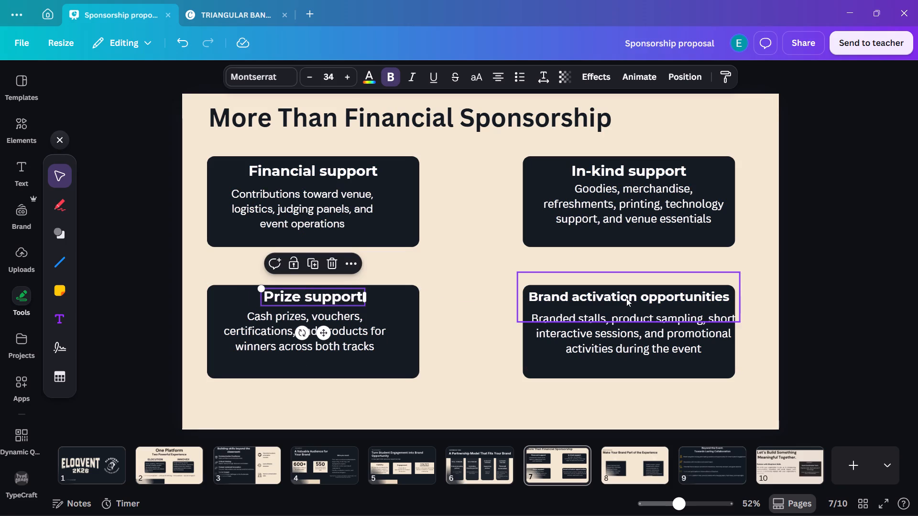
pyautogui.moveTo(626, 298); pyautogui.dragTo(620, 272)
pyautogui.click(625, 287)
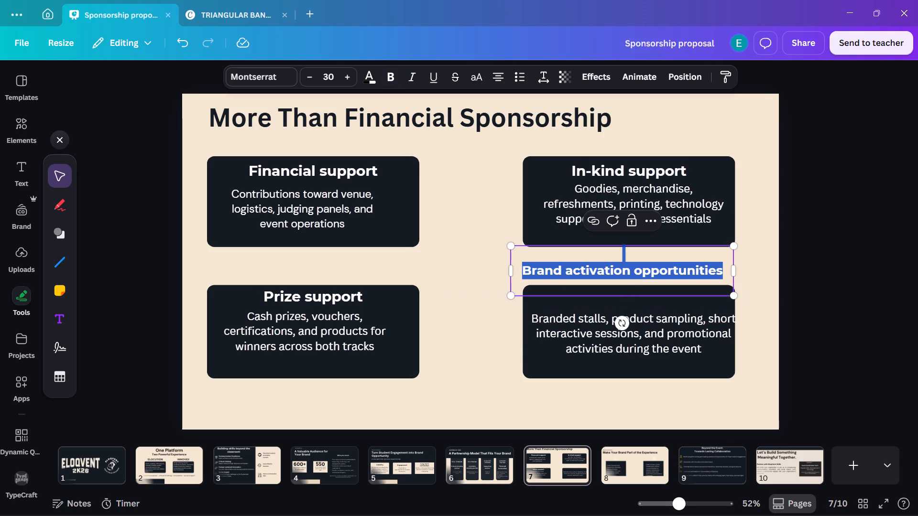
pyautogui.click(628, 288)
pyautogui.press('BackSpace')
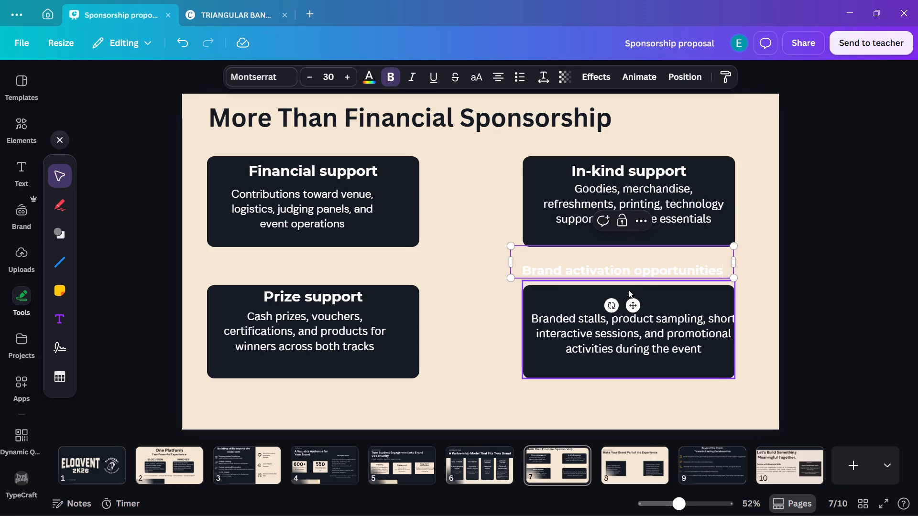
pyautogui.click(521, 269)
pyautogui.press('BackSpace')
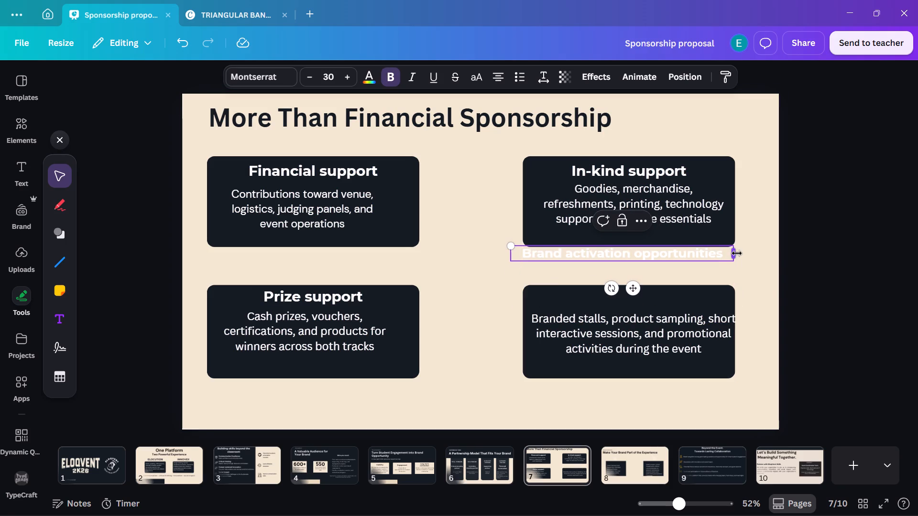
pyautogui.moveTo(737, 253); pyautogui.dragTo(710, 258)
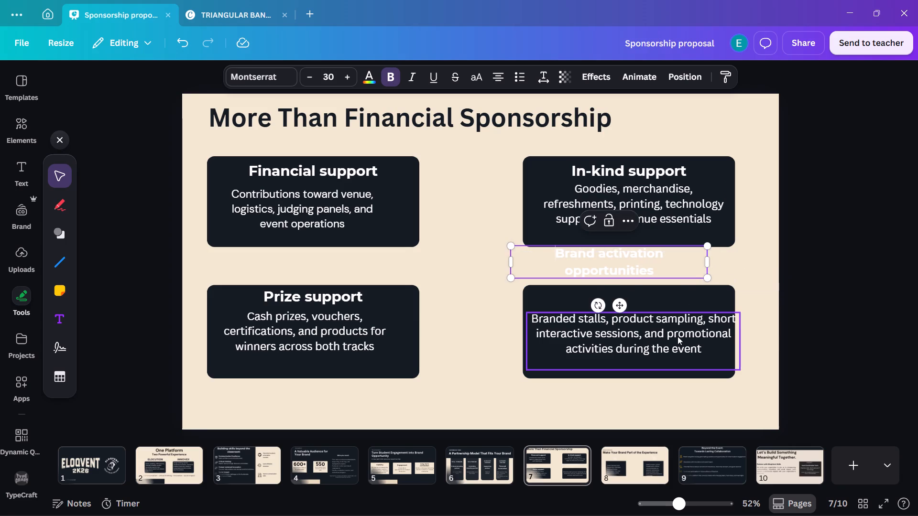
# Lower the brand activation description slightly and place the two-line heading back at the top of its card, centred above it.
pyautogui.click(677, 336)
pyautogui.moveTo(663, 334); pyautogui.dragTo(663, 347)
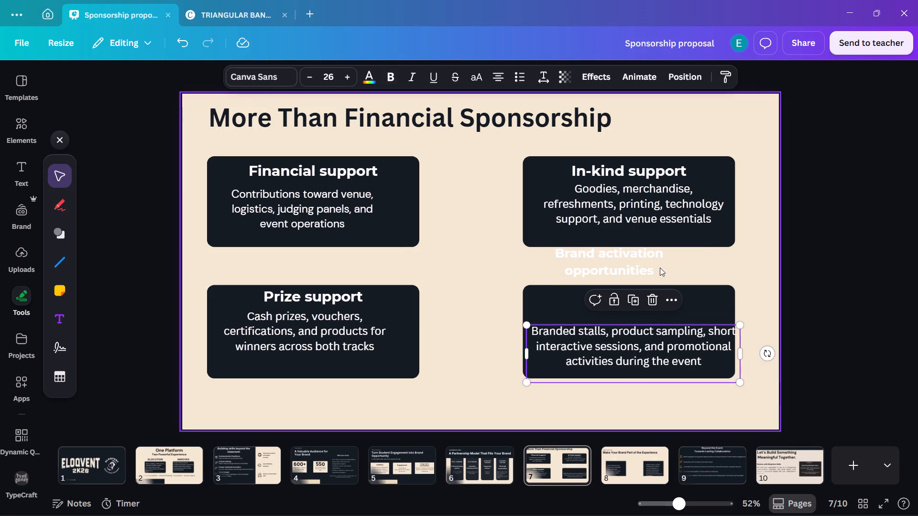
pyautogui.click(660, 263)
pyautogui.moveTo(645, 260); pyautogui.dragTo(666, 302)
# Narrow the brand activation description to fit inside its card, remove its trailing empty line, and centre it below the heading.
pyautogui.click(672, 345)
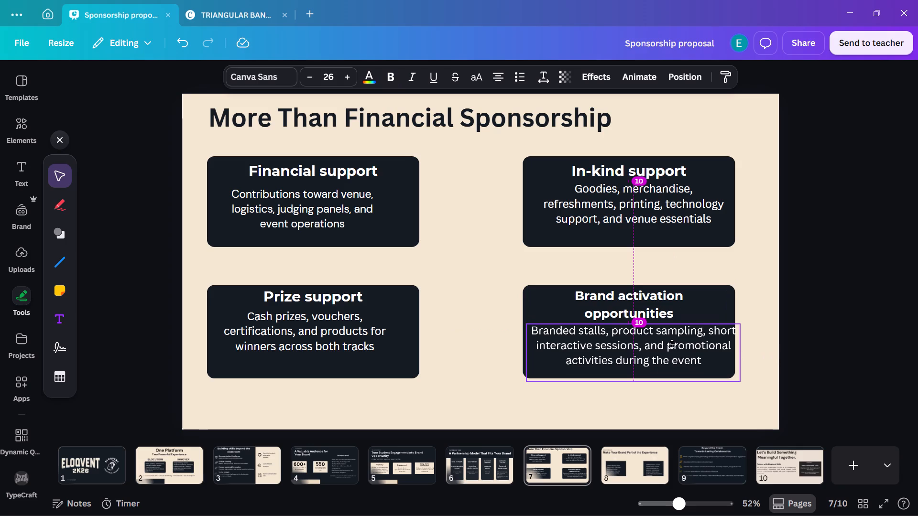
pyautogui.moveTo(742, 352); pyautogui.dragTo(729, 352)
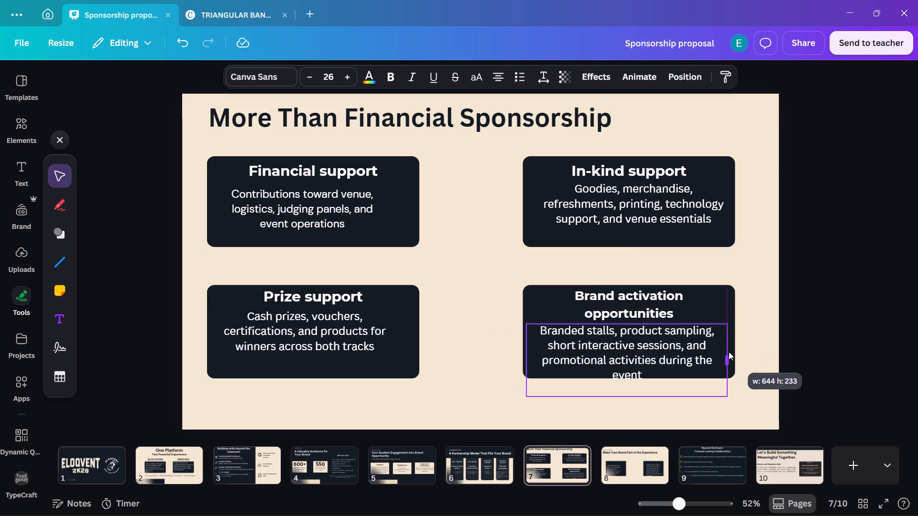
pyautogui.moveTo(729, 352); pyautogui.dragTo(732, 352)
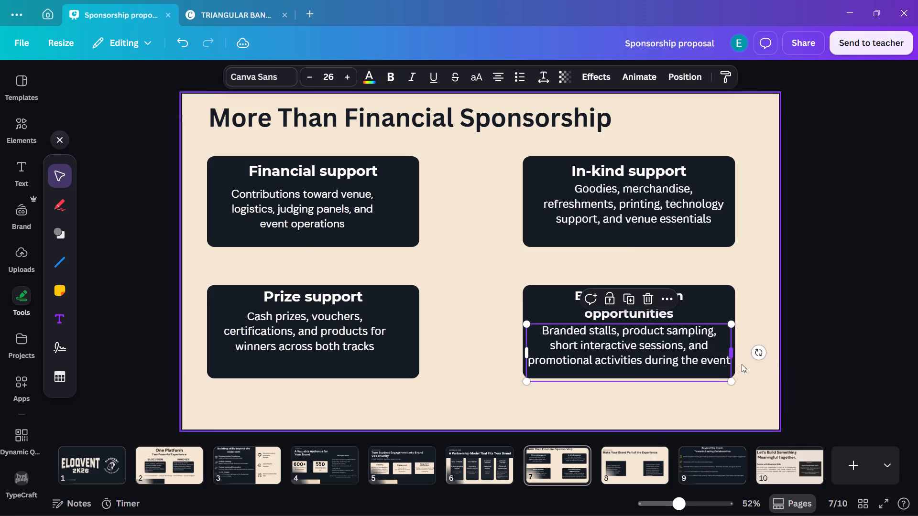
pyautogui.click(637, 373)
pyautogui.press('BackSpace')
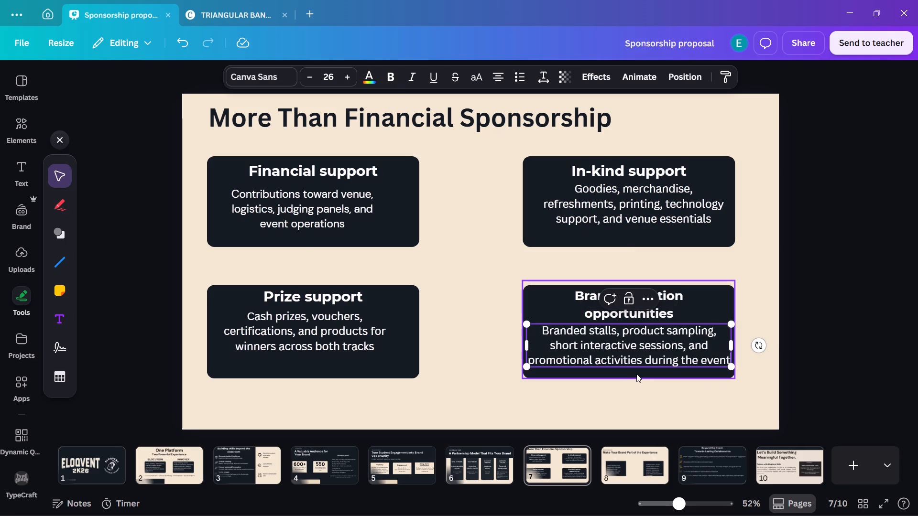
pyautogui.click(677, 399)
pyautogui.click(678, 348)
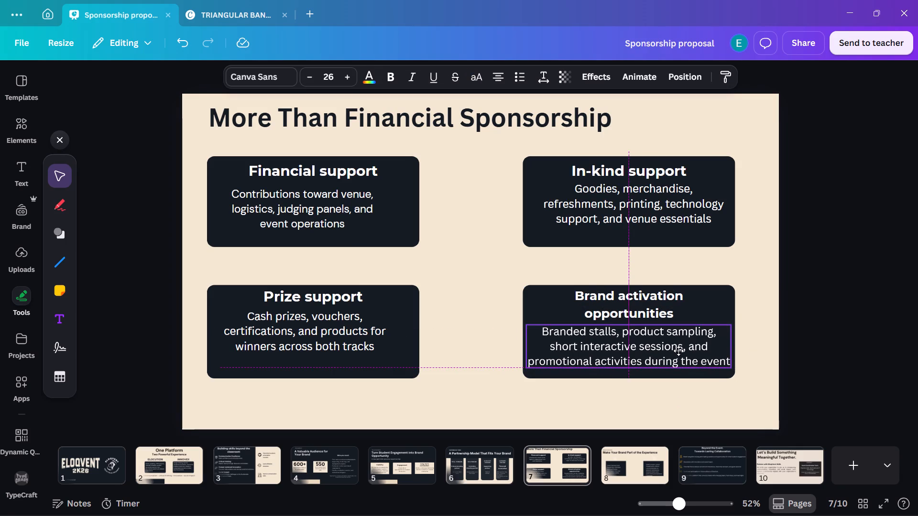
# Move the prize support description slightly lower and centre it horizontally under its heading.
pyautogui.click(335, 338)
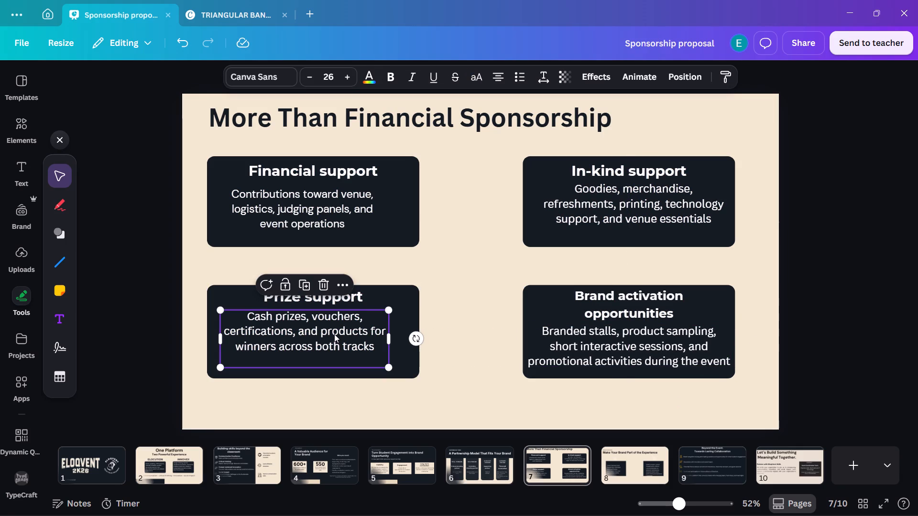
pyautogui.moveTo(334, 334); pyautogui.dragTo(340, 341)
# Centre the financial support description under its heading and remove its trailing empty line.
pyautogui.moveTo(332, 222); pyautogui.dragTo(335, 222)
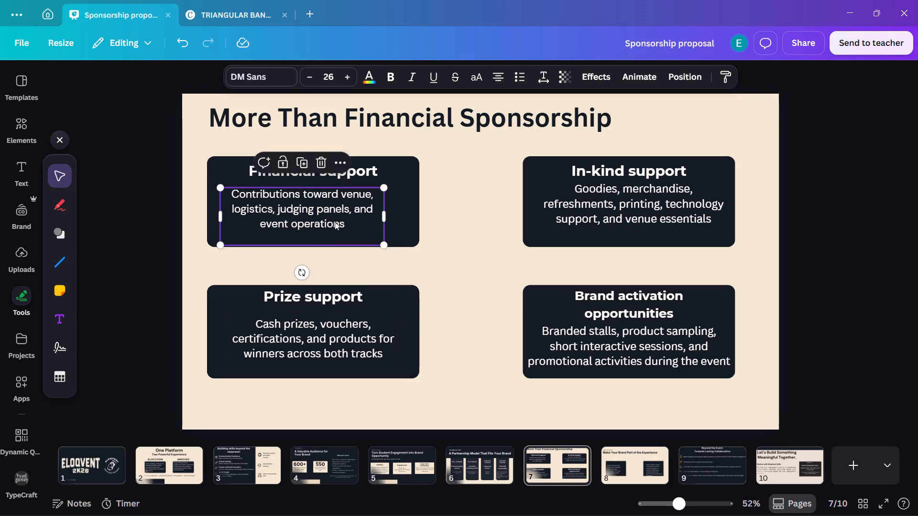
pyautogui.moveTo(335, 222); pyautogui.dragTo(343, 224)
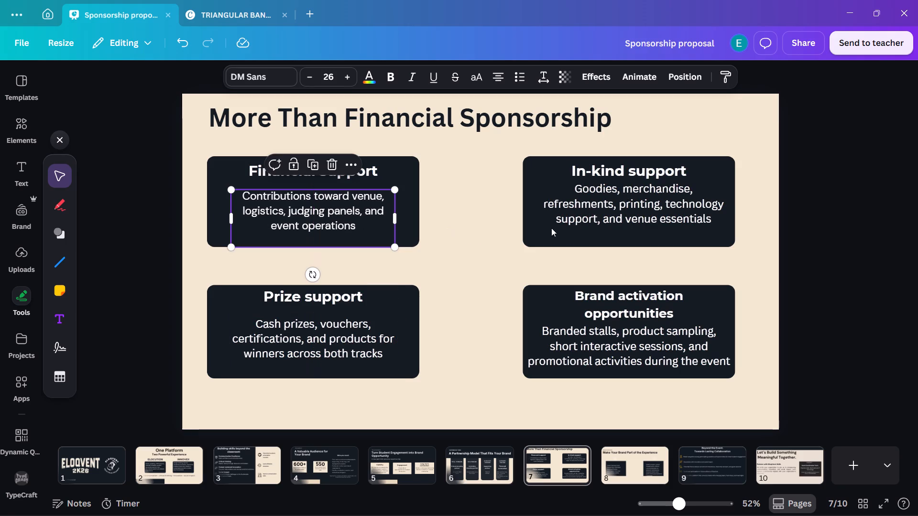
pyautogui.click(316, 238)
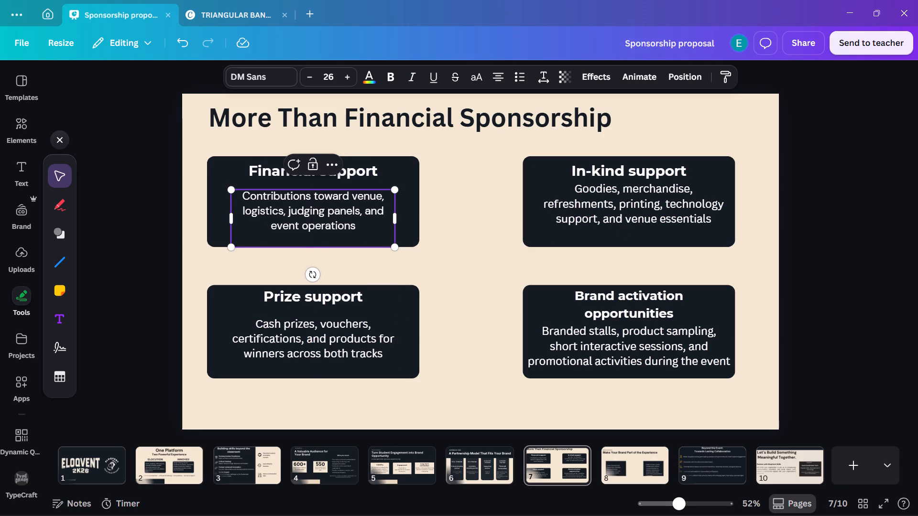
pyautogui.press('BackSpace')
# Remove the trailing empty line from the in-kind support description and centre it in its card, level with the financial support description.
pyautogui.click(658, 221)
pyautogui.click(636, 229)
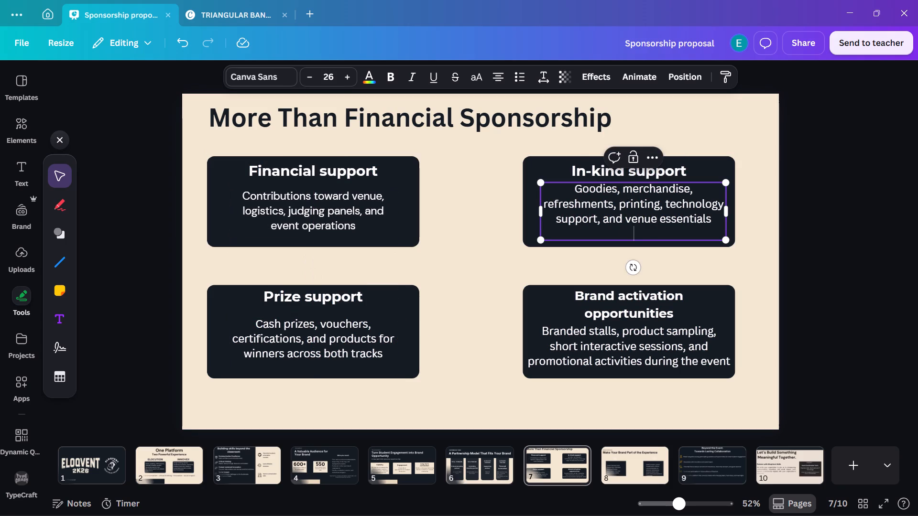
pyautogui.press('BackSpace')
pyautogui.click(754, 199)
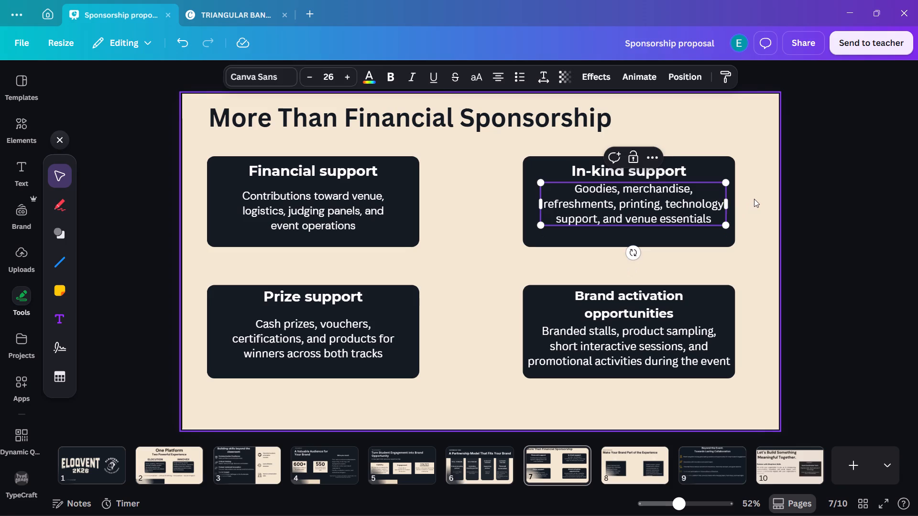
pyautogui.moveTo(669, 203); pyautogui.dragTo(665, 210)
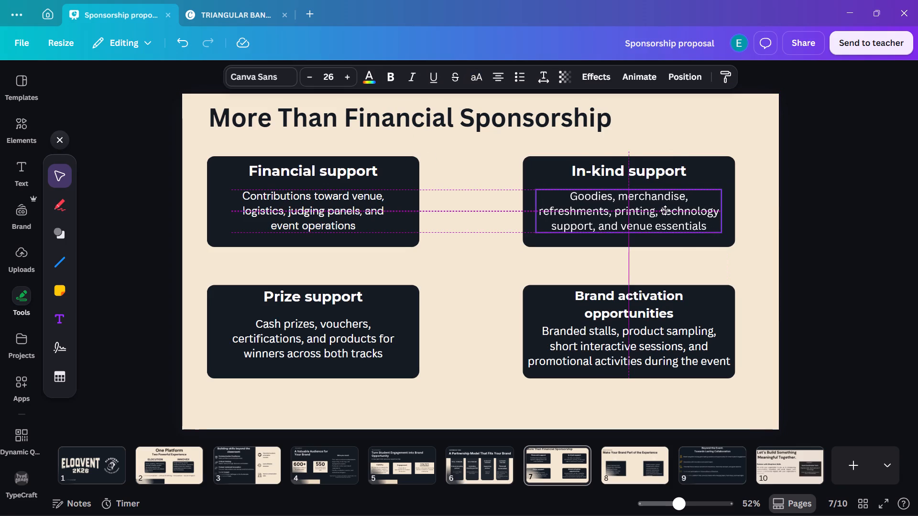
pyautogui.moveTo(665, 210); pyautogui.dragTo(666, 210)
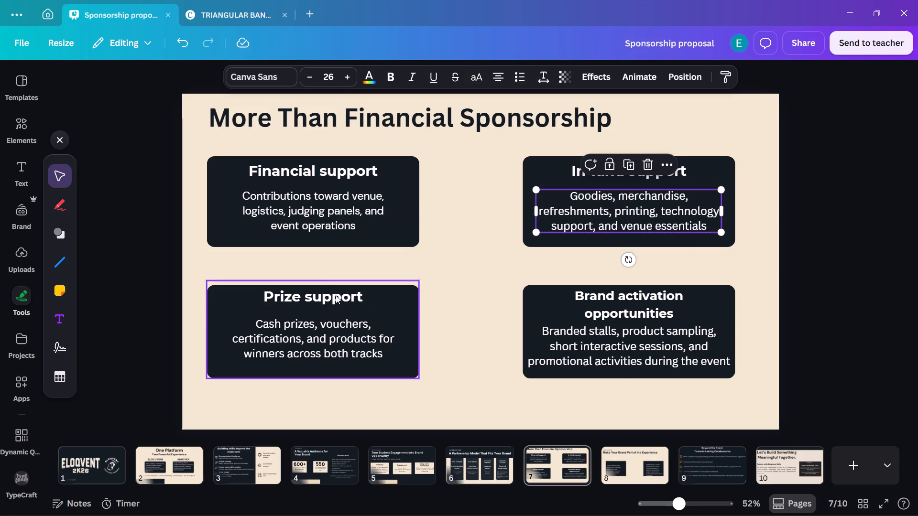
# Centre the title "More Than Financial Sponsorship" horizontally on the slide, slightly lower above the cards.
pyautogui.click(442, 111)
pyautogui.moveTo(445, 116); pyautogui.dragTo(533, 123)
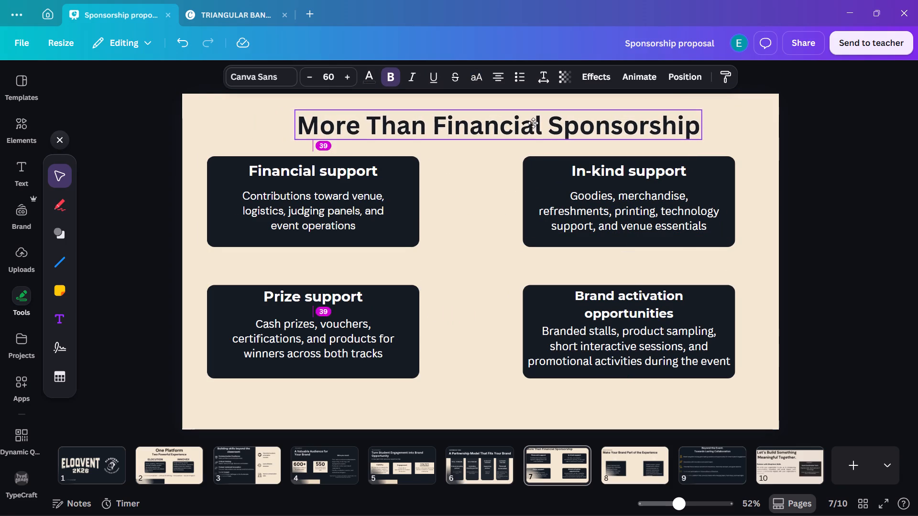
pyautogui.moveTo(533, 123); pyautogui.dragTo(515, 125)
pyautogui.click(841, 150)
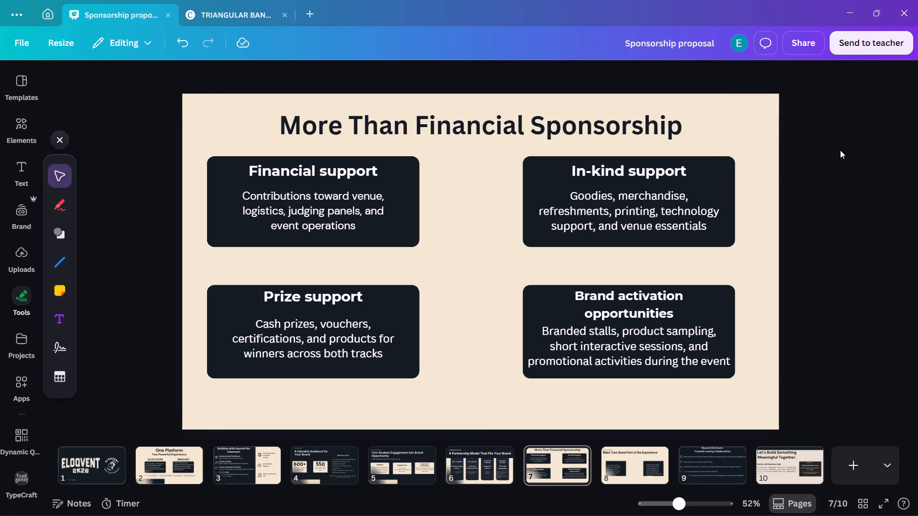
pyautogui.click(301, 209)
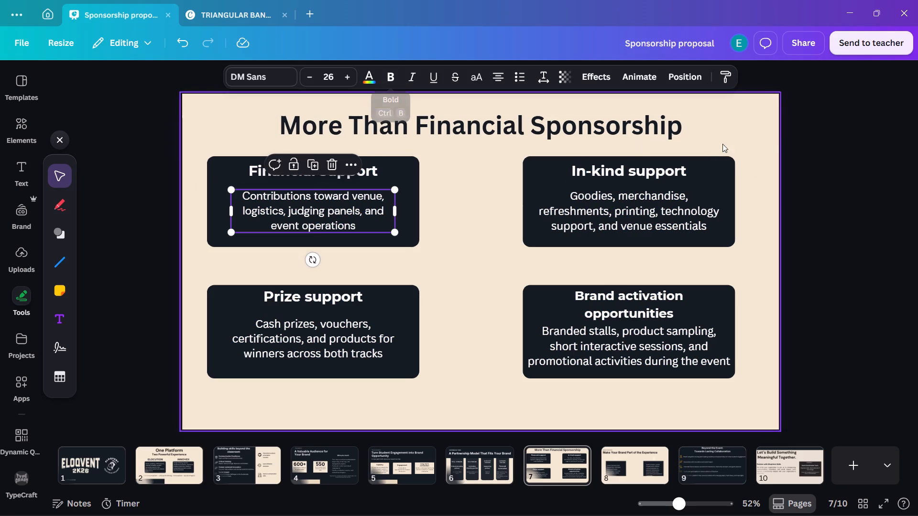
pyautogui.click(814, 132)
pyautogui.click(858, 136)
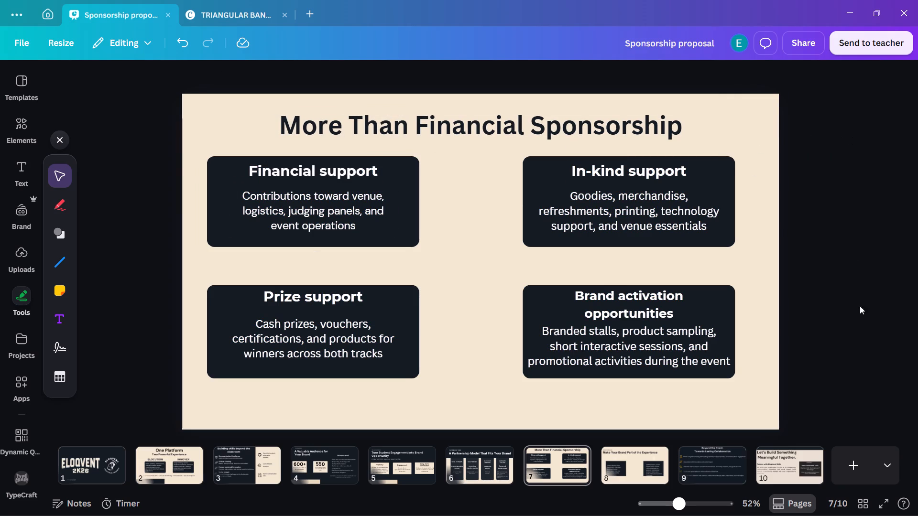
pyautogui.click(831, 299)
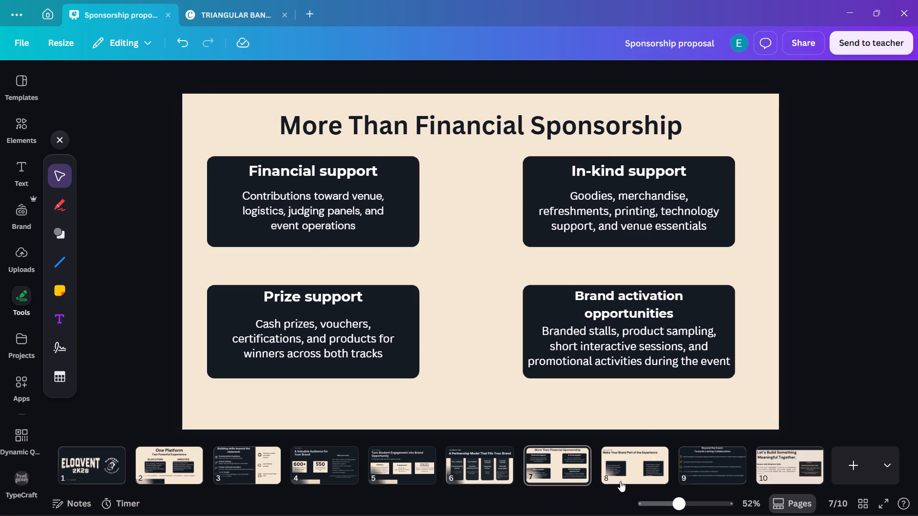
# Go to slide 8 and move the calendar icon down into the top of the event banners card.
pyautogui.click(626, 469)
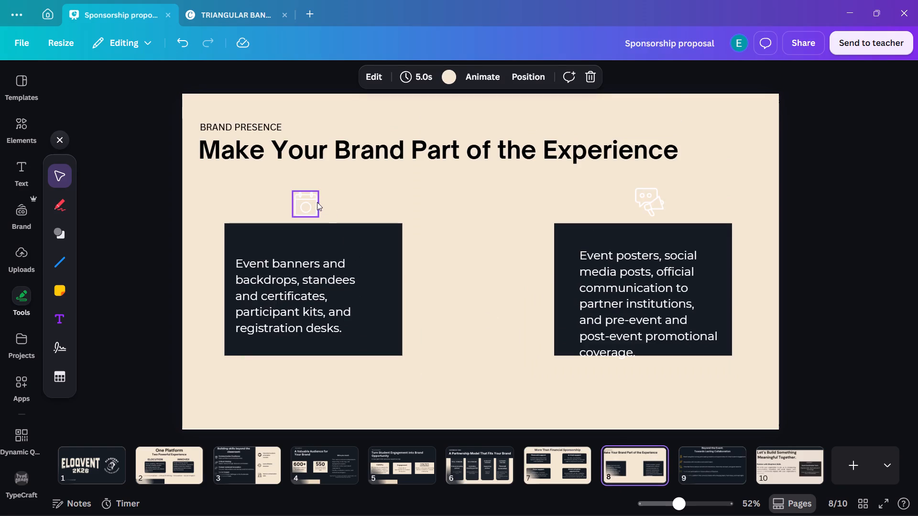
pyautogui.moveTo(317, 202); pyautogui.dragTo(317, 238)
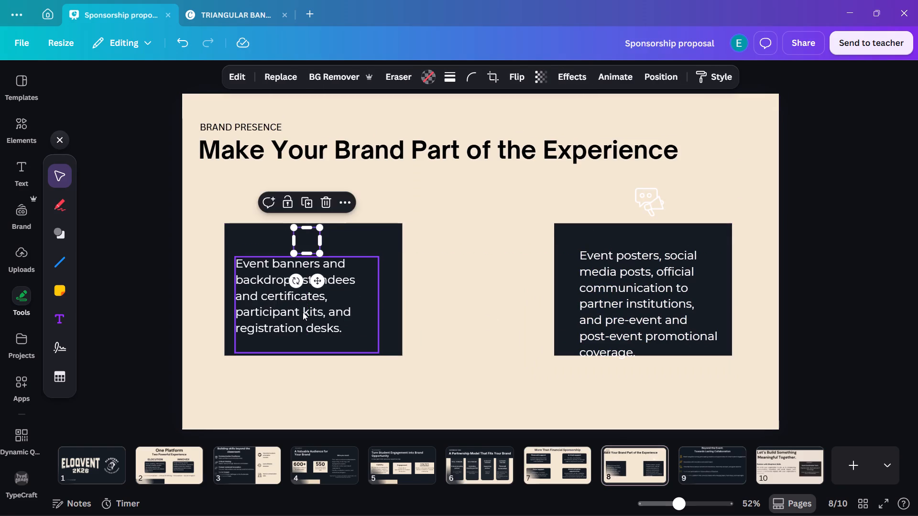
# Centre-align the event banners description, widen its text box to nearly the card's width, and remove its trailing empty line.
pyautogui.click(302, 312)
pyautogui.click(500, 81)
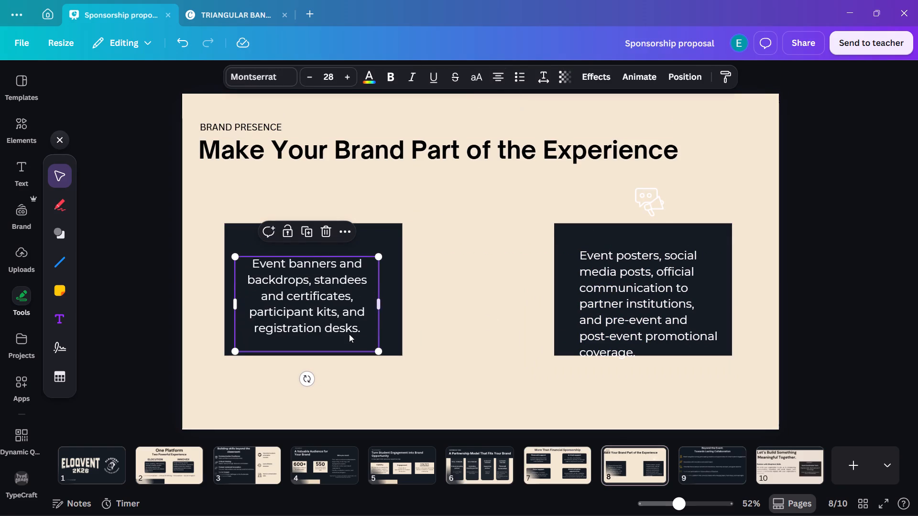
pyautogui.click(378, 304)
pyautogui.moveTo(380, 302); pyautogui.dragTo(399, 306)
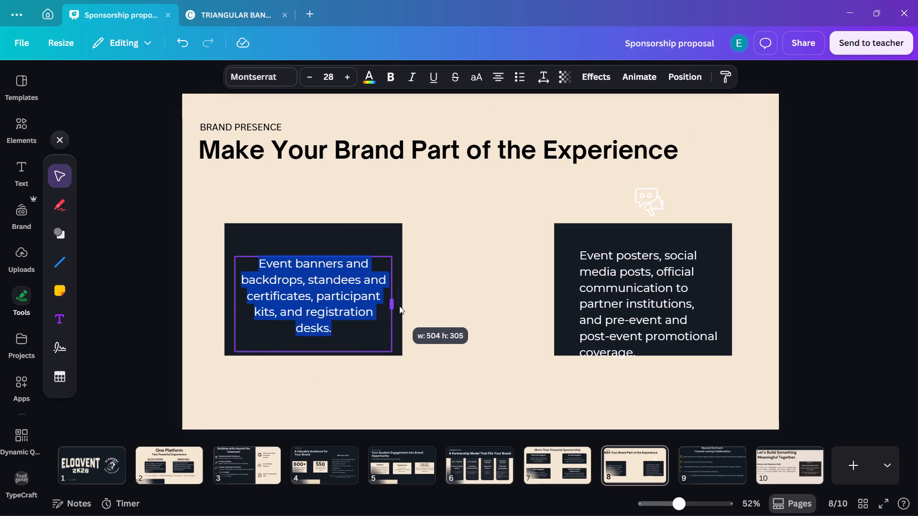
pyautogui.moveTo(399, 306); pyautogui.dragTo(400, 306)
pyautogui.click(345, 327)
pyautogui.click(333, 330)
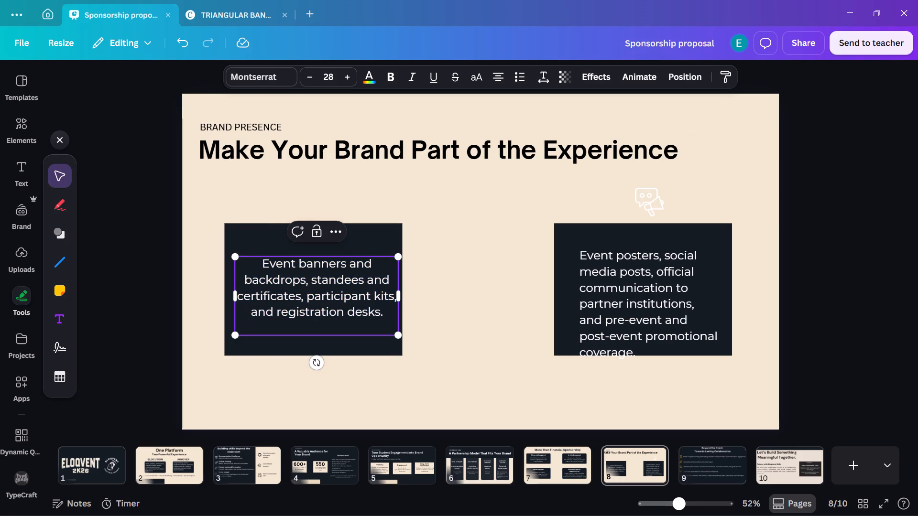
pyautogui.press('BackSpace')
pyautogui.click(466, 298)
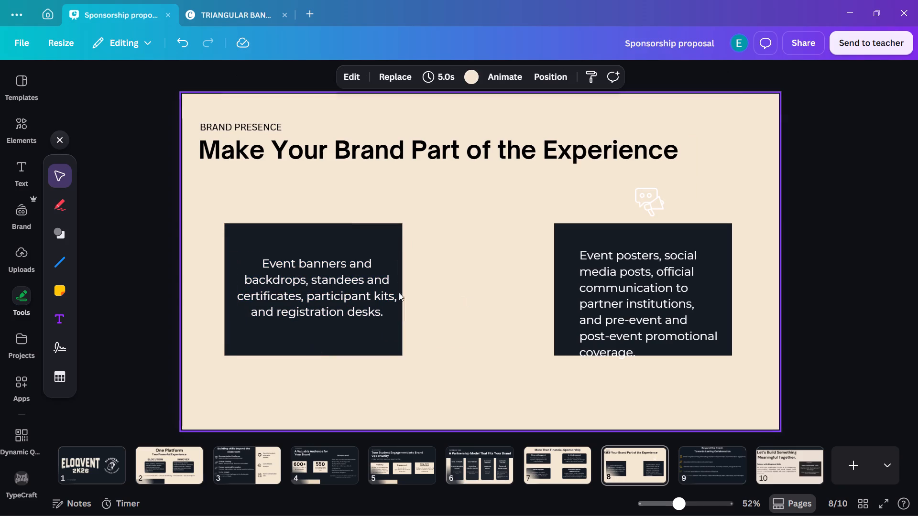
# Move the event banners description lower in its card, leaving space above it for the icon.
pyautogui.click(378, 287)
pyautogui.moveTo(349, 289); pyautogui.dragTo(349, 308)
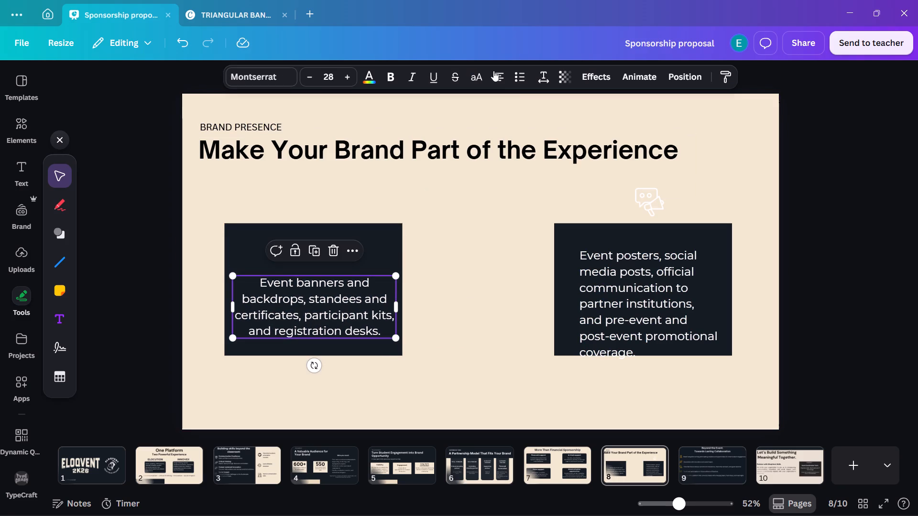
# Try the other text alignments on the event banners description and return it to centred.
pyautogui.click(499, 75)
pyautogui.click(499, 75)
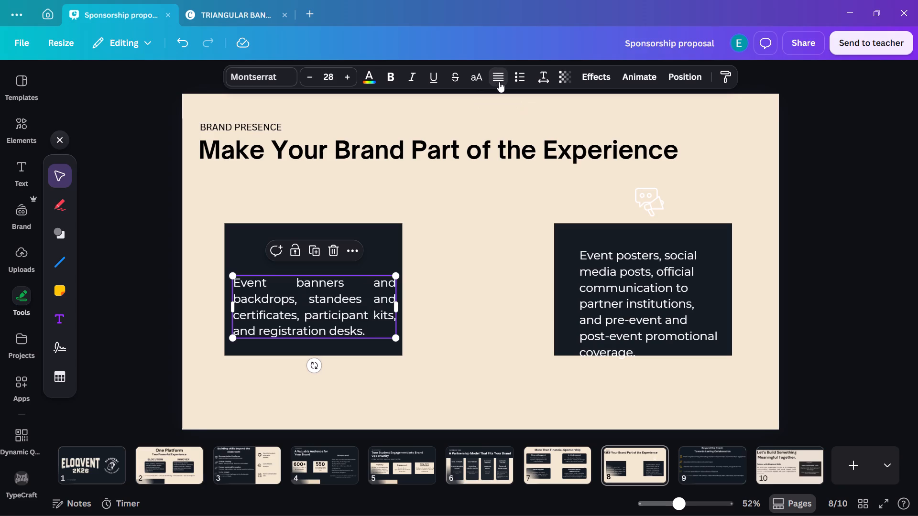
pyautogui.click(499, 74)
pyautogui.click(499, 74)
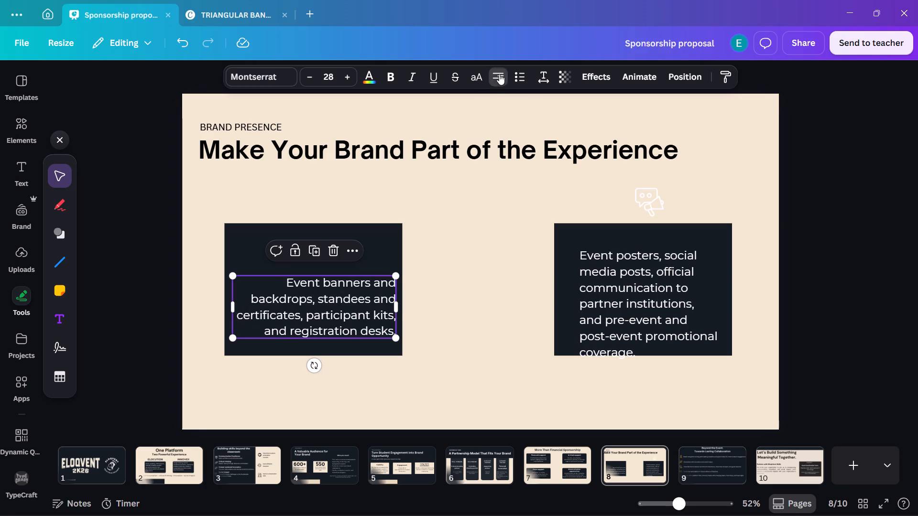
# Nudge the event banners description slightly lower and centre it horizontally in its card.
pyautogui.click(444, 320)
pyautogui.moveTo(350, 320); pyautogui.dragTo(350, 318)
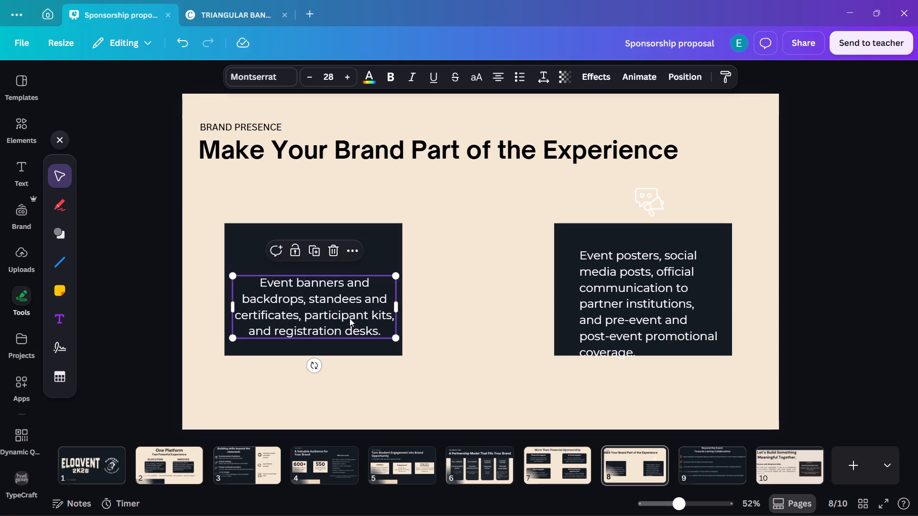
pyautogui.moveTo(350, 318); pyautogui.dragTo(347, 324)
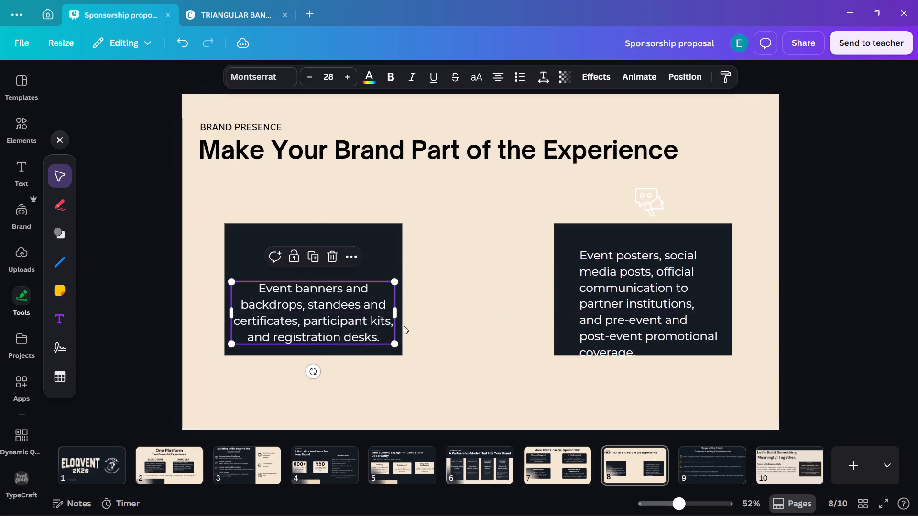
# Centre-align the event posters description, widen its text box to nearly the card's width, and remove its trailing empty line.
pyautogui.click(654, 317)
pyautogui.click(499, 79)
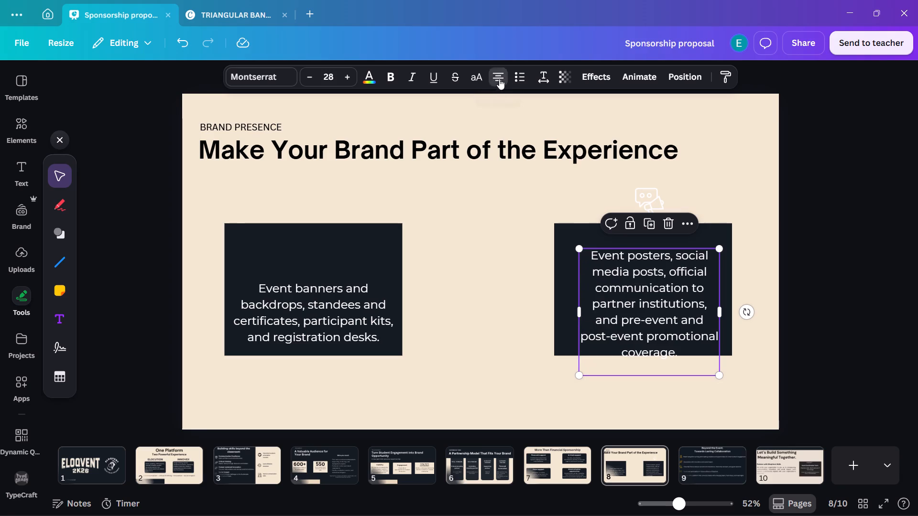
pyautogui.moveTo(722, 315); pyautogui.dragTo(736, 314)
pyautogui.moveTo(581, 304); pyautogui.dragTo(576, 304)
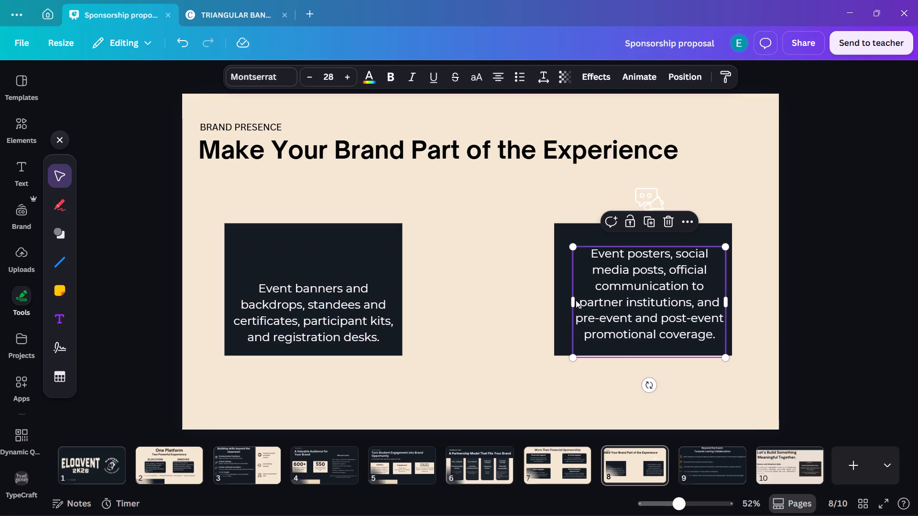
pyautogui.moveTo(573, 304); pyautogui.dragTo(563, 306)
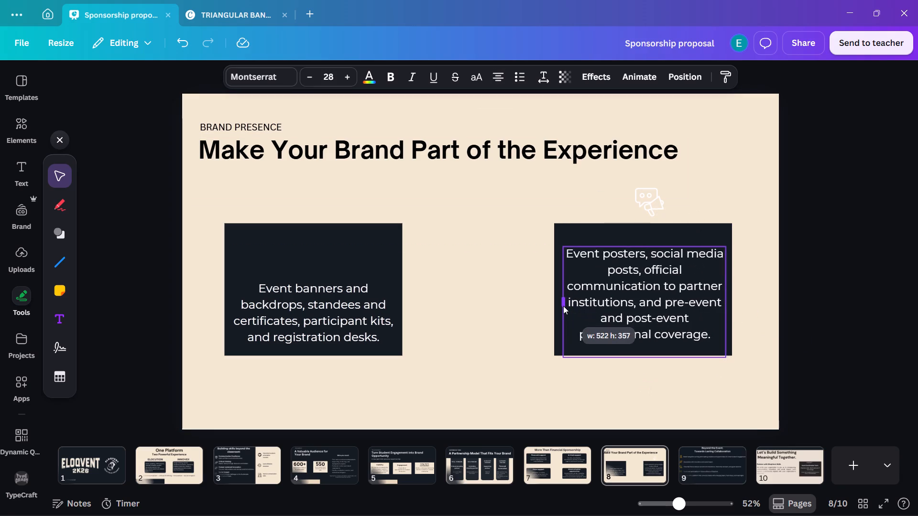
pyautogui.moveTo(563, 306); pyautogui.dragTo(561, 306)
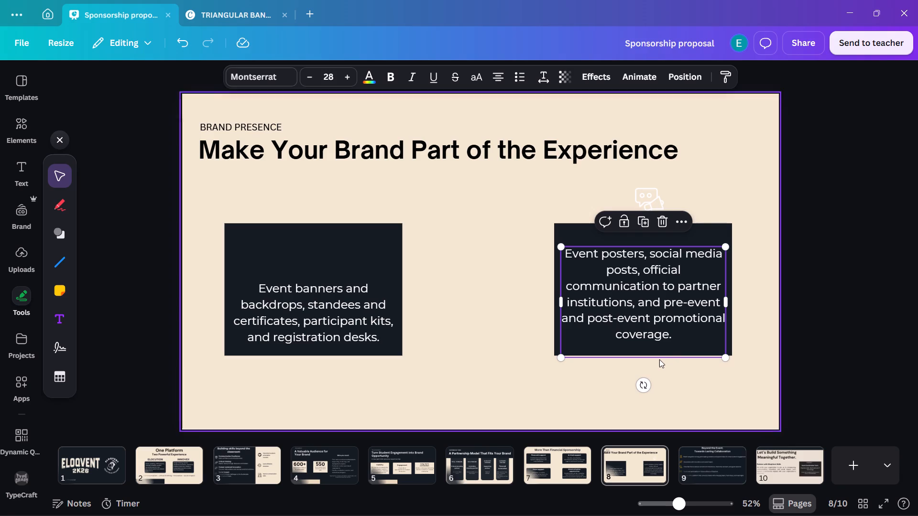
pyautogui.click(657, 350)
pyautogui.click(657, 350)
pyautogui.click(656, 351)
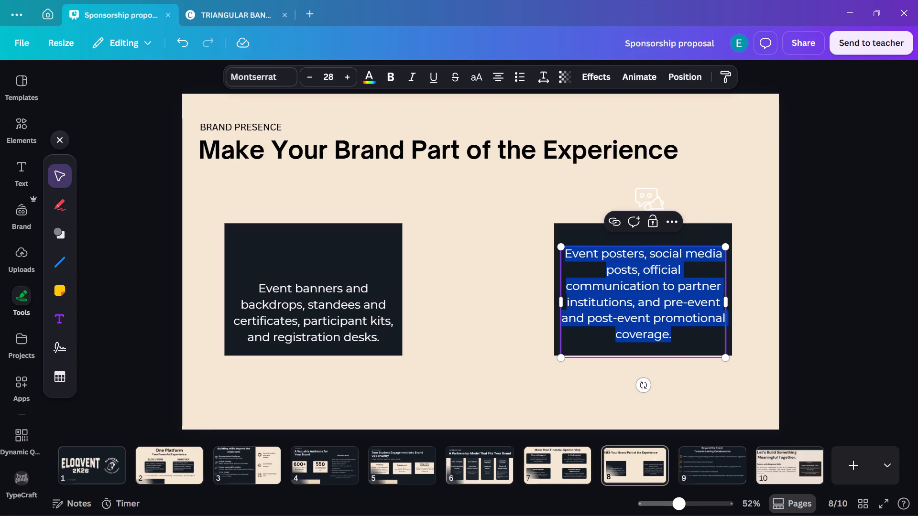
pyautogui.click(656, 350)
pyautogui.press('BackSpace')
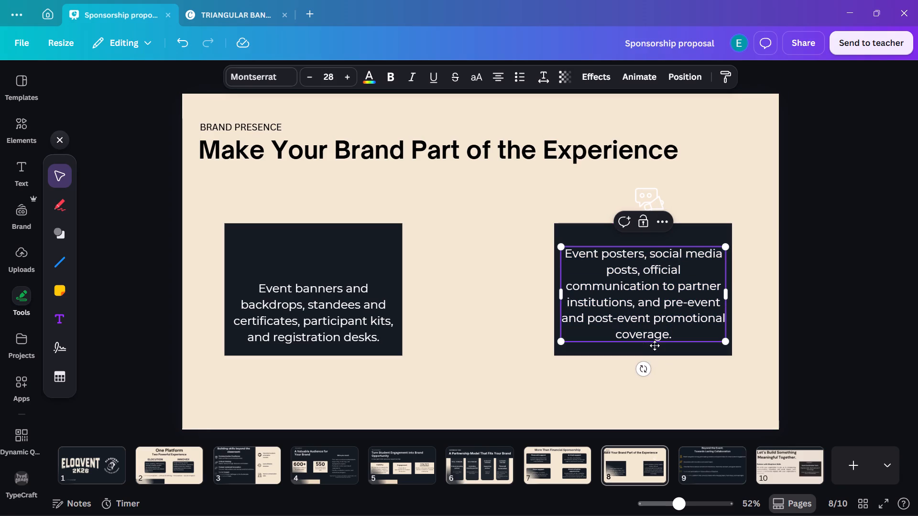
pyautogui.click(738, 280)
# Move the event posters description slightly lower and centred in its card, and raise the event banners description slightly.
pyautogui.moveTo(681, 290); pyautogui.dragTo(683, 298)
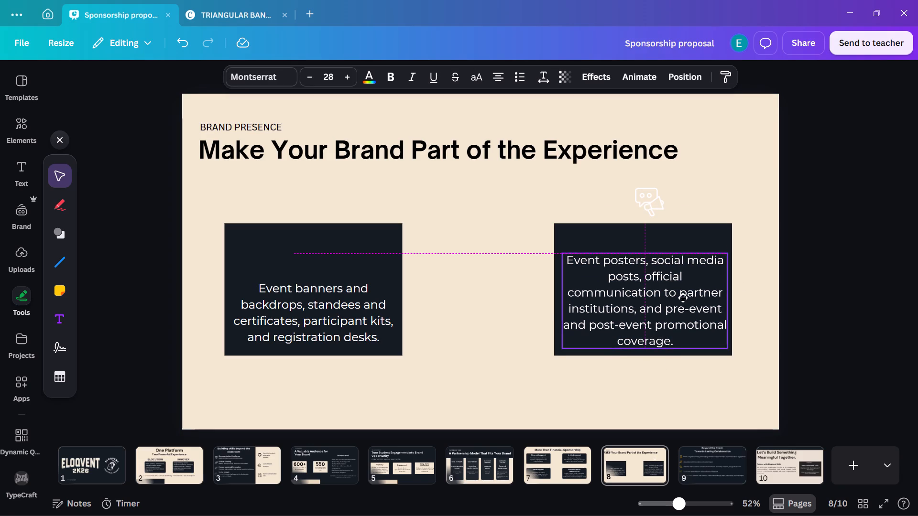
pyautogui.moveTo(683, 298); pyautogui.dragTo(683, 298)
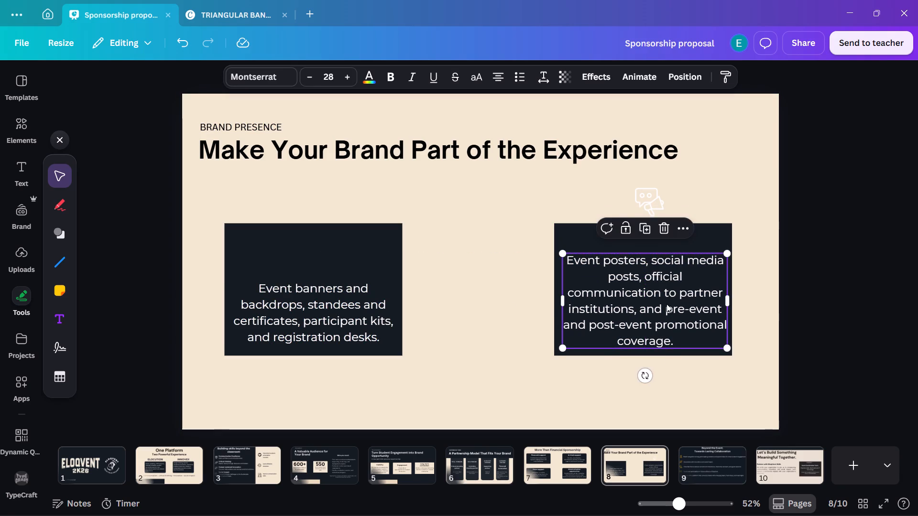
pyautogui.moveTo(316, 312); pyautogui.dragTo(315, 301)
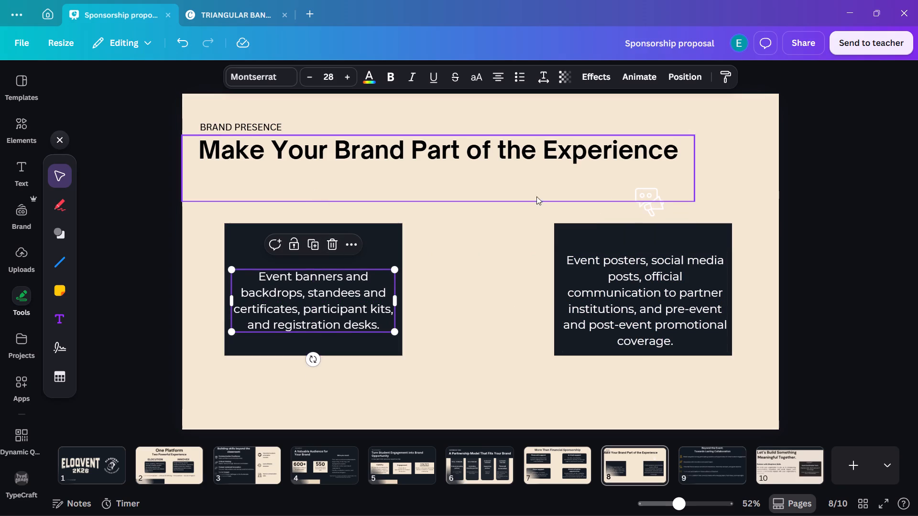
# Move the megaphone icon down into the event posters card, centred above the description.
pyautogui.click(648, 206)
pyautogui.moveTo(652, 204); pyautogui.dragTo(645, 240)
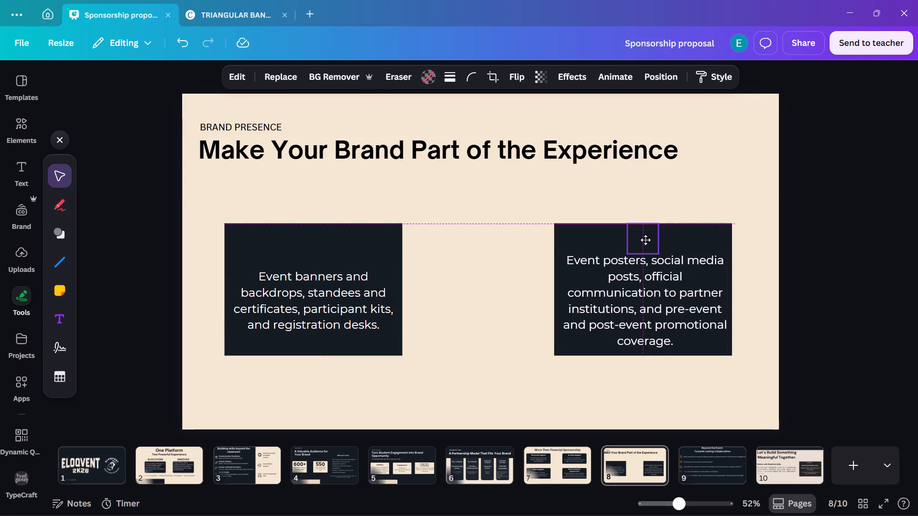
pyautogui.moveTo(645, 240); pyautogui.dragTo(645, 241)
# Extend the top edges of both cards upward to the same height, making more room for the icons.
pyautogui.click(706, 241)
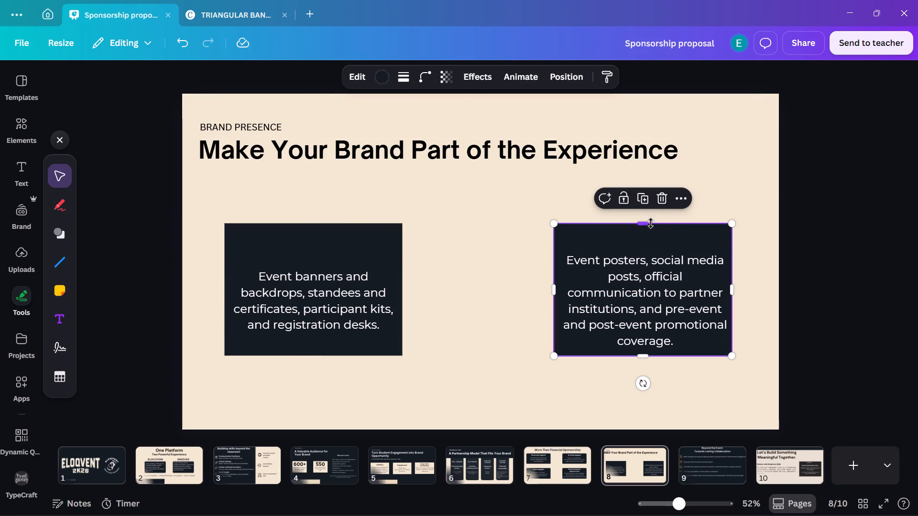
pyautogui.moveTo(648, 225); pyautogui.dragTo(648, 214)
pyautogui.click(363, 228)
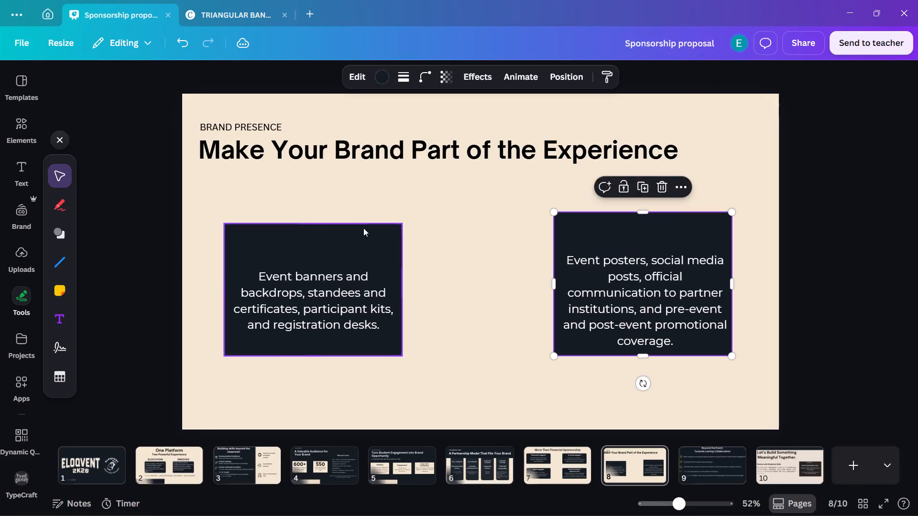
pyautogui.moveTo(318, 224); pyautogui.dragTo(320, 211)
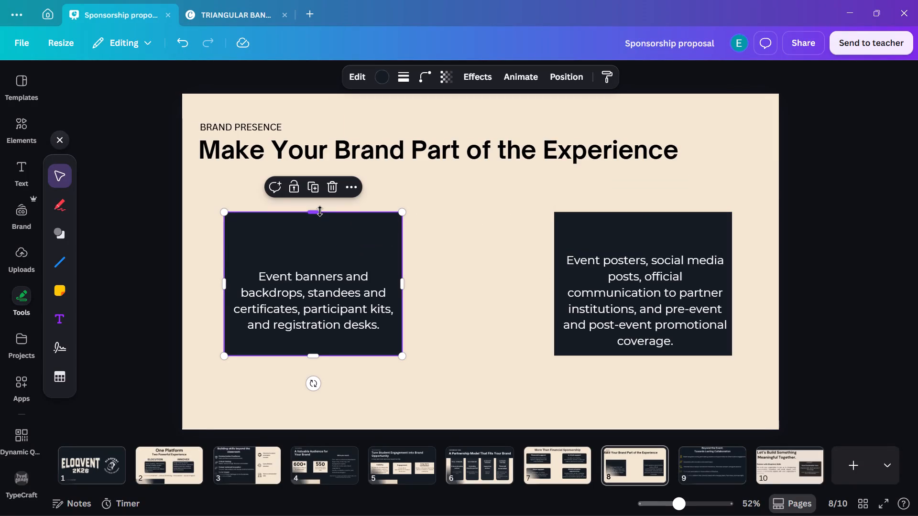
# Reorder the layers so the megaphone and calendar icons sit in front of the dark card shapes.
pyautogui.hotkey('alt', '1')
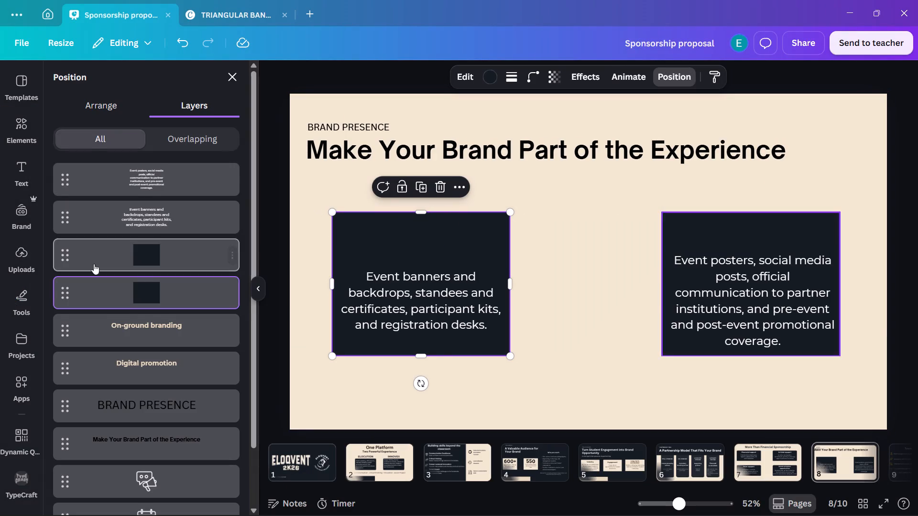
pyautogui.scroll(-4, 105, 294)
pyautogui.moveTo(158, 407); pyautogui.dragTo(151, 167)
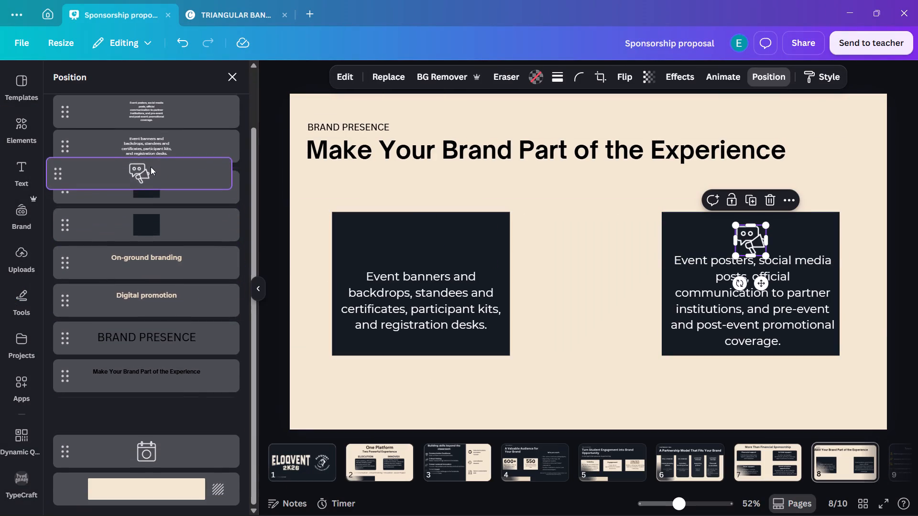
pyautogui.moveTo(162, 445); pyautogui.dragTo(177, 206)
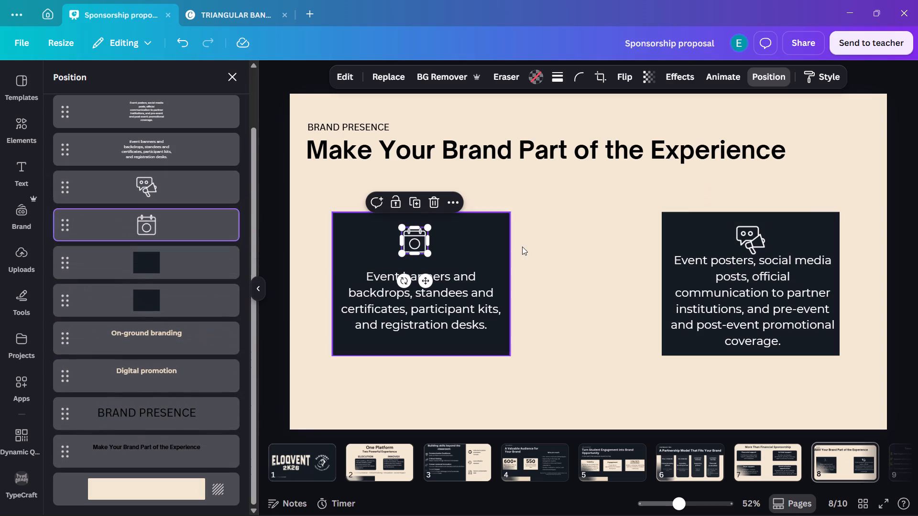
# Nudge the megaphone icon slightly higher in the event posters card.
pyautogui.moveTo(752, 234); pyautogui.dragTo(752, 227)
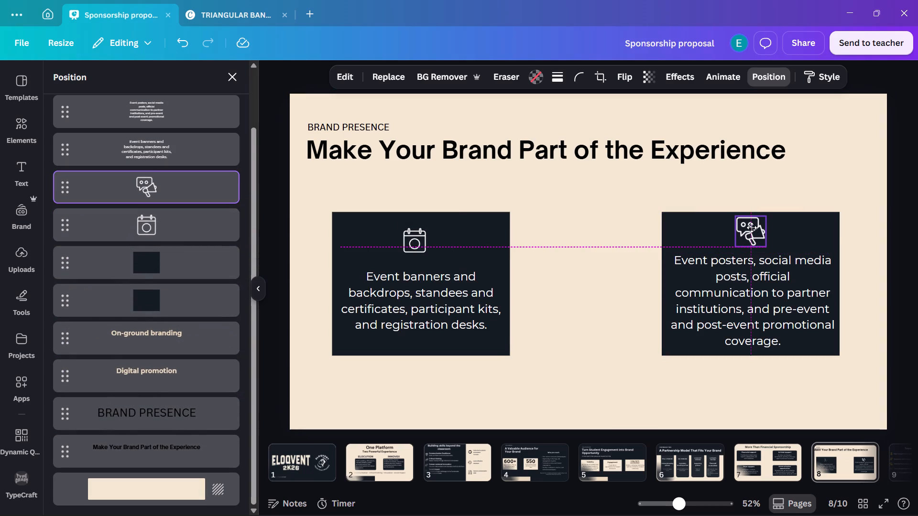
pyautogui.moveTo(752, 227); pyautogui.dragTo(749, 229)
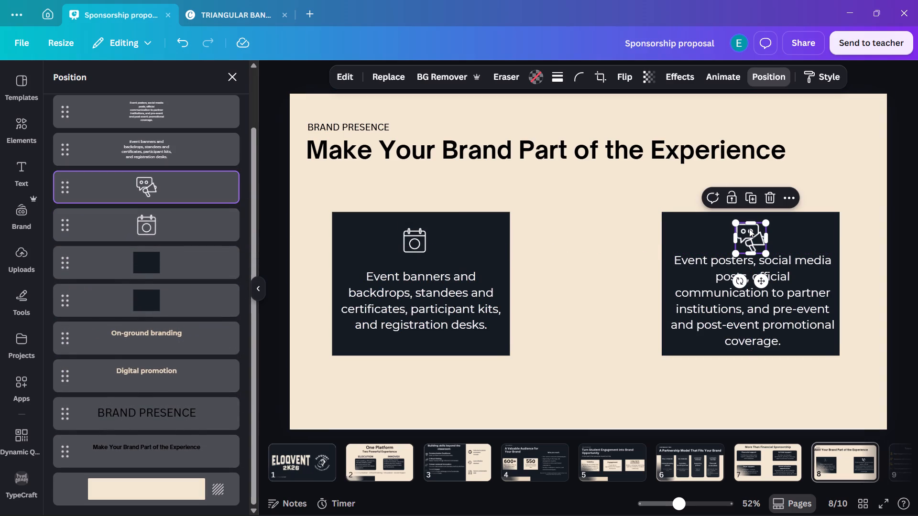
# Extend the top edges of both cards slightly further upward, keeping them level with each other.
pyautogui.click(690, 230)
pyautogui.moveTo(754, 214); pyautogui.dragTo(754, 208)
pyautogui.click(445, 228)
pyautogui.moveTo(426, 215); pyautogui.dragTo(426, 208)
# Align the calendar icon level with the megaphone icon and raise the megaphone slightly above its description.
pyautogui.moveTo(415, 235); pyautogui.dragTo(420, 233)
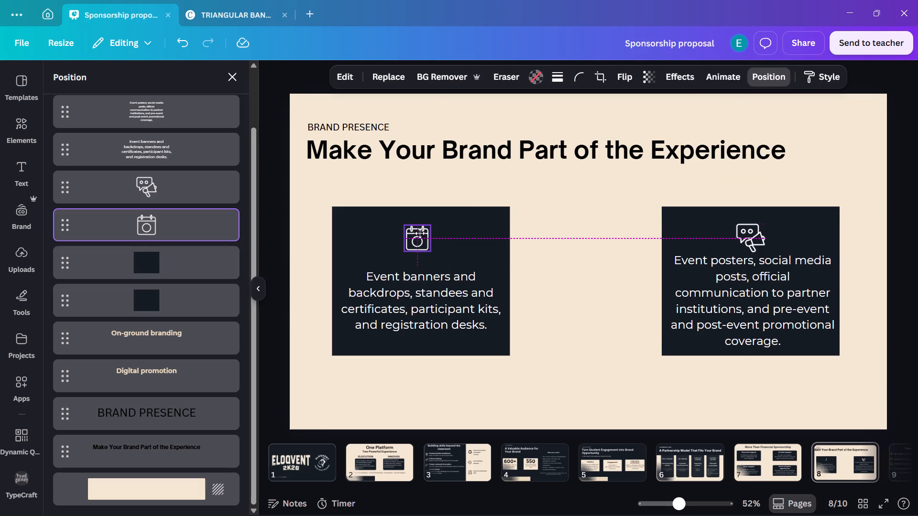
pyautogui.moveTo(420, 233); pyautogui.dragTo(420, 234)
pyautogui.click(752, 243)
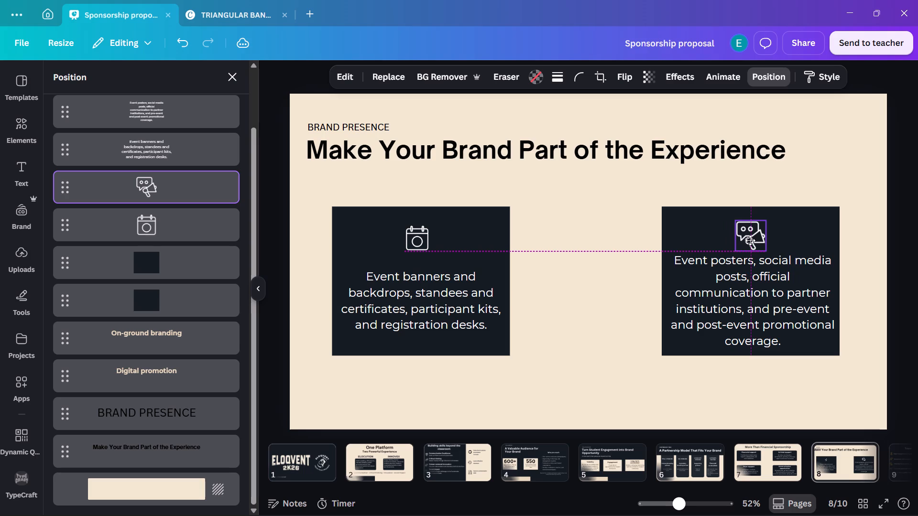
# Try a corner rounding of 20 on the event banners card and settle on 30.
pyautogui.click(471, 239)
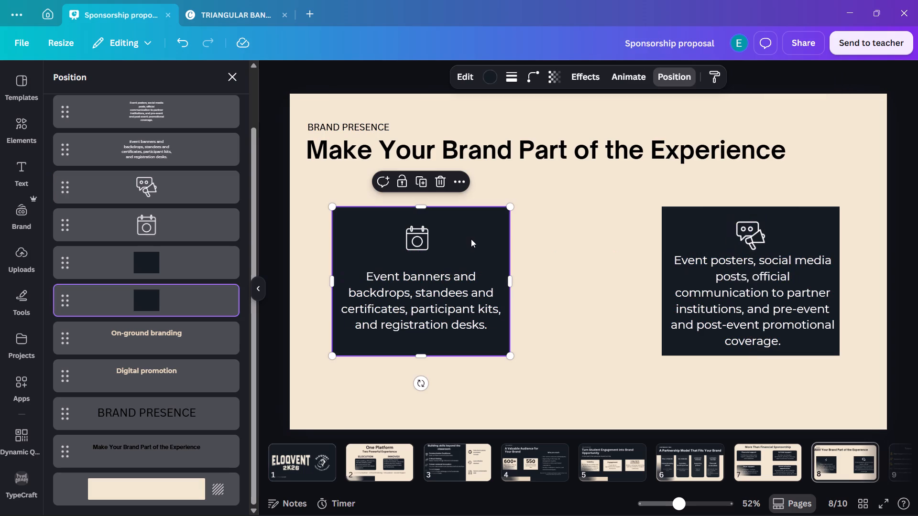
pyautogui.click(536, 74)
pyautogui.click(582, 128)
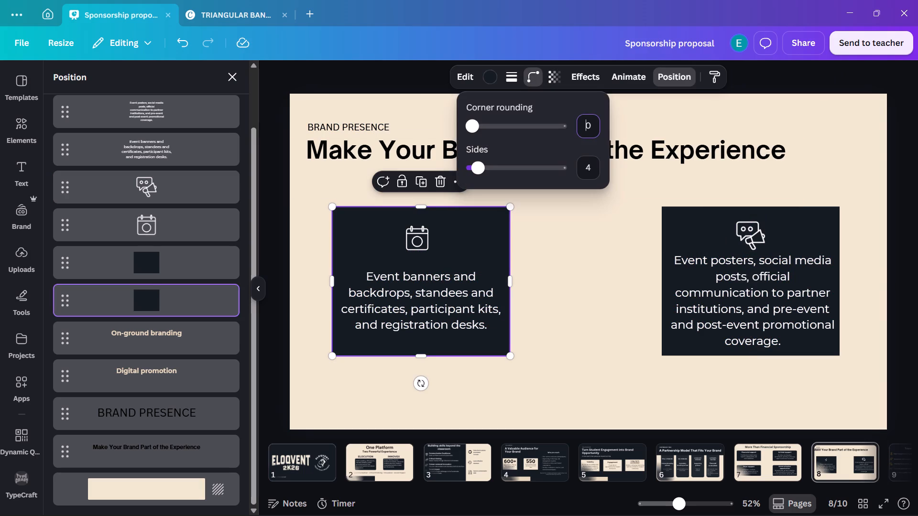
pyautogui.write('20')
pyautogui.press('Return')
pyautogui.click(584, 128)
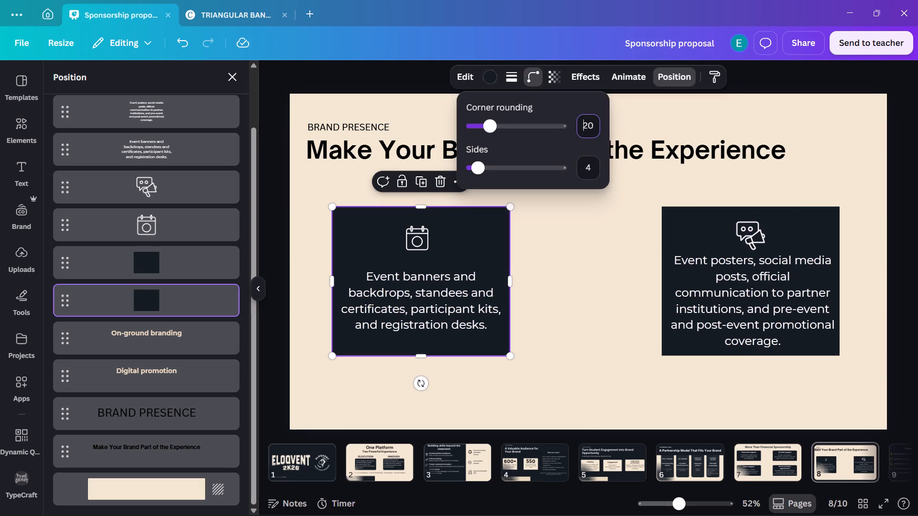
pyautogui.write('30')
pyautogui.press('Return')
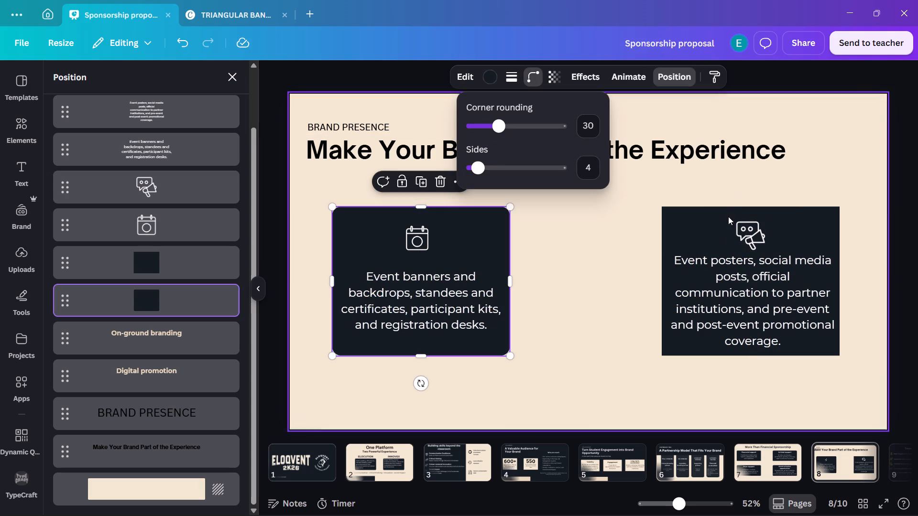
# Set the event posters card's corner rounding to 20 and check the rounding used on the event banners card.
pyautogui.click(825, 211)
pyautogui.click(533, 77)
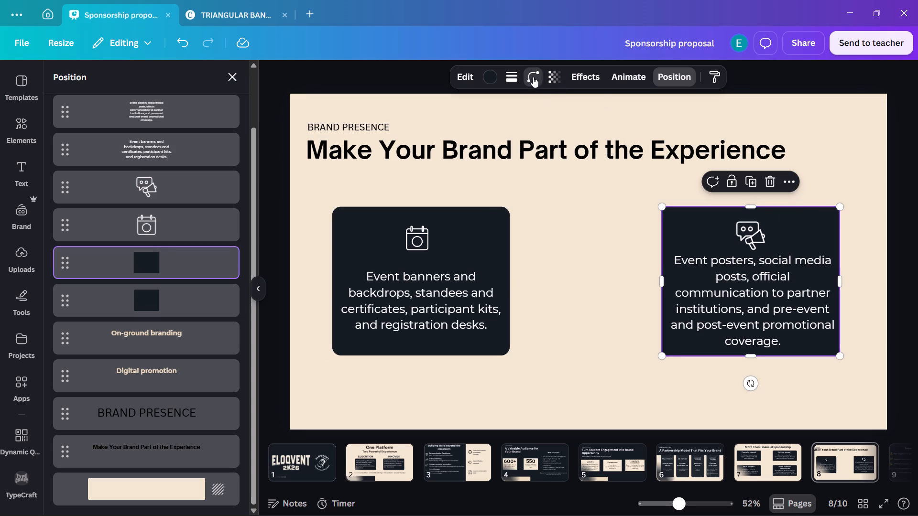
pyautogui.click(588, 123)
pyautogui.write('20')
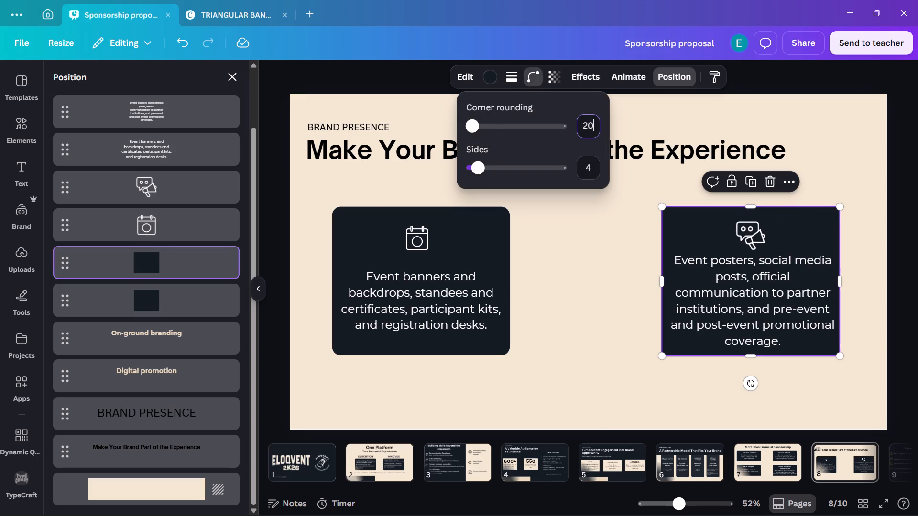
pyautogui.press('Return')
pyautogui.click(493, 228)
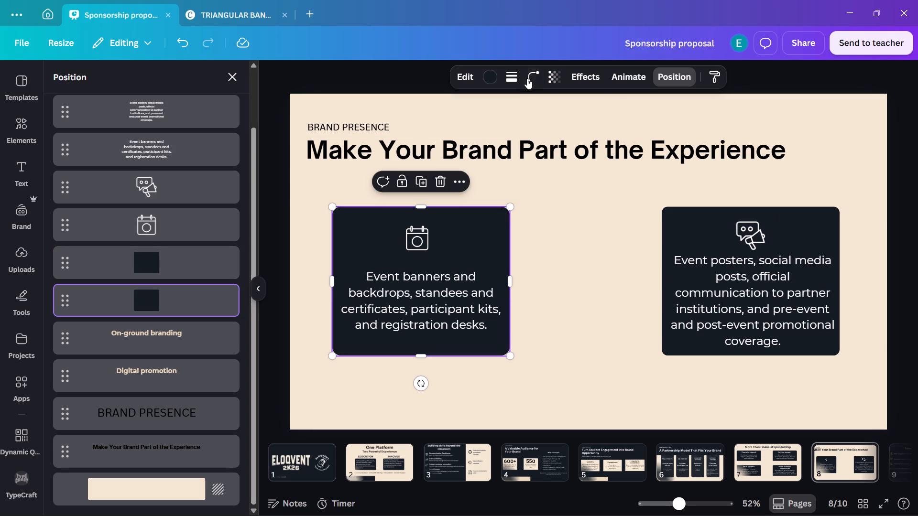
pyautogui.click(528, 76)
# Set the event posters card's corner rounding to 30 and close the layer list.
pyautogui.click(672, 214)
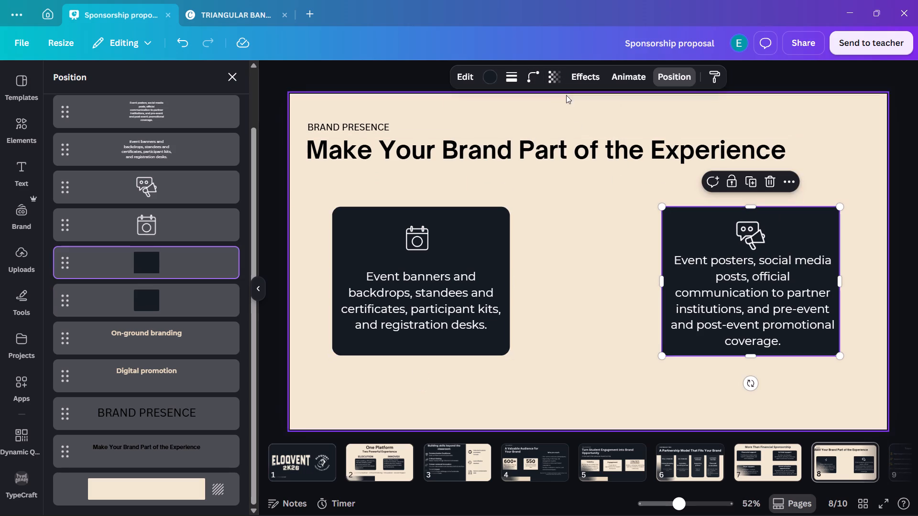
pyautogui.click(530, 73)
pyautogui.doubleClick(582, 127)
pyautogui.write('30')
pyautogui.press('Return')
pyautogui.click(593, 301)
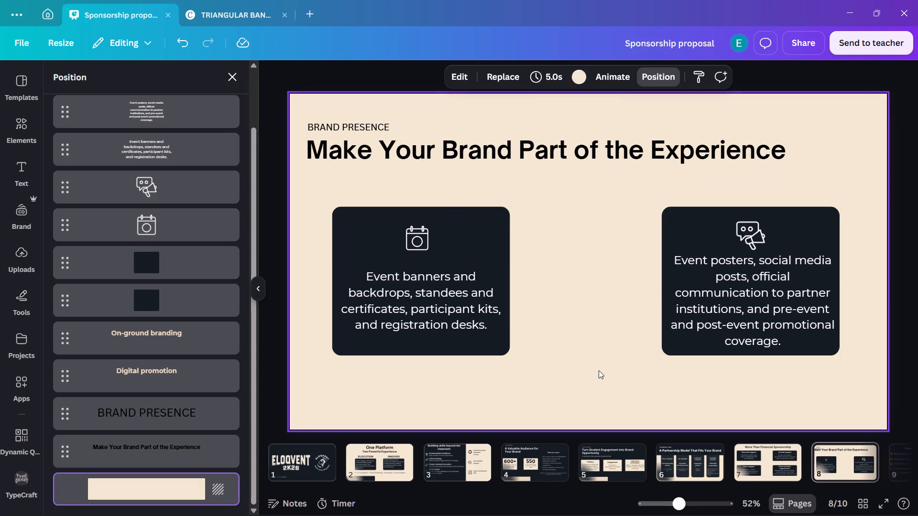
pyautogui.click(907, 253)
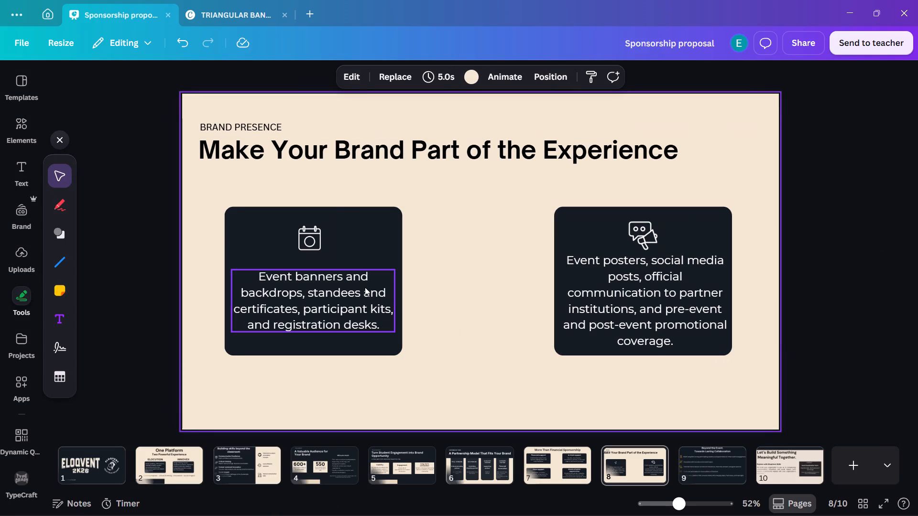
# Centre the calendar and megaphone icons horizontally above their card descriptions, keeping their bottom edges level.
pyautogui.click(312, 240)
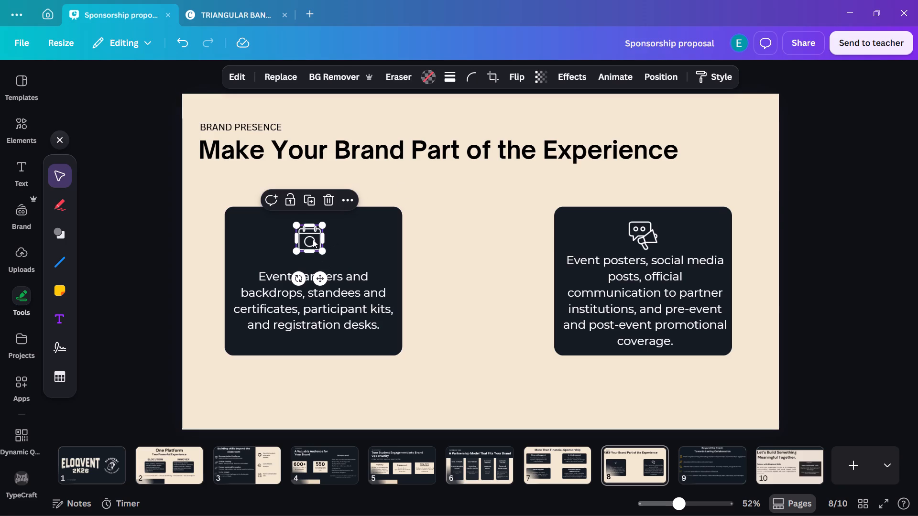
pyautogui.moveTo(311, 239); pyautogui.dragTo(318, 239)
pyautogui.moveTo(647, 238); pyautogui.dragTo(642, 238)
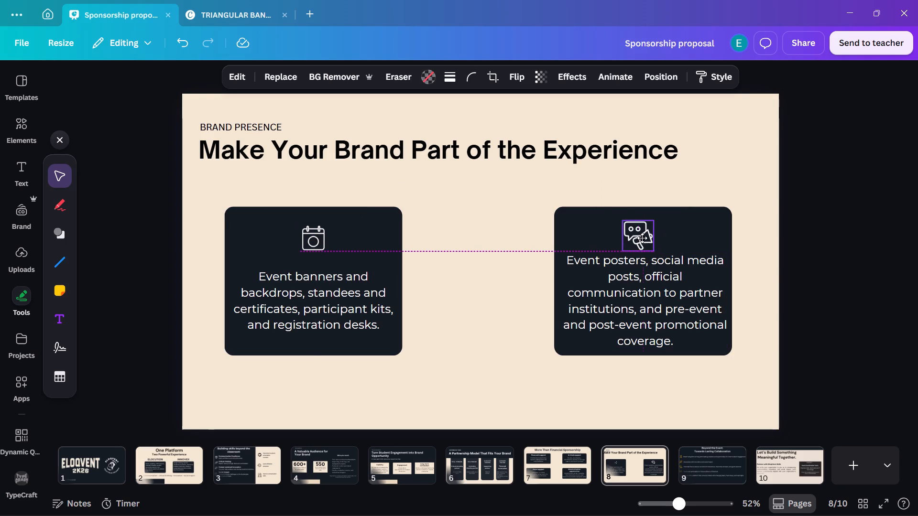
pyautogui.moveTo(642, 238); pyautogui.dragTo(654, 238)
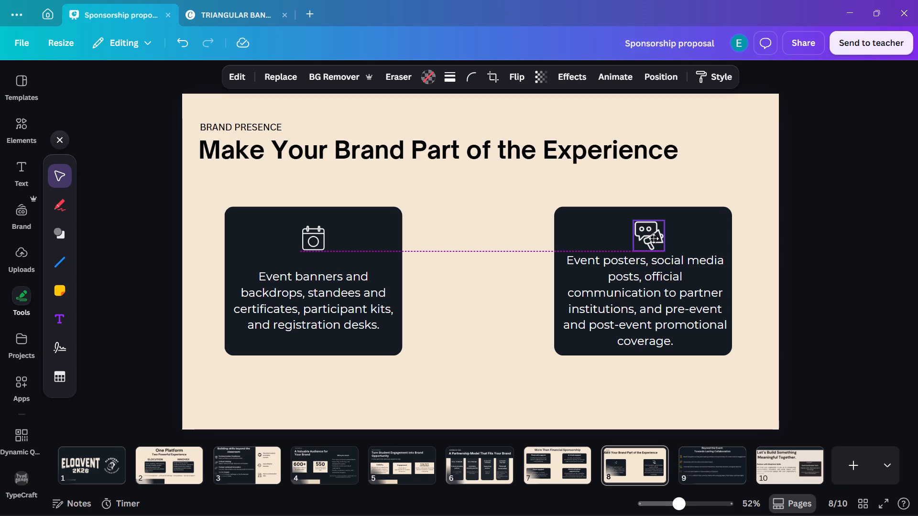
pyautogui.moveTo(654, 238); pyautogui.dragTo(651, 239)
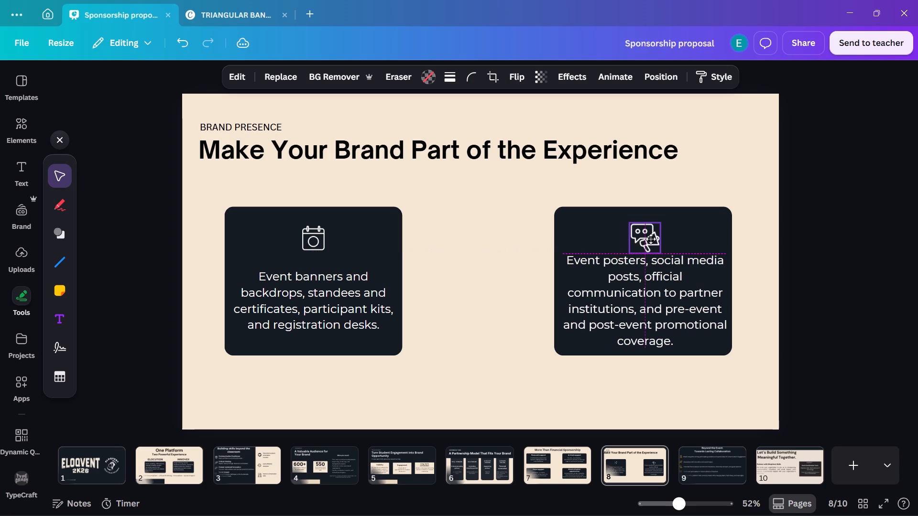
pyautogui.moveTo(651, 239); pyautogui.dragTo(653, 237)
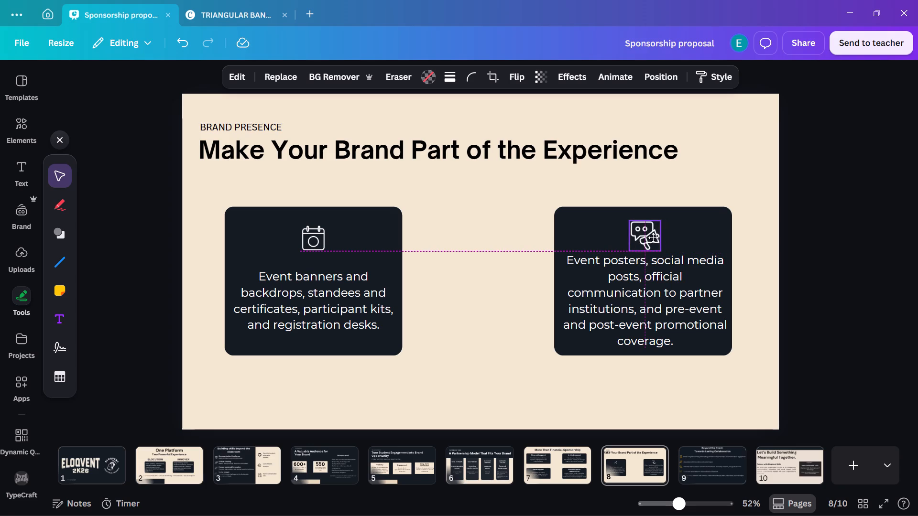
# Raise the megaphone and calendar icons to a common level and move the event banners description up, level with the posters text.
pyautogui.moveTo(653, 237); pyautogui.dragTo(653, 235)
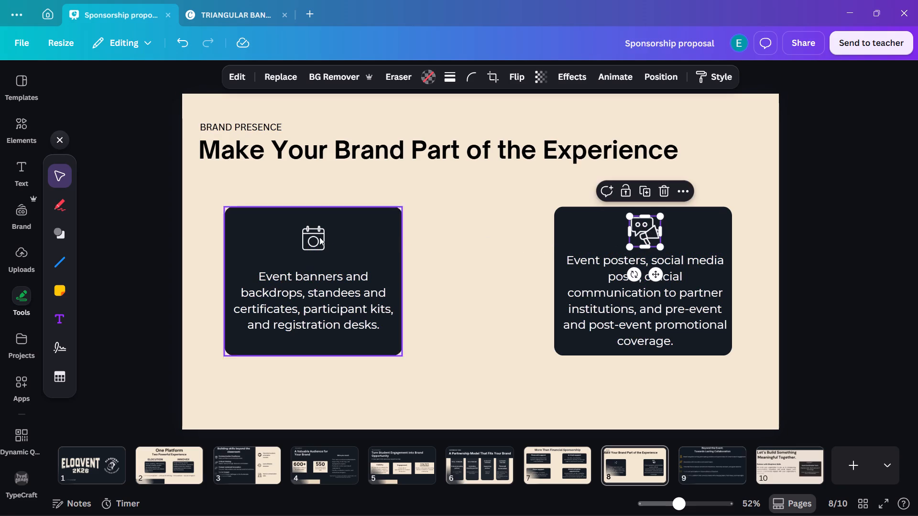
pyautogui.moveTo(316, 238); pyautogui.dragTo(316, 232)
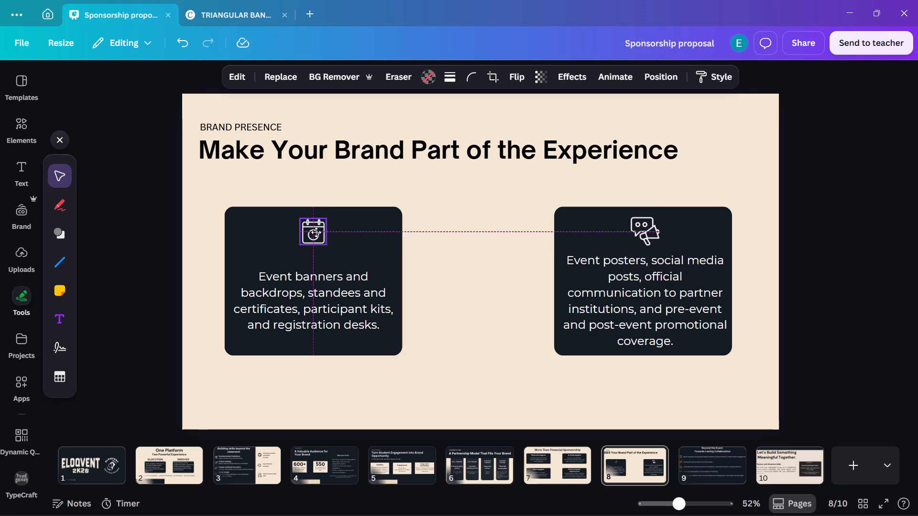
pyautogui.moveTo(316, 232); pyautogui.dragTo(316, 232)
pyautogui.moveTo(336, 309); pyautogui.dragTo(337, 302)
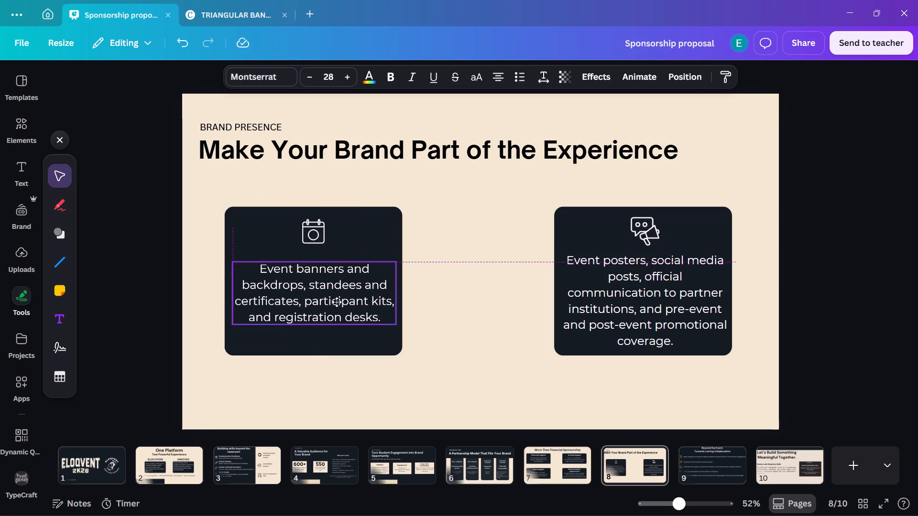
pyautogui.moveTo(337, 302); pyautogui.dragTo(335, 301)
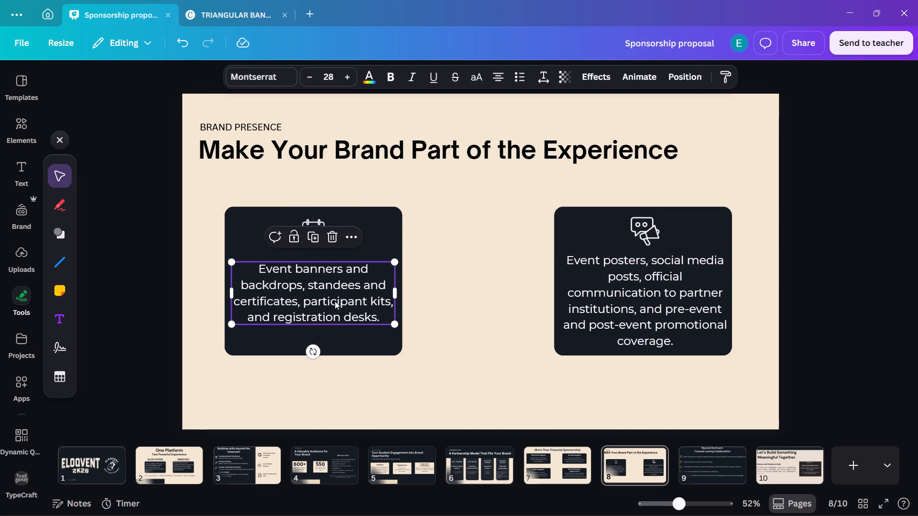
pyautogui.click(449, 326)
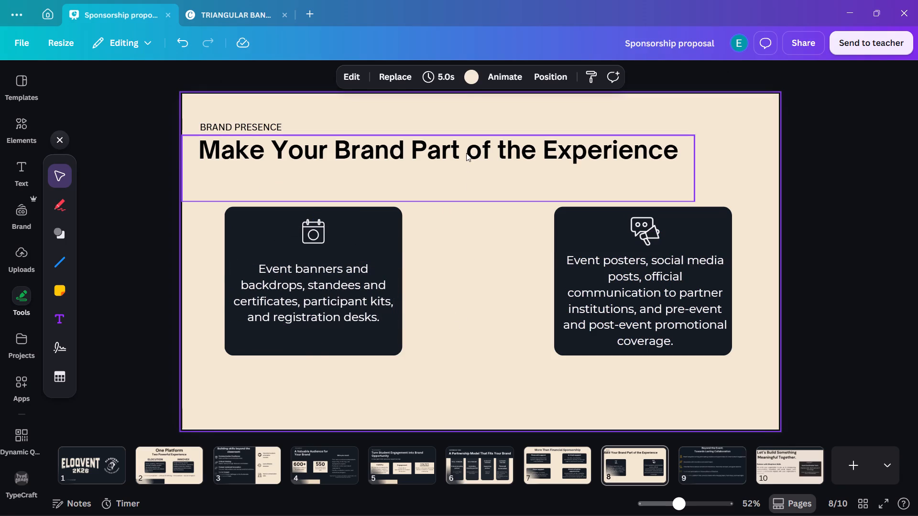
# Remove the empty line below slide 8's title and centre the title horizontally on the page.
pyautogui.click(466, 153)
pyautogui.click(473, 188)
pyautogui.click(473, 188)
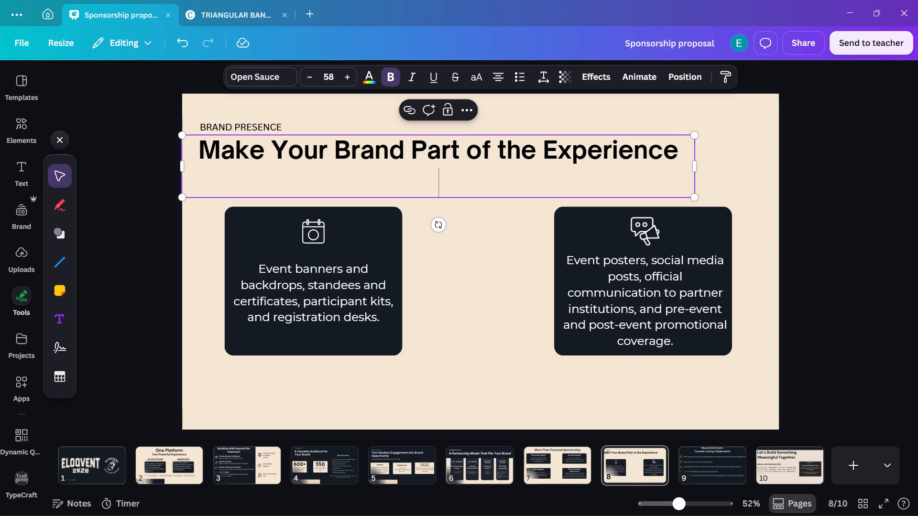
pyautogui.press('BackSpace')
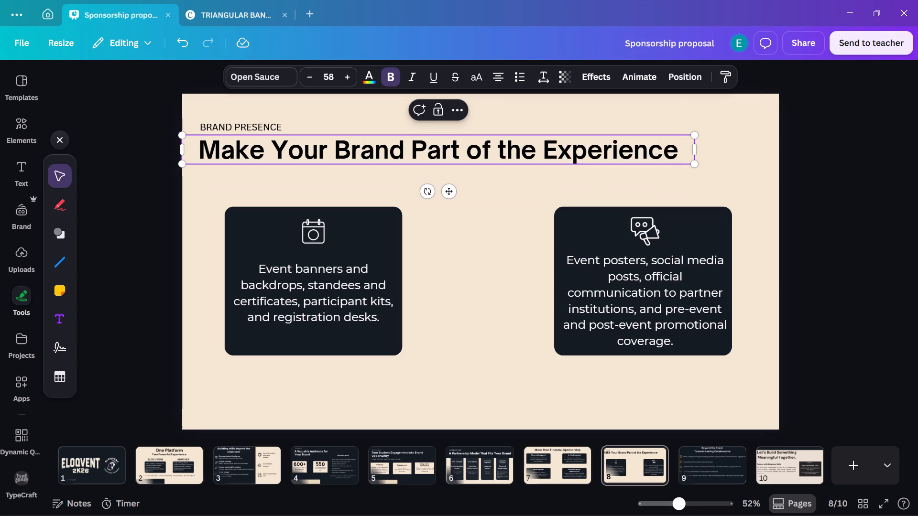
pyautogui.click(679, 71)
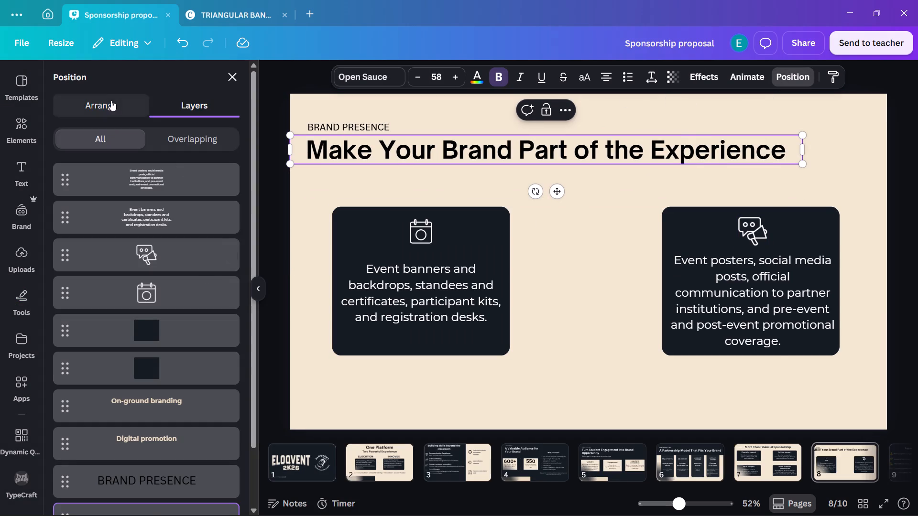
pyautogui.click(111, 100)
pyautogui.click(190, 256)
# Move the BRAND PRESENCE label sideways so it sits above the start of the centred title.
pyautogui.click(338, 131)
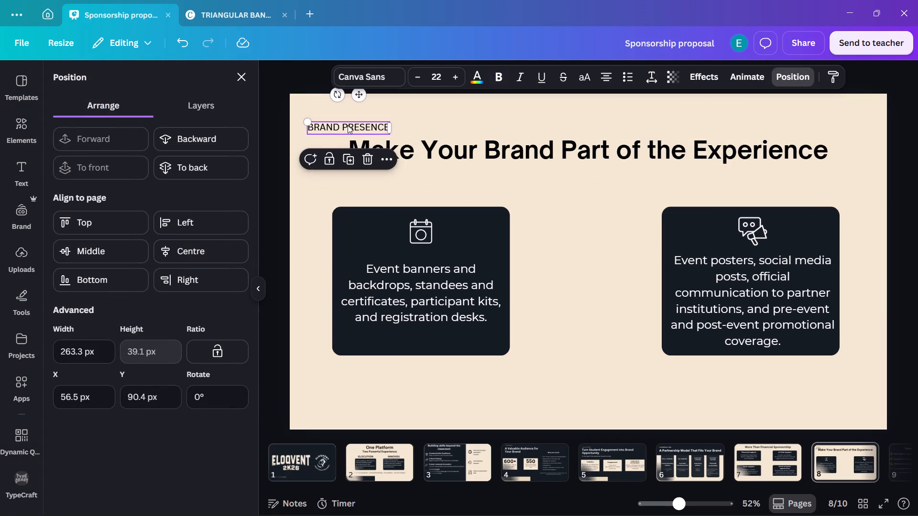
pyautogui.click(348, 125)
pyautogui.click(354, 128)
pyautogui.click(394, 111)
pyautogui.click(415, 117)
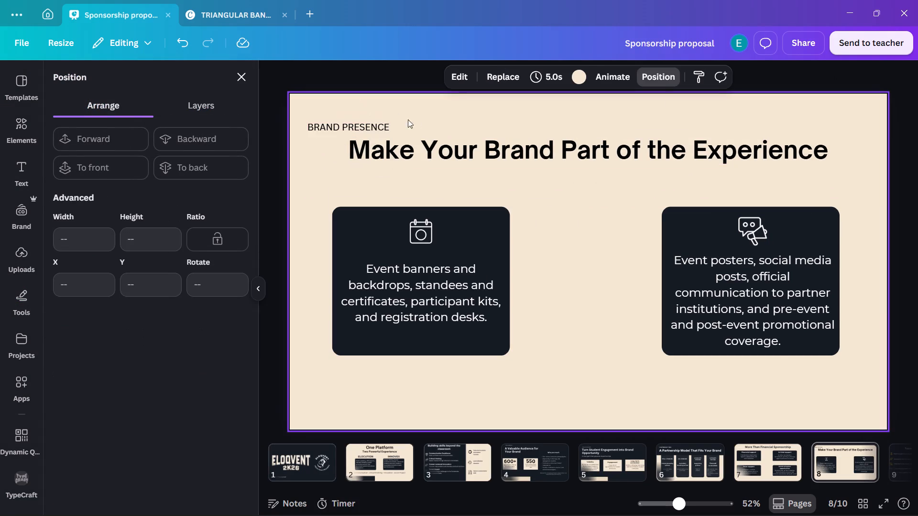
pyautogui.moveTo(370, 127); pyautogui.dragTo(413, 125)
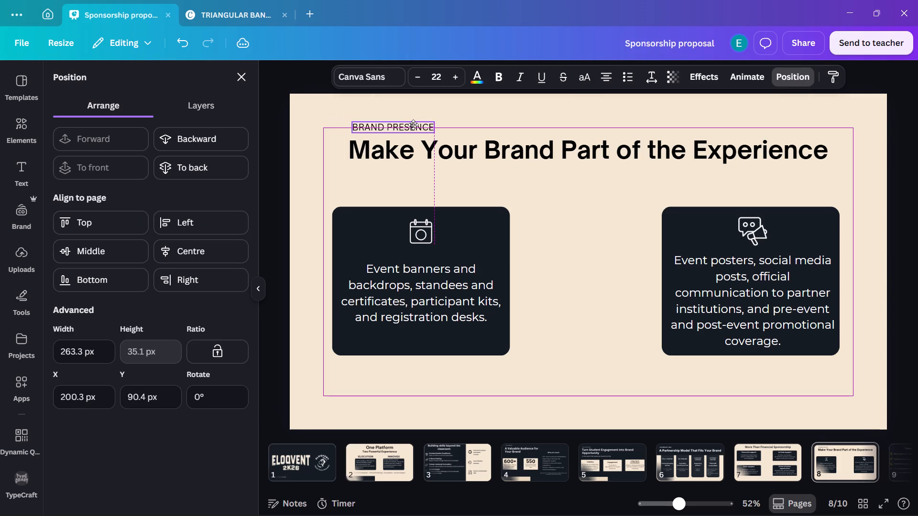
pyautogui.moveTo(413, 125); pyautogui.dragTo(411, 125)
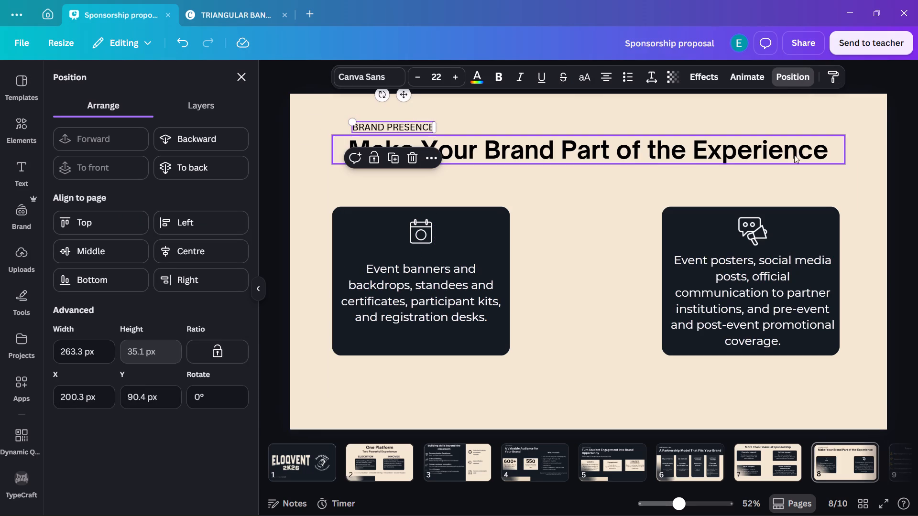
pyautogui.click(908, 118)
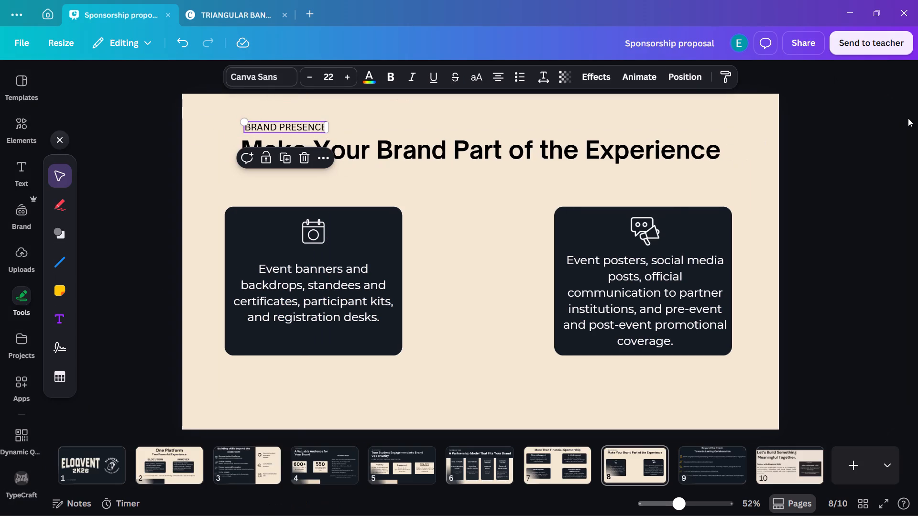
pyautogui.click(855, 175)
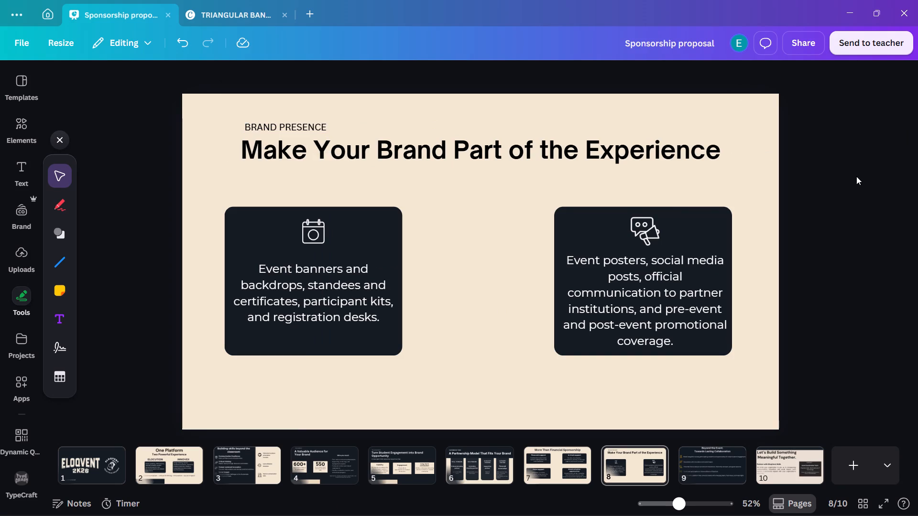
# On slide 9, remove the empty line at the end of the heading and centre the heading on the page.
pyautogui.click(702, 453)
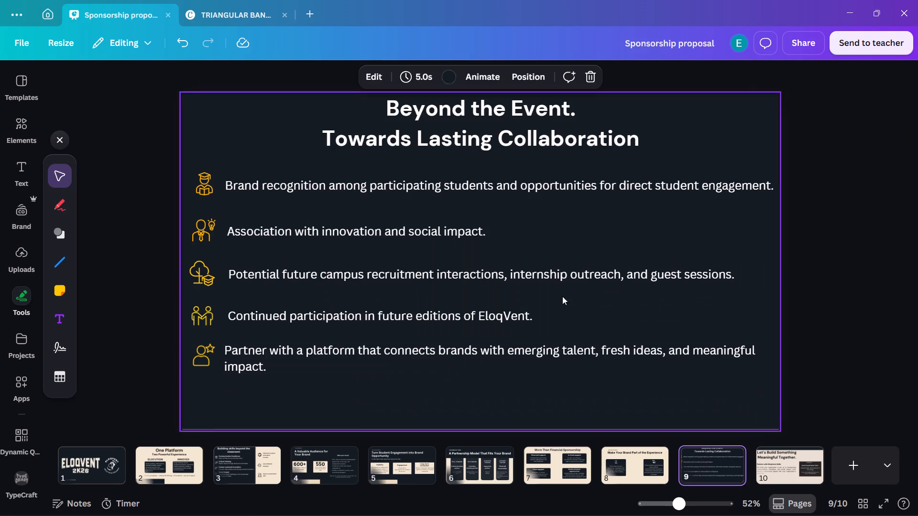
pyautogui.click(486, 134)
pyautogui.click(475, 164)
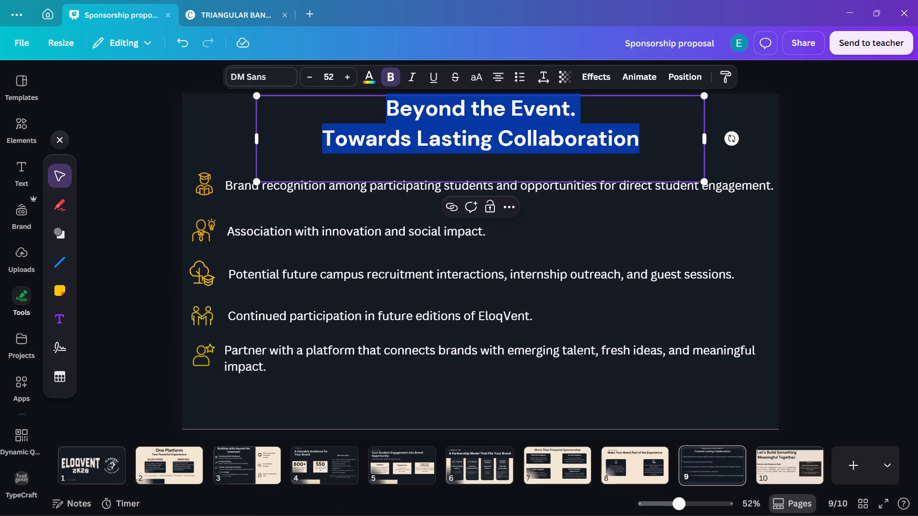
pyautogui.click(486, 170)
pyautogui.press('BackSpace')
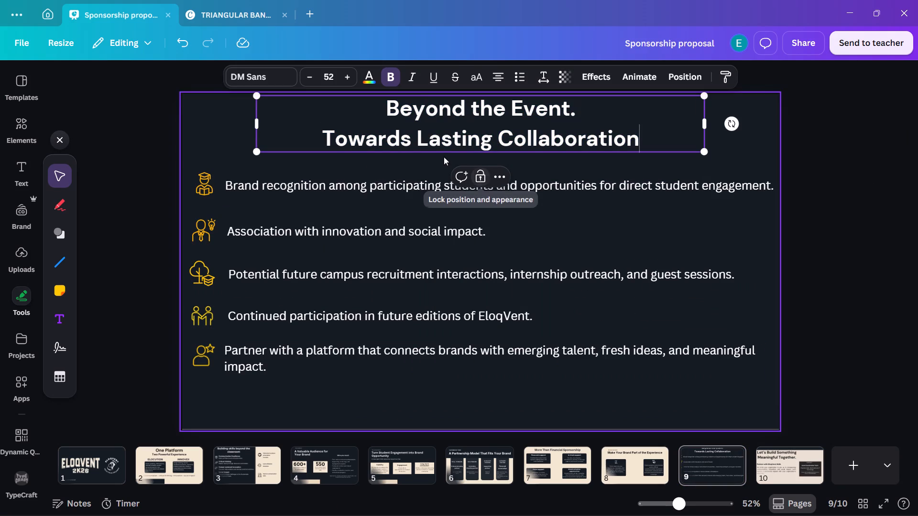
pyautogui.click(825, 130)
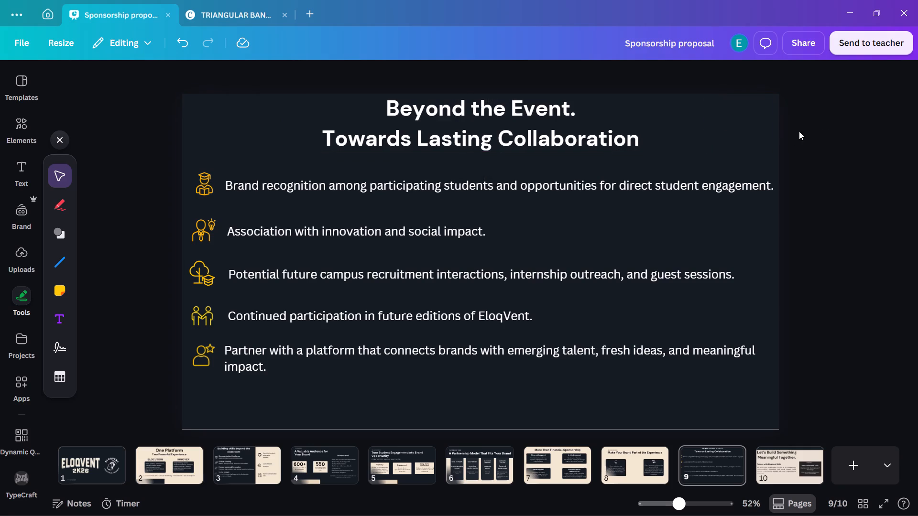
pyautogui.click(664, 131)
pyautogui.click(688, 80)
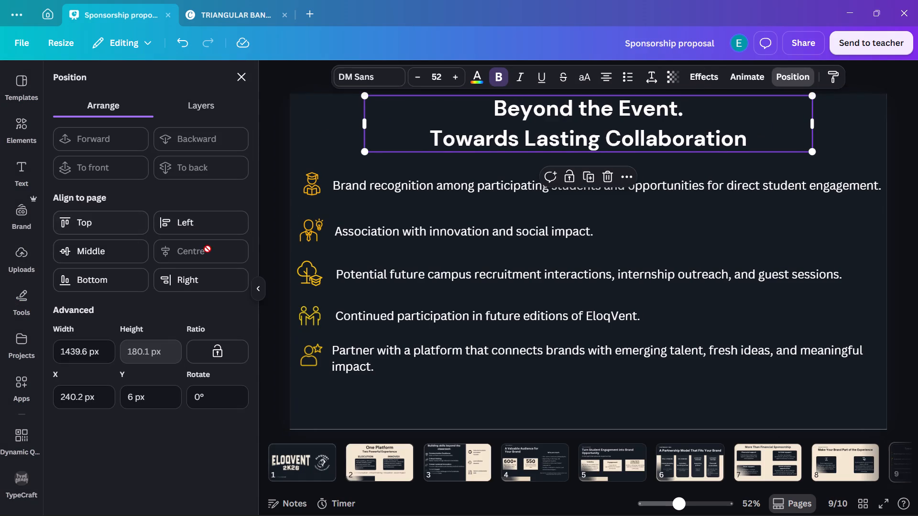
pyautogui.click(208, 249)
# Recolour the graduate icon beside the brand recognition line with a custom duotone filter, setting its shadows to white.
pyautogui.click(491, 183)
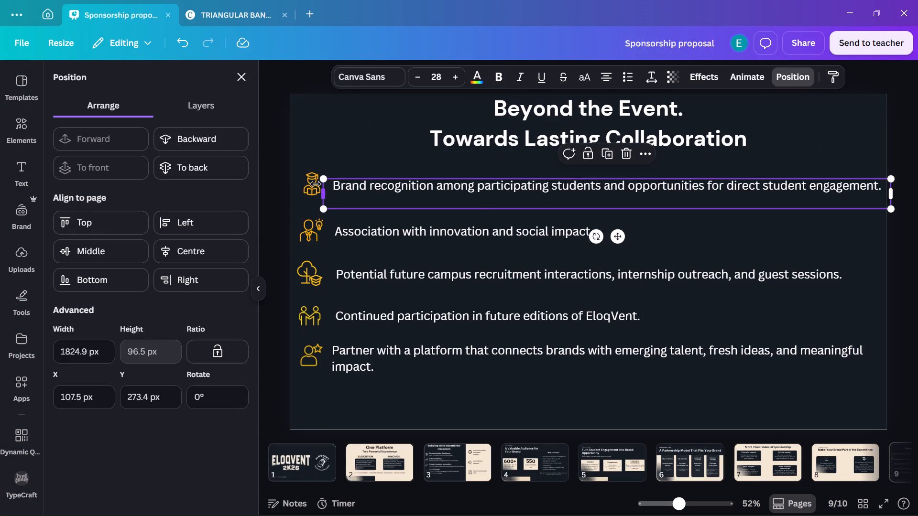
pyautogui.click(306, 186)
pyautogui.click(338, 81)
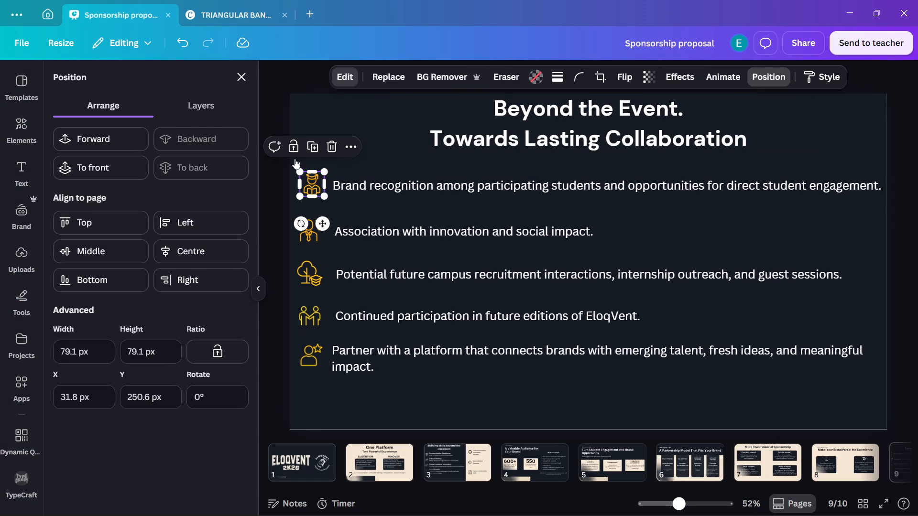
pyautogui.scroll(-11, 163, 302)
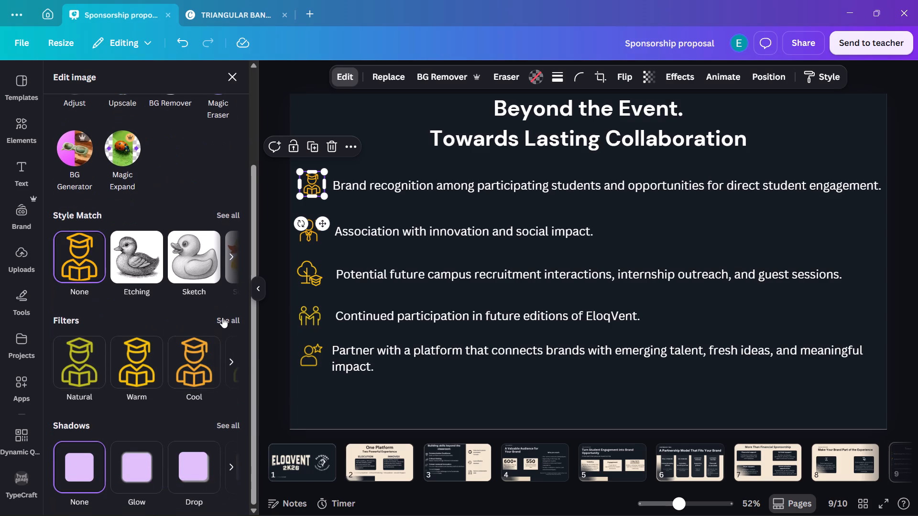
pyautogui.click(222, 317)
pyautogui.scroll(-3, 189, 288)
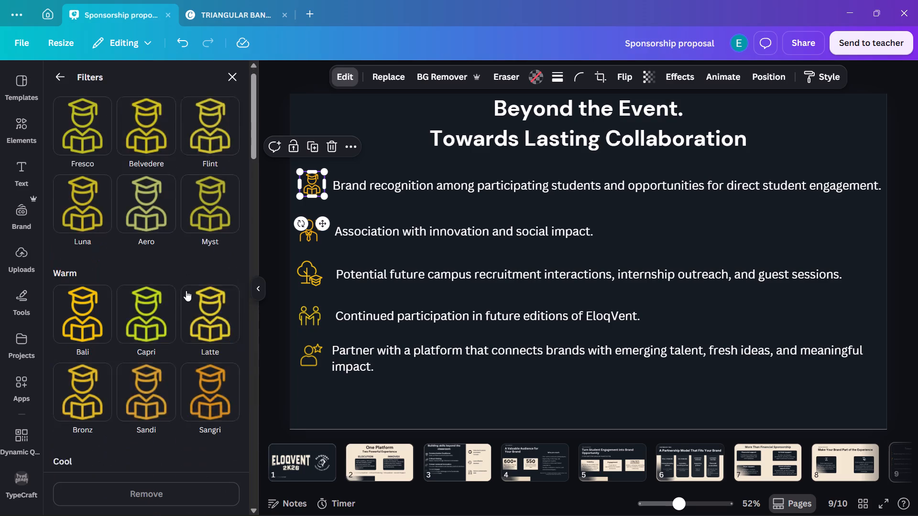
pyautogui.scroll(-19, 186, 290)
pyautogui.click(85, 406)
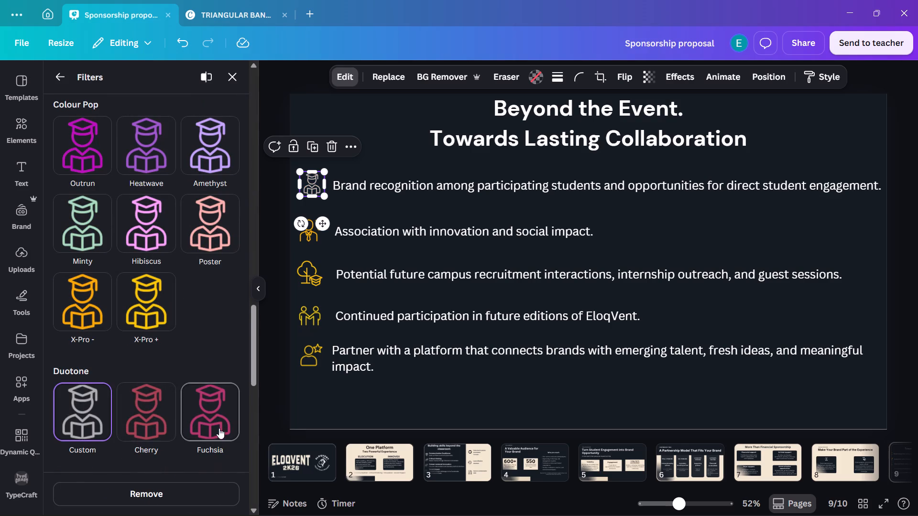
pyautogui.scroll(-2, 197, 353)
pyautogui.click(229, 391)
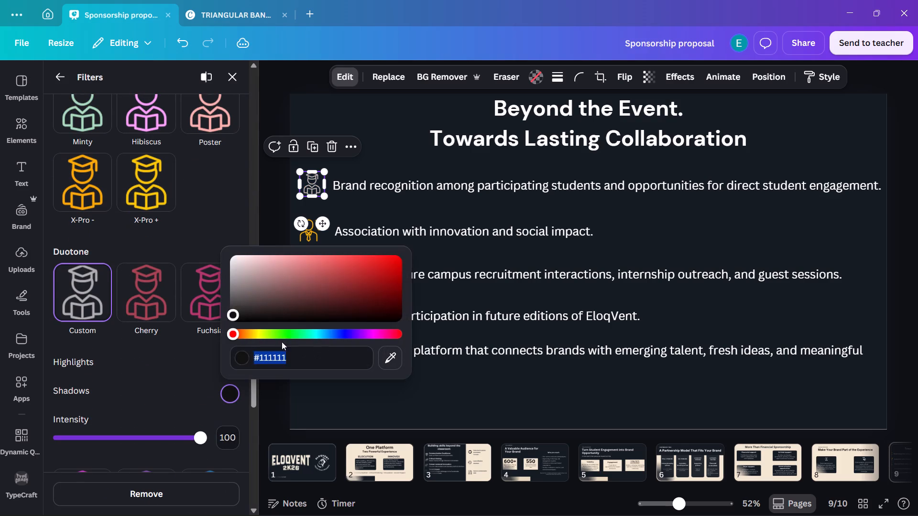
pyautogui.moveTo(262, 286); pyautogui.dragTo(206, 231)
pyautogui.scroll(-7, 186, 403)
pyautogui.click(270, 367)
# Apply a custom duotone filter with #FFFFFF shadows to the person-and-lightbulb icon beside the innovation line.
pyautogui.click(203, 235)
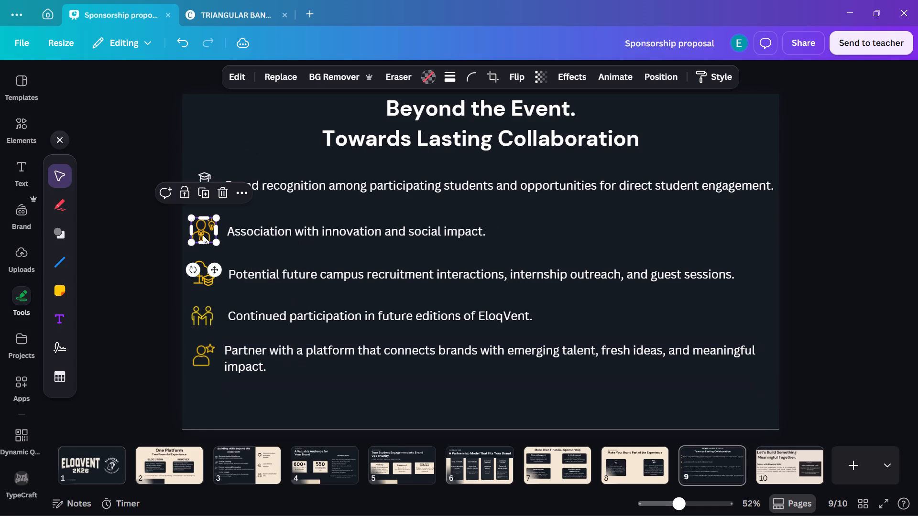
pyautogui.click(234, 76)
pyautogui.scroll(-6, 137, 236)
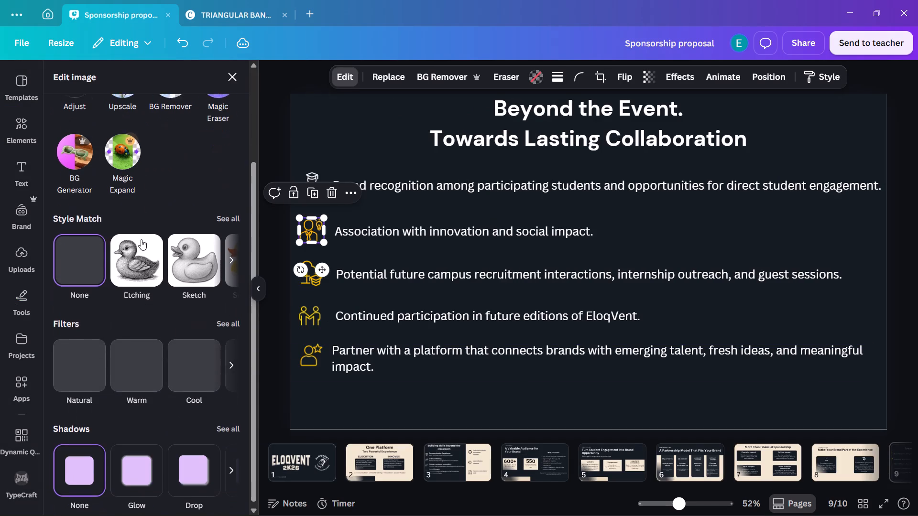
pyautogui.scroll(-5, 141, 239)
pyautogui.click(224, 322)
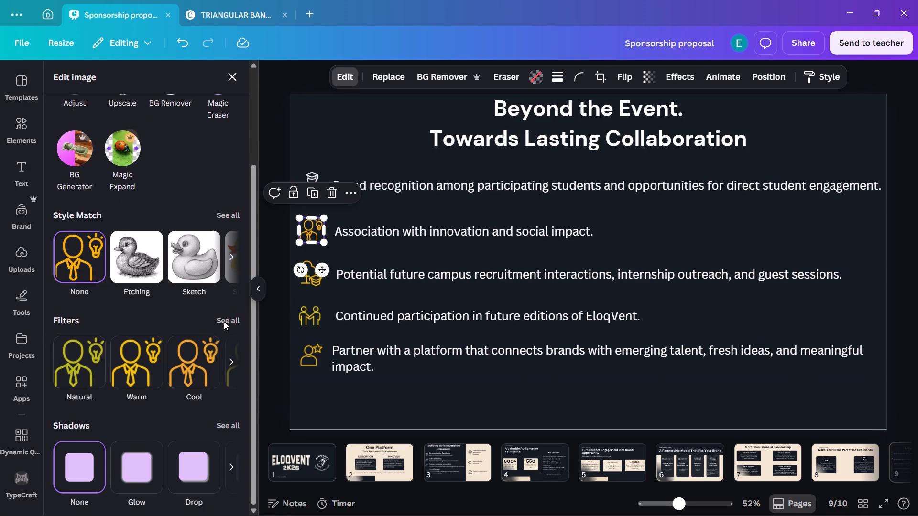
pyautogui.scroll(-19, 150, 287)
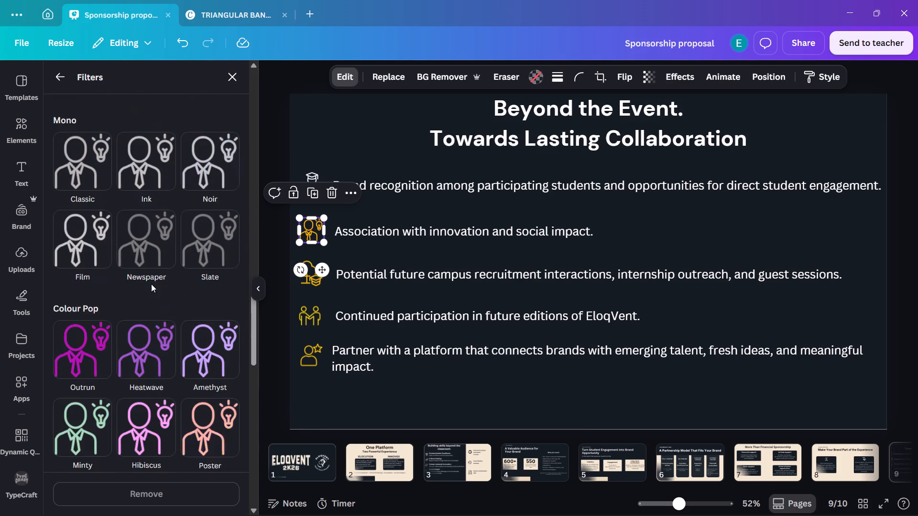
pyautogui.scroll(-6, 151, 283)
pyautogui.click(91, 227)
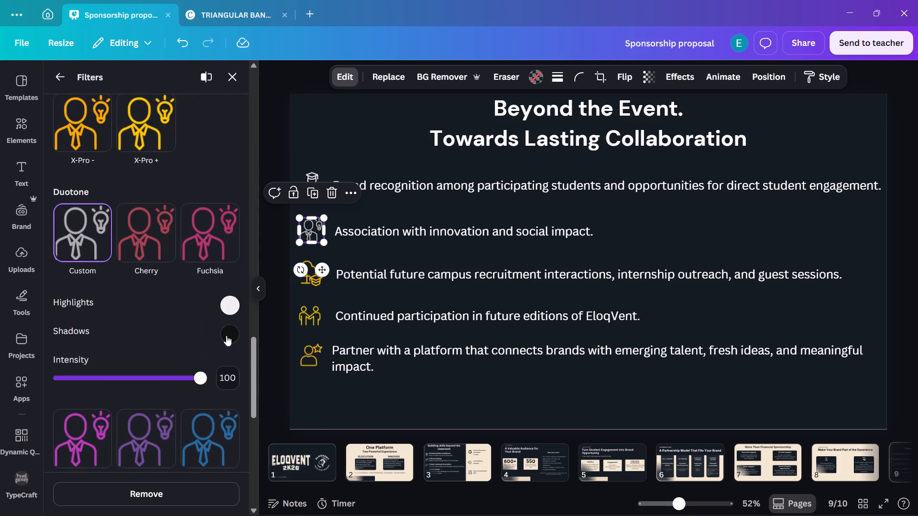
pyautogui.click(228, 334)
pyautogui.moveTo(247, 376); pyautogui.dragTo(209, 323)
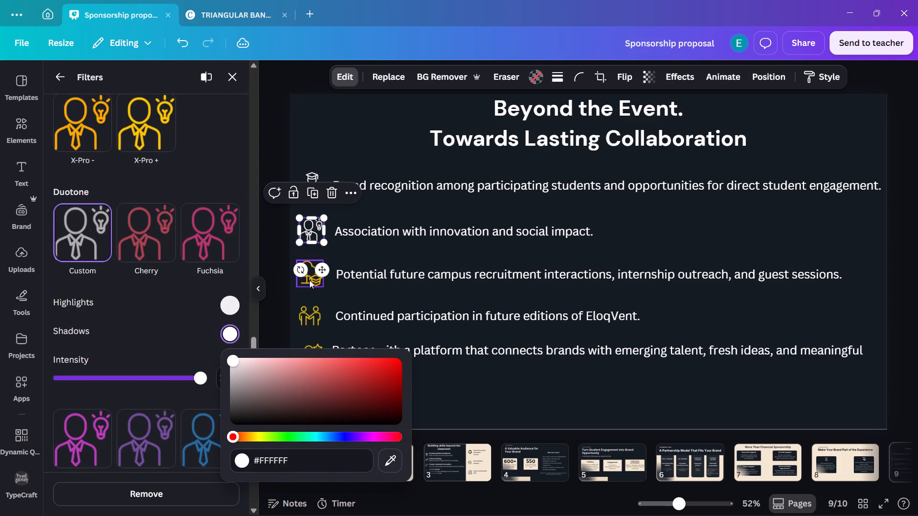
# Apply a custom duotone filter with #FFFFFF shadows to the tree icon beside the campus recruitment line.
pyautogui.click(309, 280)
pyautogui.scroll(-2, 166, 270)
pyautogui.scroll(2, 138, 248)
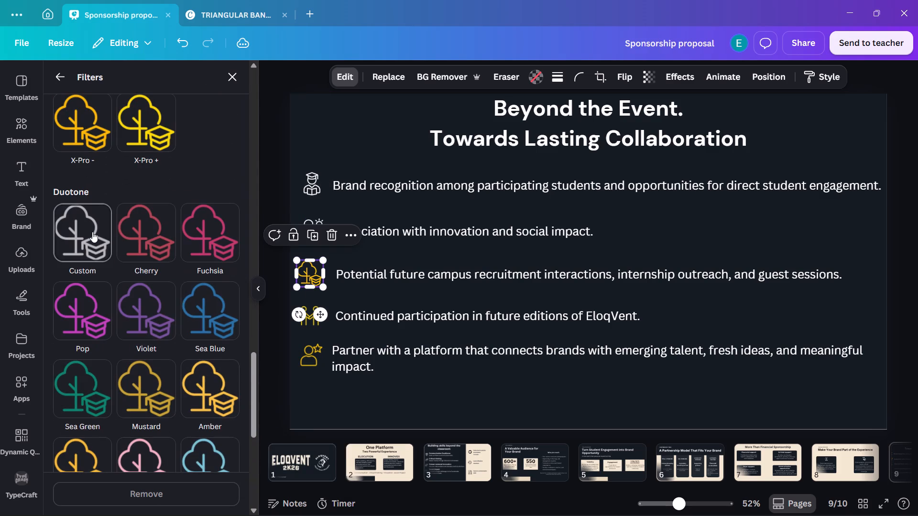
pyautogui.click(84, 247)
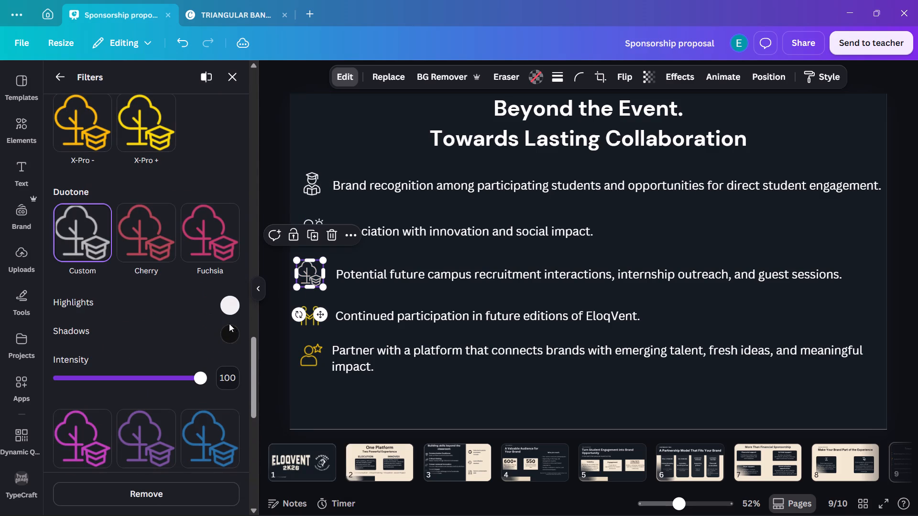
pyautogui.click(236, 332)
pyautogui.moveTo(244, 377); pyautogui.dragTo(213, 304)
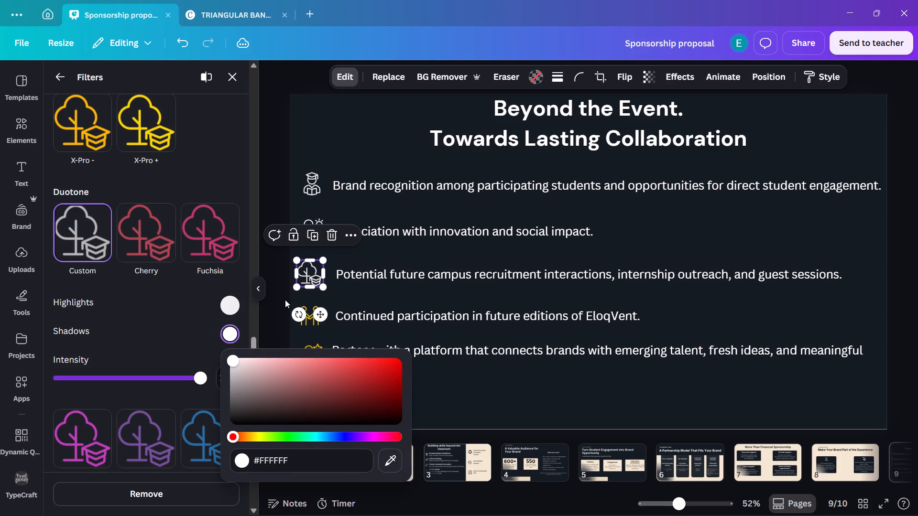
pyautogui.click(294, 296)
# Apply a custom duotone filter with white shadows to the two-people icon beside the continued participation line.
pyautogui.click(202, 314)
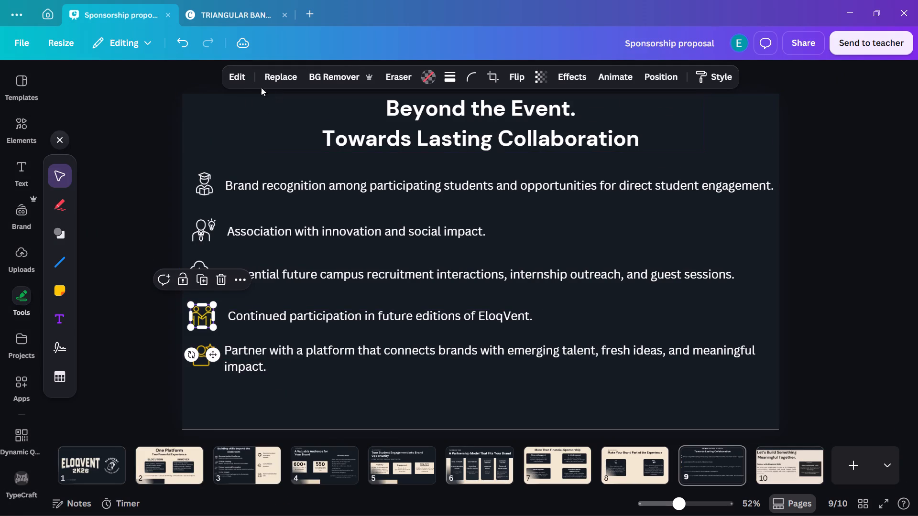
pyautogui.click(242, 77)
pyautogui.scroll(-8, 162, 282)
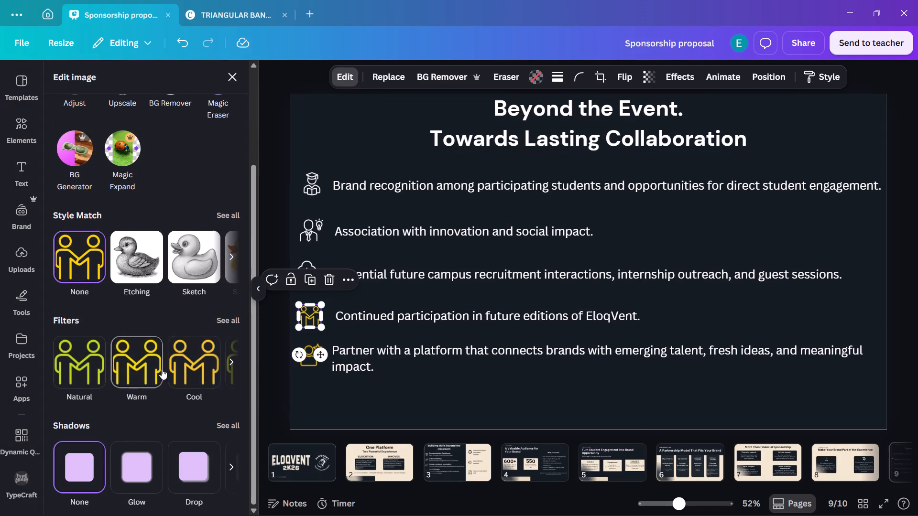
pyautogui.click(219, 320)
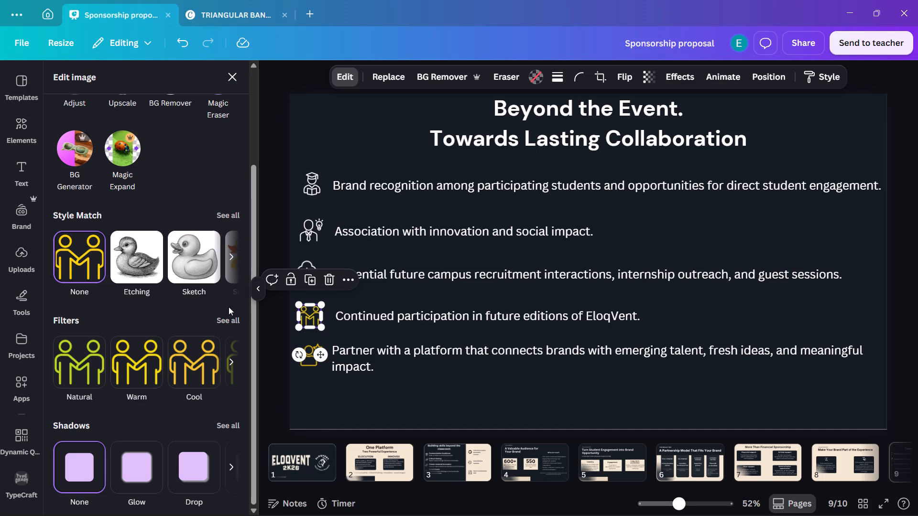
pyautogui.click(228, 323)
pyautogui.scroll(-20, 198, 311)
pyautogui.scroll(-6, 99, 151)
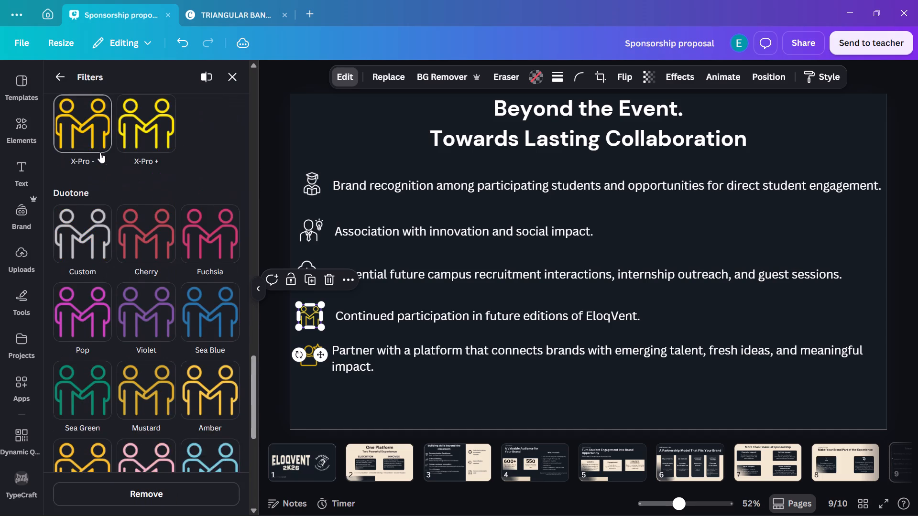
pyautogui.scroll(-2, 99, 163)
pyautogui.click(84, 125)
pyautogui.click(230, 212)
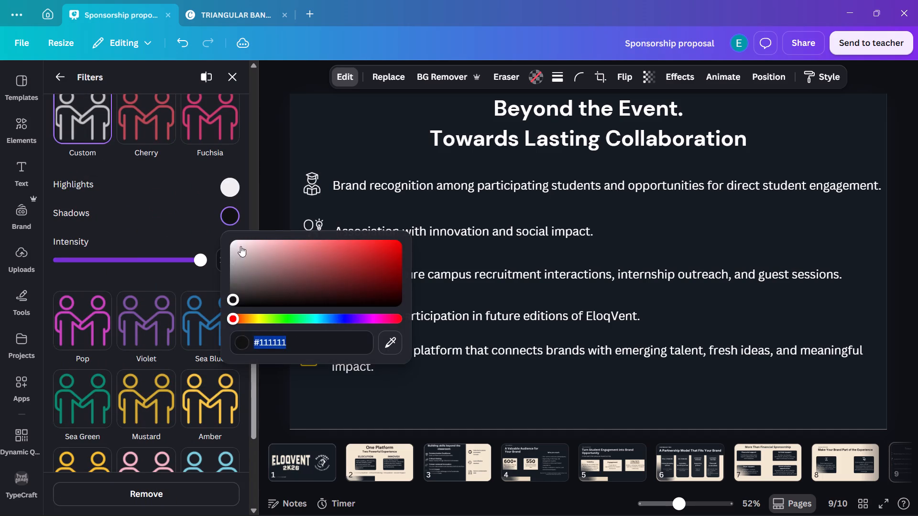
pyautogui.moveTo(239, 278); pyautogui.dragTo(222, 208)
pyautogui.click(257, 178)
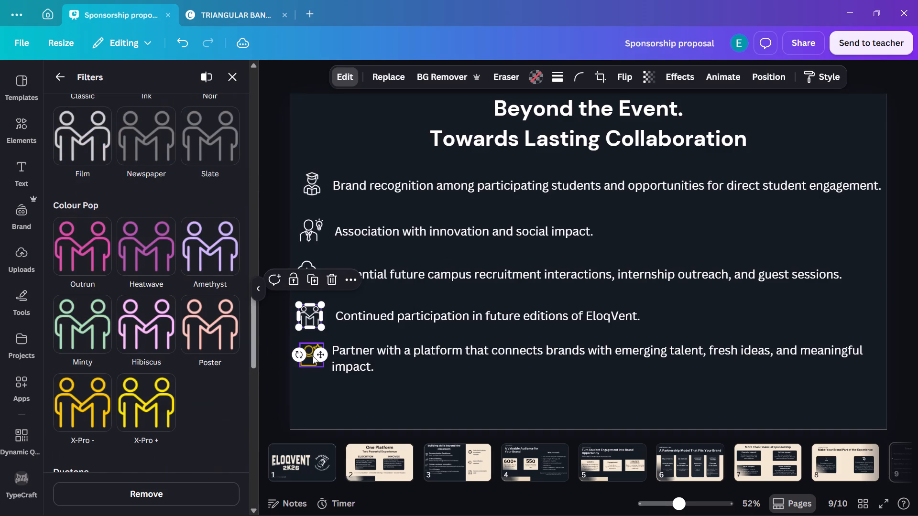
# Apply a custom duotone filter with #FFFFFF shadows to the person-and-star icon beside the platform partner line.
pyautogui.click(312, 361)
pyautogui.scroll(-6, 137, 244)
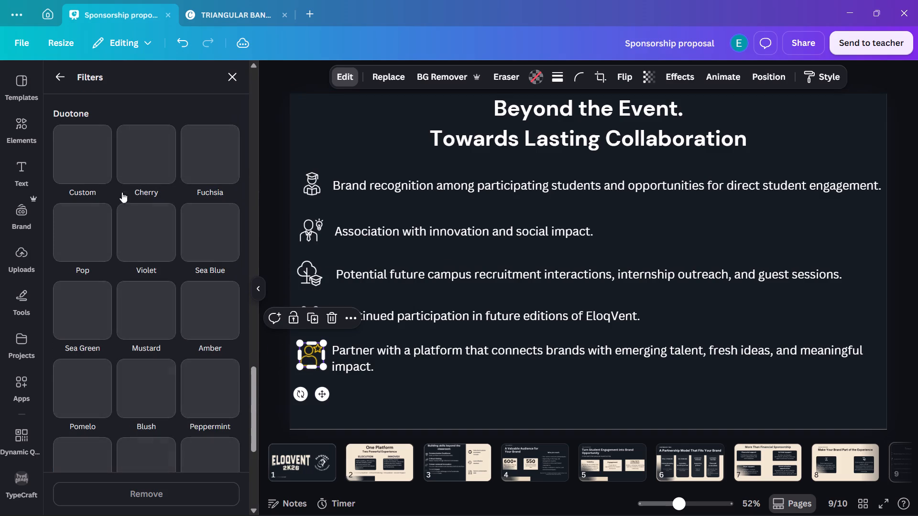
pyautogui.click(90, 163)
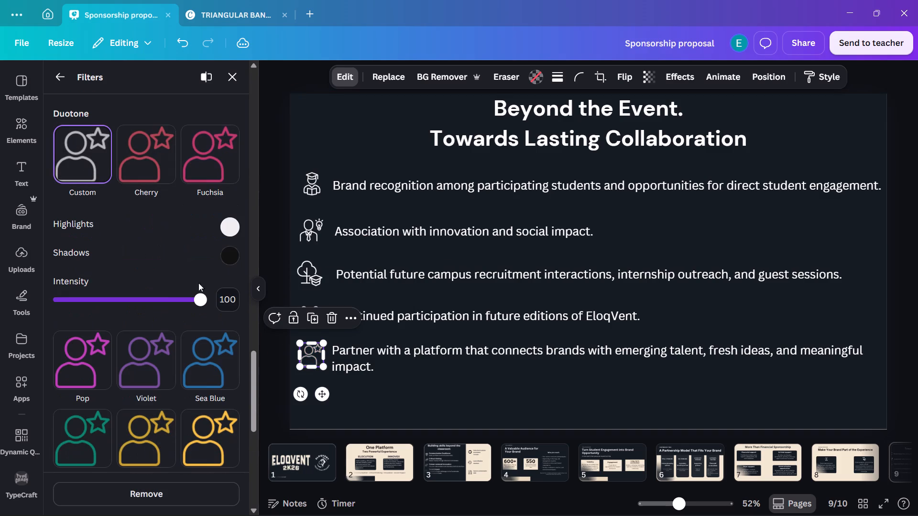
pyautogui.click(228, 258)
pyautogui.moveTo(245, 297); pyautogui.dragTo(222, 241)
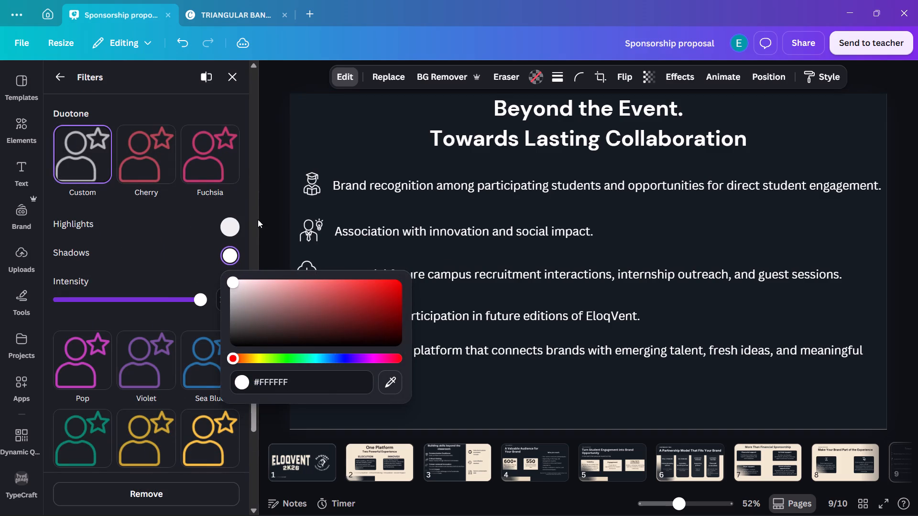
pyautogui.click(258, 219)
pyautogui.click(268, 218)
pyautogui.click(369, 405)
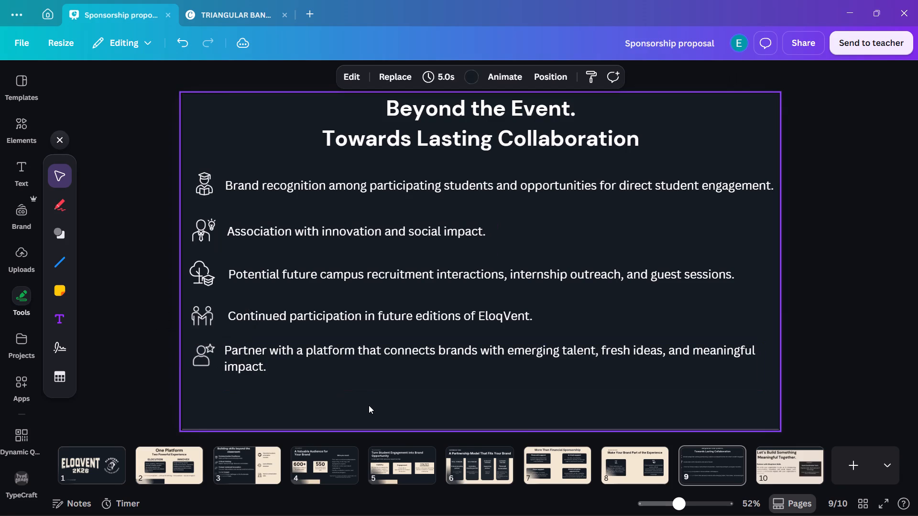
# Remove the empty line at the end of the brand recognition text.
pyautogui.click(336, 193)
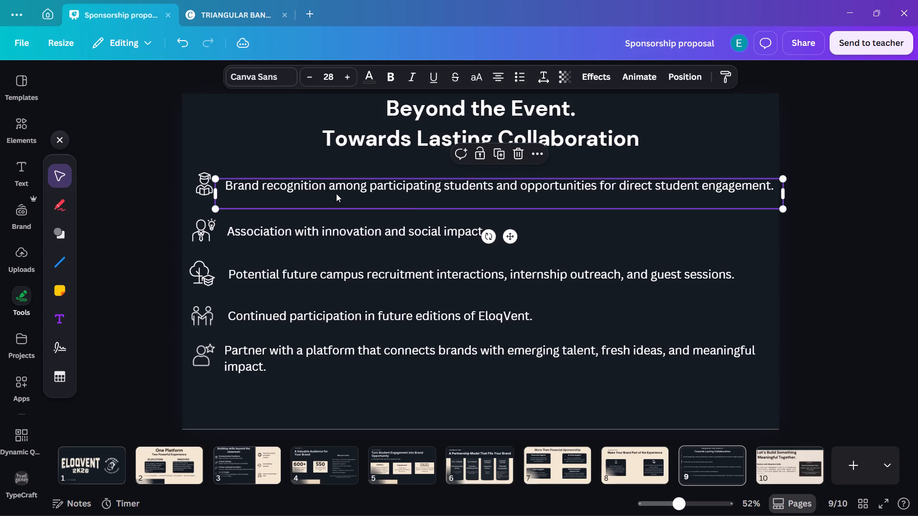
pyautogui.click(454, 204)
pyautogui.click(476, 204)
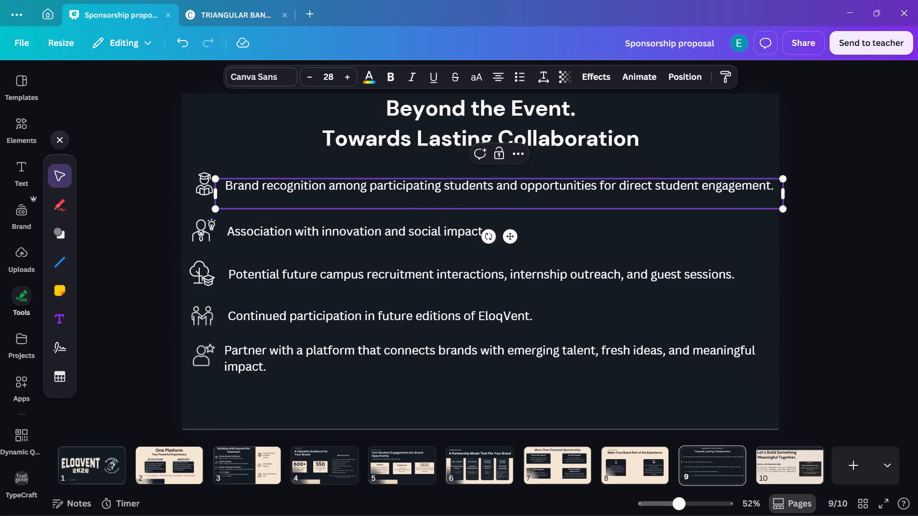
pyautogui.press('BackSpace')
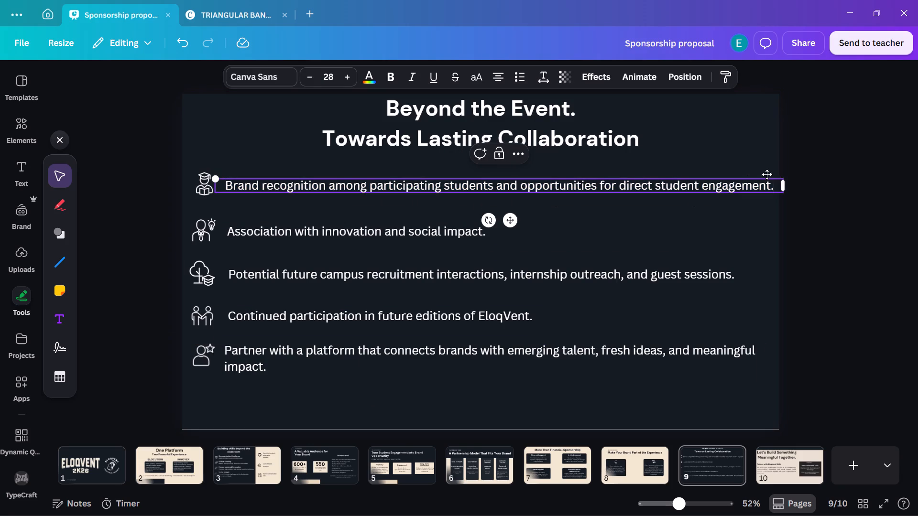
# Narrow the brand recognition text box so it wraps onto two lines, and left-align its text.
pyautogui.moveTo(786, 184); pyautogui.dragTo(783, 184)
pyautogui.moveTo(783, 184); pyautogui.dragTo(752, 188)
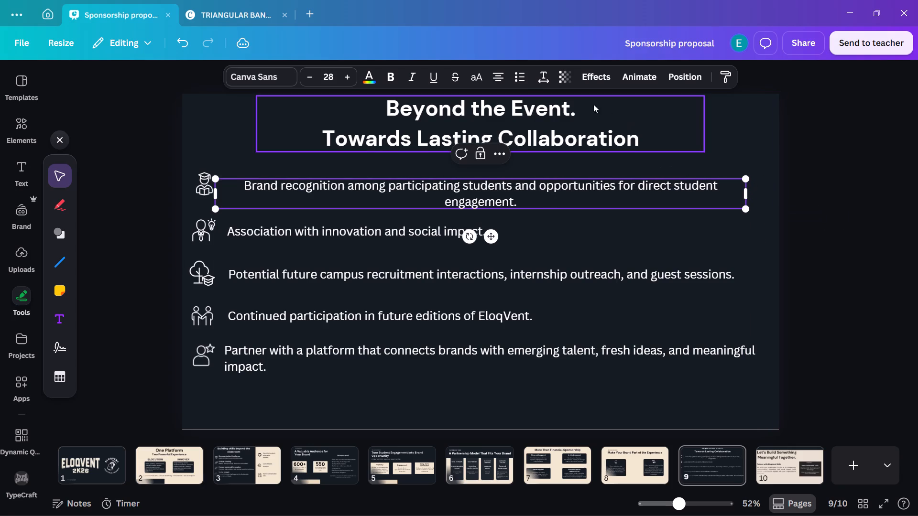
pyautogui.click(500, 77)
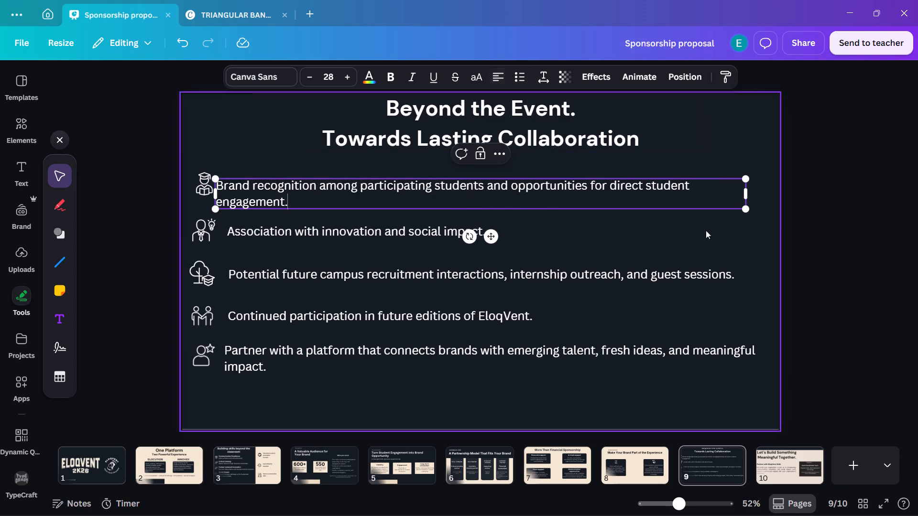
pyautogui.click(861, 220)
# Move the brand recognition text right and slightly up, leaving a clear gap beside the graduate icon.
pyautogui.click(681, 196)
pyautogui.moveTo(676, 197); pyautogui.dragTo(704, 192)
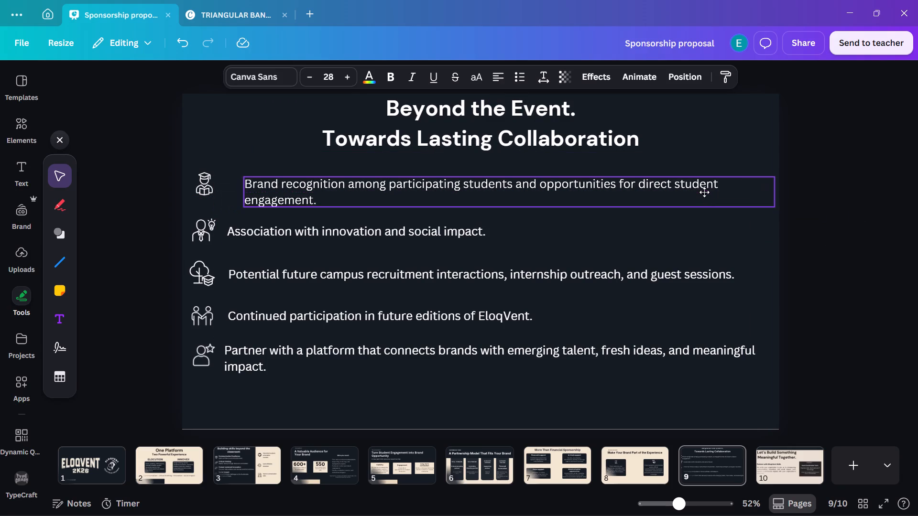
pyautogui.moveTo(704, 192); pyautogui.dragTo(706, 186)
# Remove the empty line at the end of the innovation and social impact text.
pyautogui.click(444, 230)
pyautogui.click(438, 244)
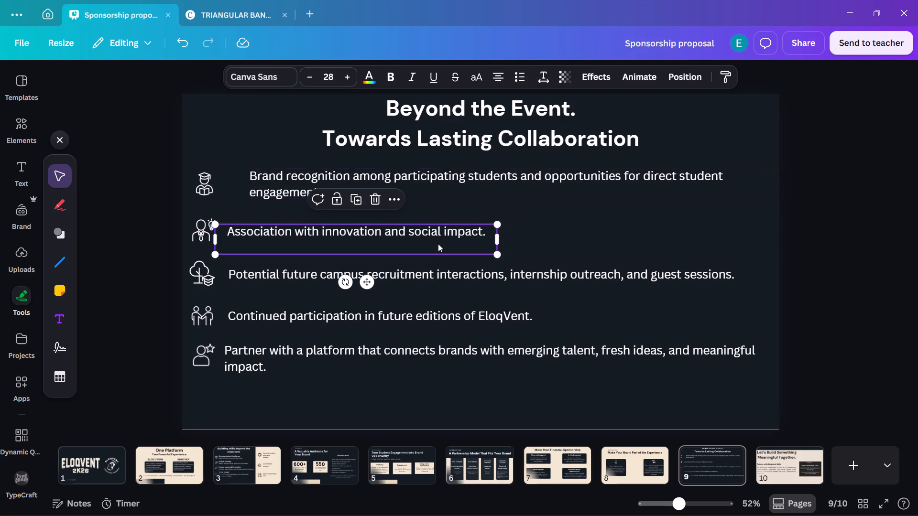
pyautogui.click(433, 248)
pyautogui.press('BackSpace')
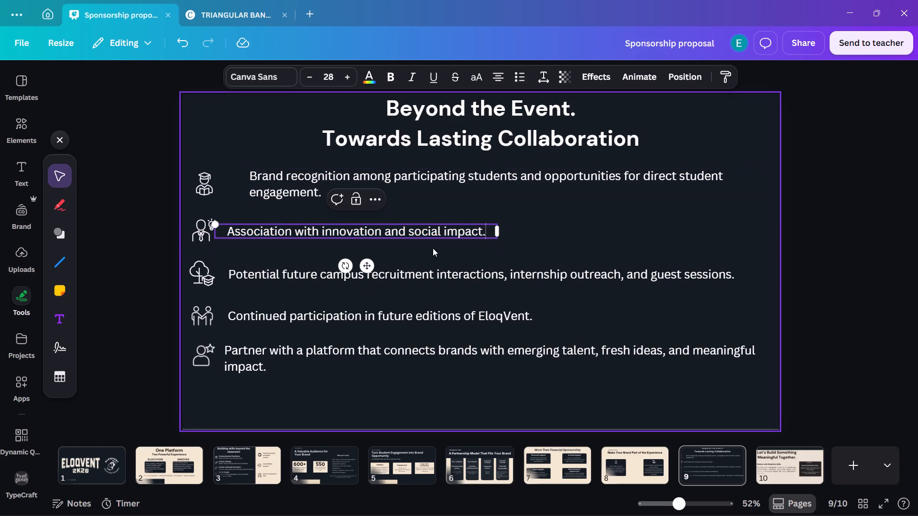
pyautogui.click(513, 246)
# Shrink the innovation text box to fit its single line and align its left edge with the brand recognition text.
pyautogui.moveTo(403, 232); pyautogui.dragTo(410, 236)
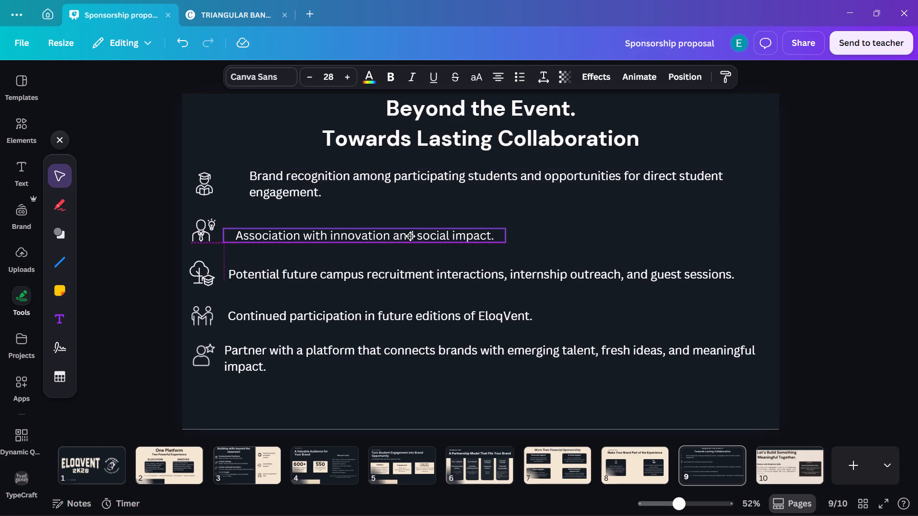
pyautogui.moveTo(410, 236); pyautogui.dragTo(415, 232)
pyautogui.moveTo(507, 231); pyautogui.dragTo(492, 233)
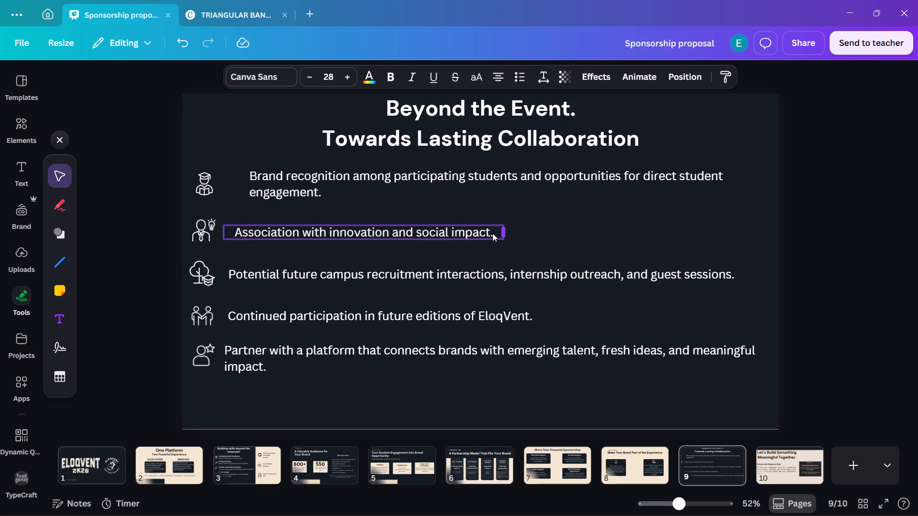
pyautogui.moveTo(492, 233); pyautogui.dragTo(485, 235)
pyautogui.click(541, 235)
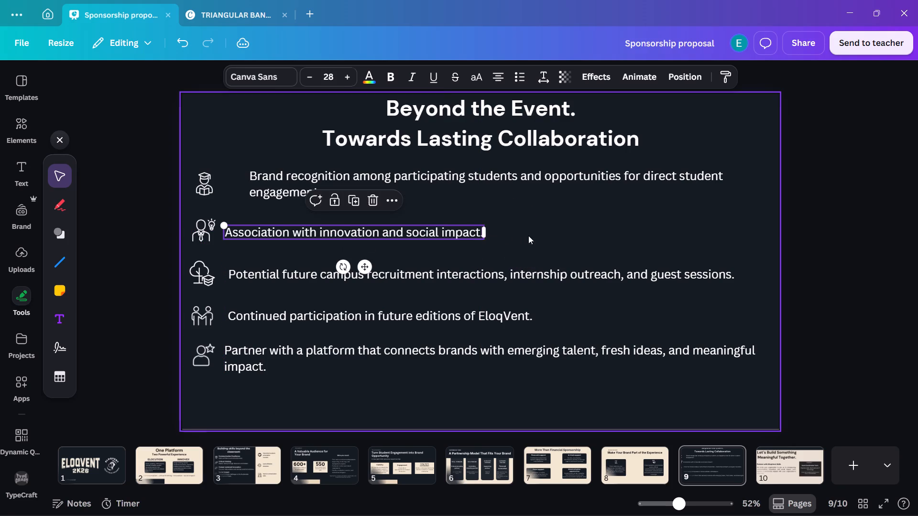
pyautogui.moveTo(459, 235); pyautogui.dragTo(485, 234)
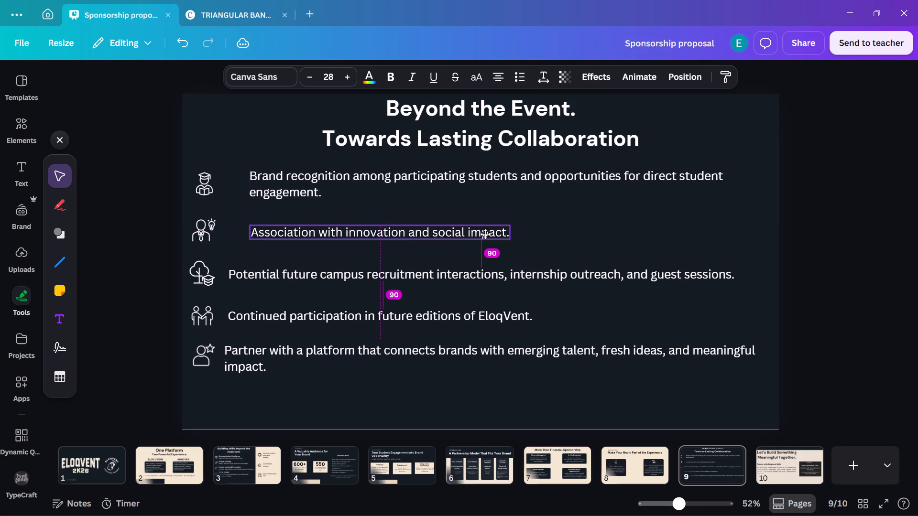
pyautogui.moveTo(485, 234); pyautogui.dragTo(484, 232)
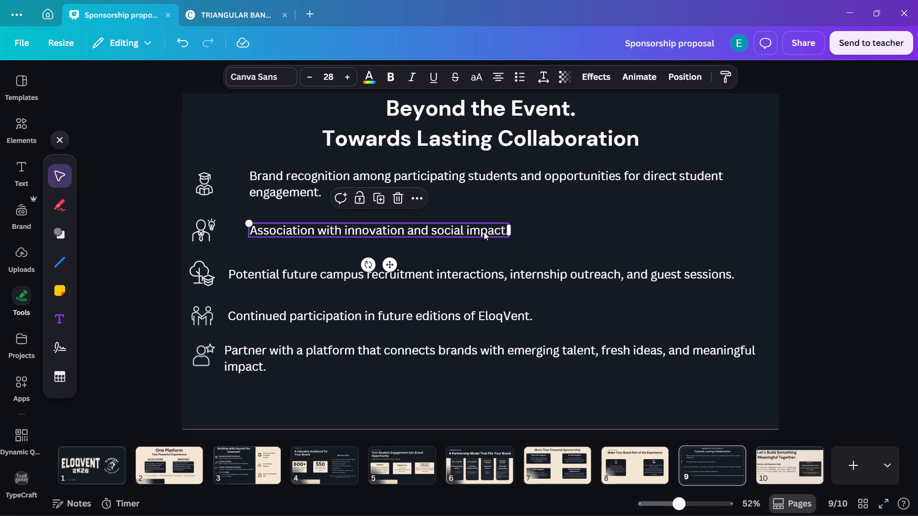
# Move the campus recruitment text right, starting its box at the left edge of the lines above.
pyautogui.click(502, 276)
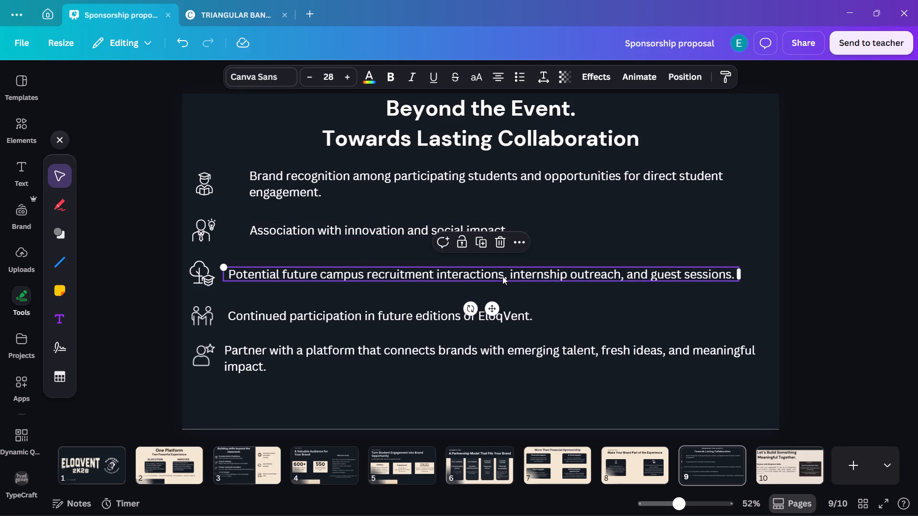
pyautogui.moveTo(503, 276); pyautogui.dragTo(528, 273)
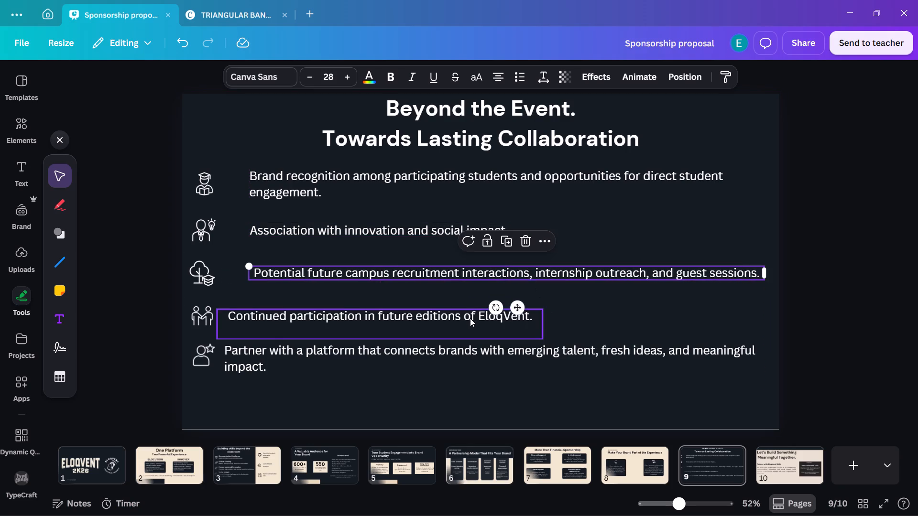
# Remove the empty line at the end of the continued participation text.
pyautogui.click(469, 318)
pyautogui.click(434, 325)
pyautogui.click(426, 331)
pyautogui.press('BackSpace')
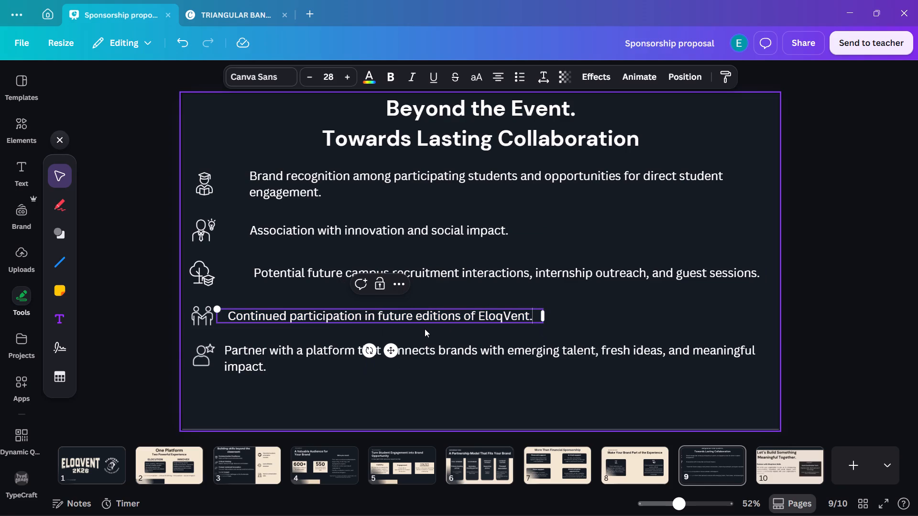
# Shrink the continued participation text box to fit its line and align its left edge with the texts above.
pyautogui.moveTo(545, 315); pyautogui.dragTo(525, 320)
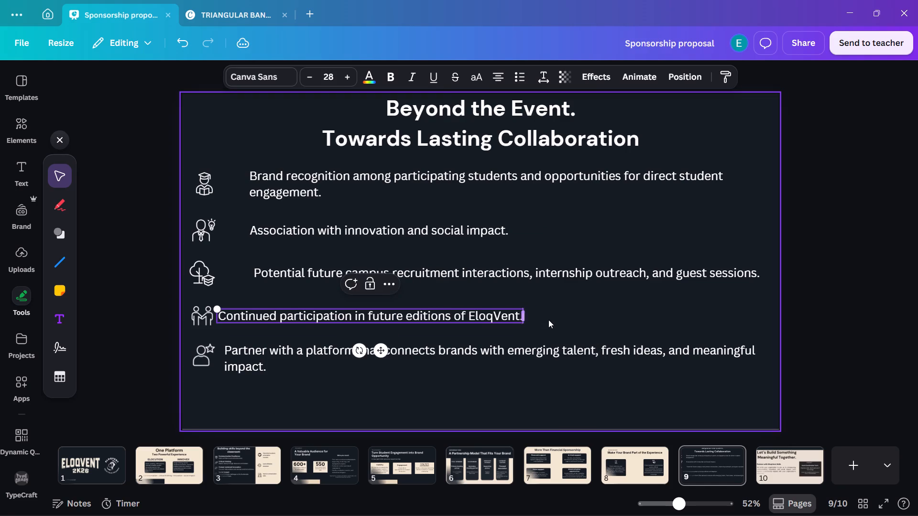
pyautogui.click(549, 320)
pyautogui.moveTo(491, 317); pyautogui.dragTo(527, 314)
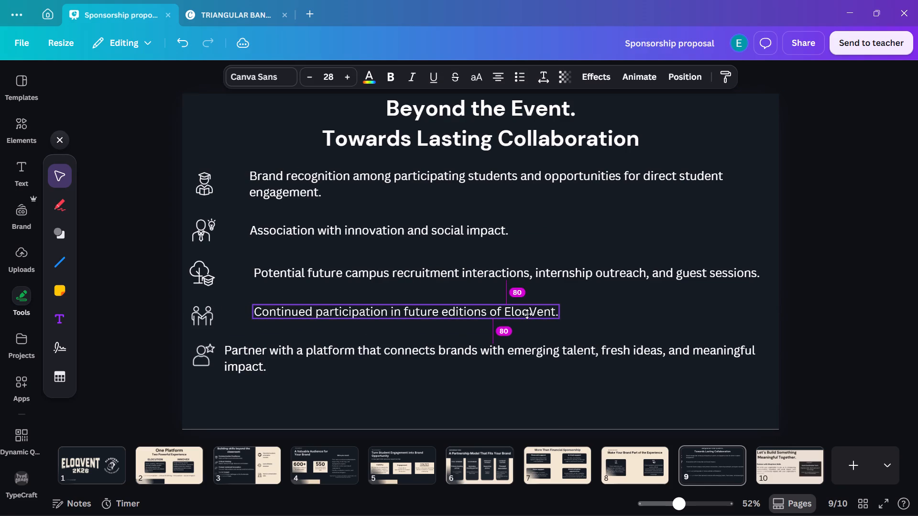
pyautogui.moveTo(527, 314); pyautogui.dragTo(524, 312)
# Shrink the campus recruitment text box to fit its line and realign it between the innovation and continued participation texts.
pyautogui.click(512, 274)
pyautogui.click(515, 274)
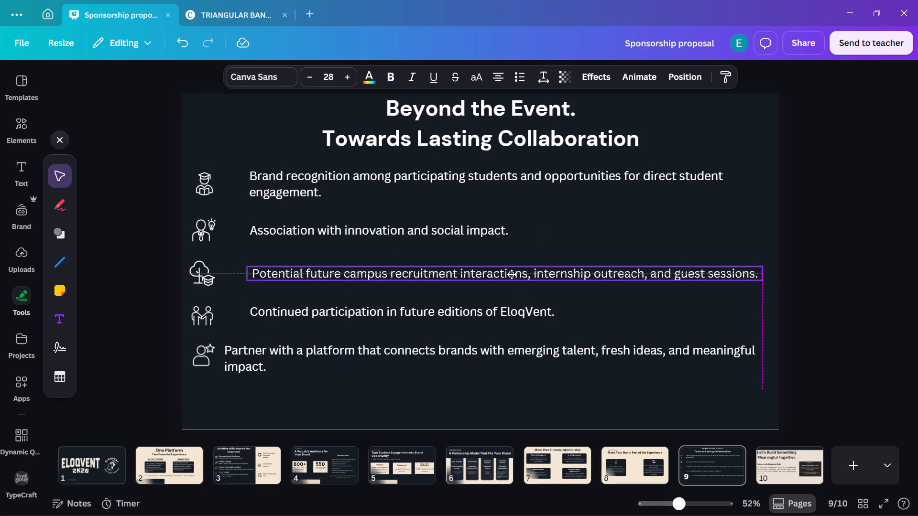
pyautogui.moveTo(765, 273); pyautogui.dragTo(758, 274)
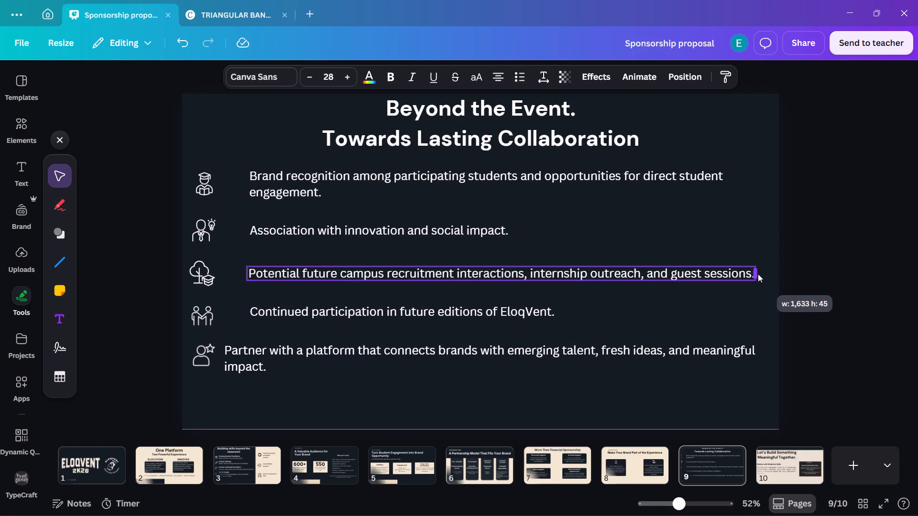
pyautogui.moveTo(758, 274); pyautogui.dragTo(757, 273)
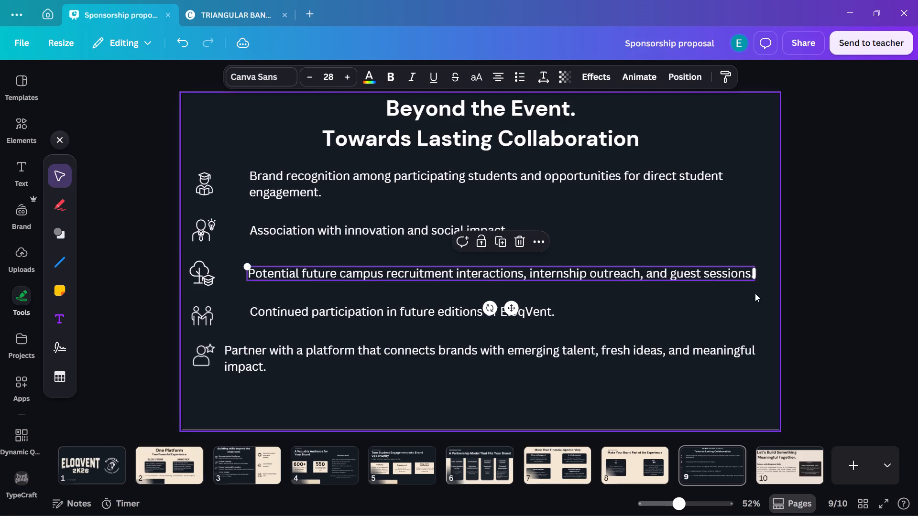
pyautogui.click(755, 293)
pyautogui.moveTo(707, 274); pyautogui.dragTo(712, 272)
# Move the brand recognition text slightly up so the gaps between the first four text lines are an even 87.
pyautogui.click(626, 175)
pyautogui.click(623, 186)
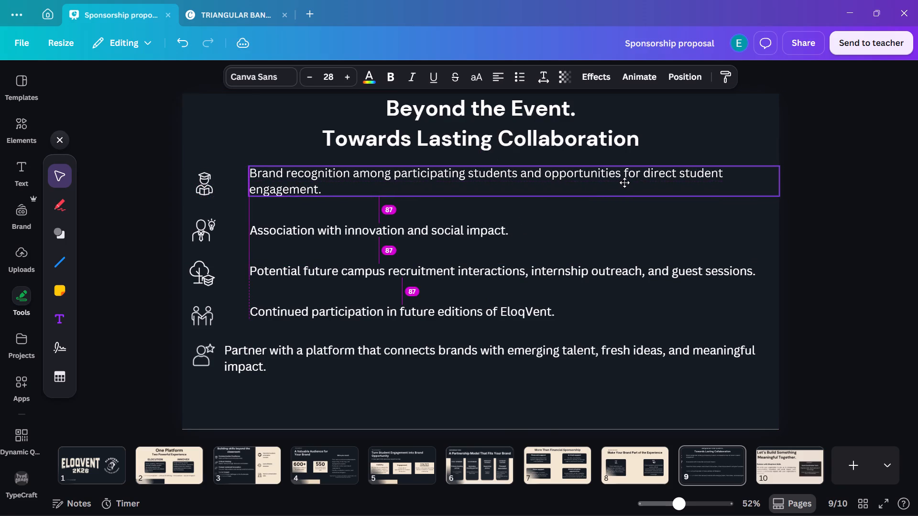
pyautogui.click(623, 183)
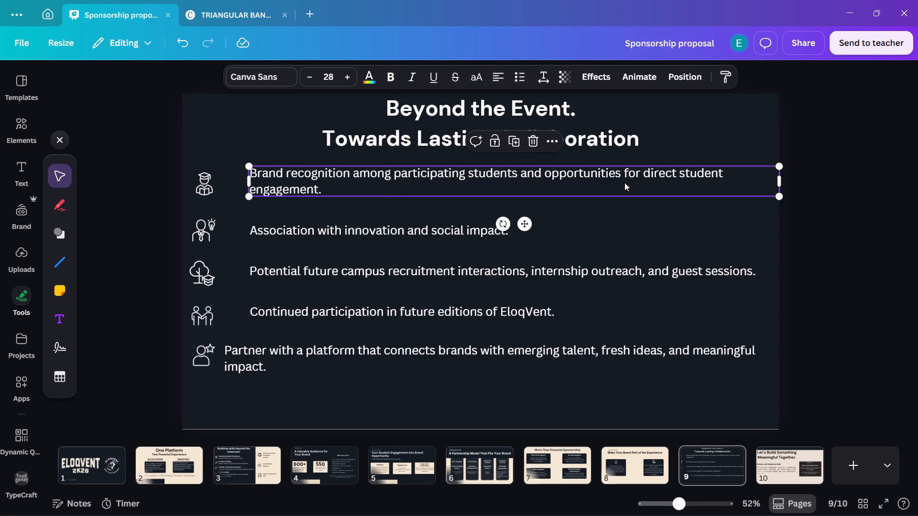
# Remove the empty line at the end of the "Partner with a platform" text.
pyautogui.click(440, 347)
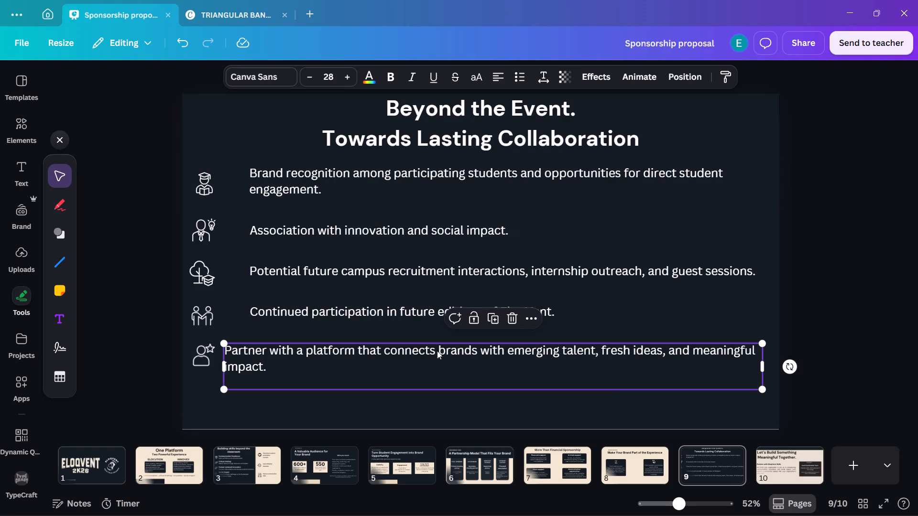
pyautogui.click(608, 391)
pyautogui.click(604, 384)
pyautogui.click(604, 384)
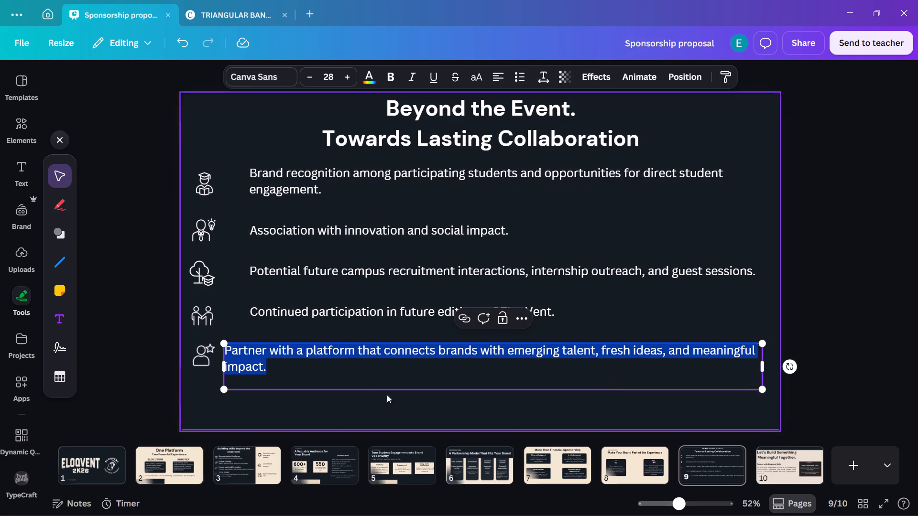
pyautogui.click(271, 383)
pyautogui.press('BackSpace')
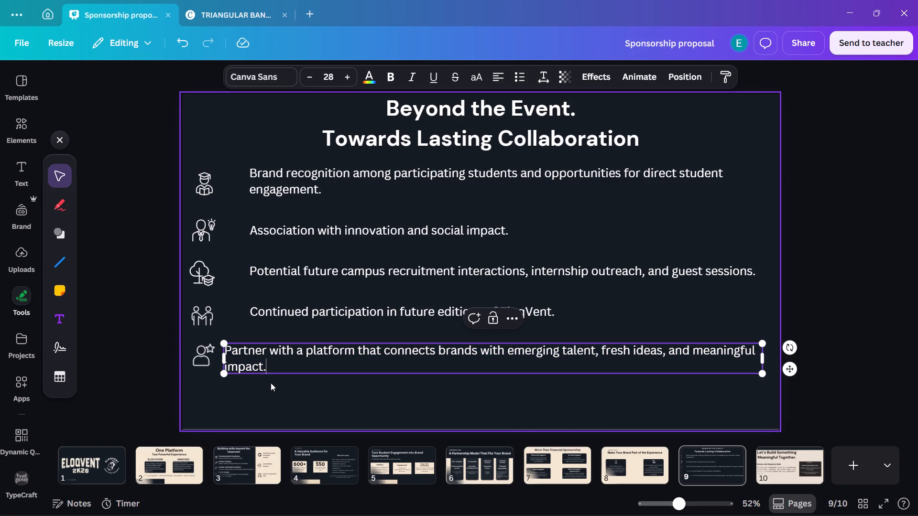
pyautogui.click(668, 400)
# Align the "Partner with a platform" text's left edge with the texts above and narrow its box to about 1,662 wide.
pyautogui.moveTo(584, 363); pyautogui.dragTo(613, 360)
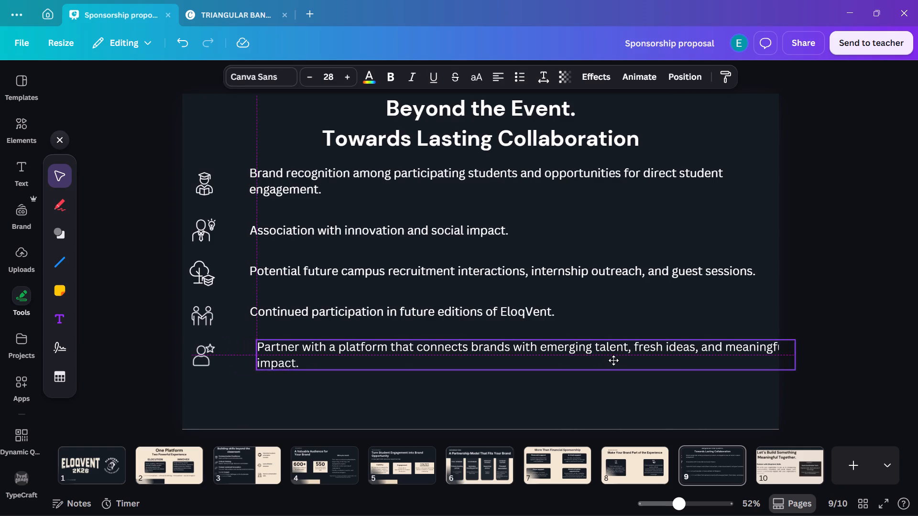
pyautogui.moveTo(613, 360); pyautogui.dragTo(609, 365)
pyautogui.moveTo(789, 363); pyautogui.dragTo(767, 366)
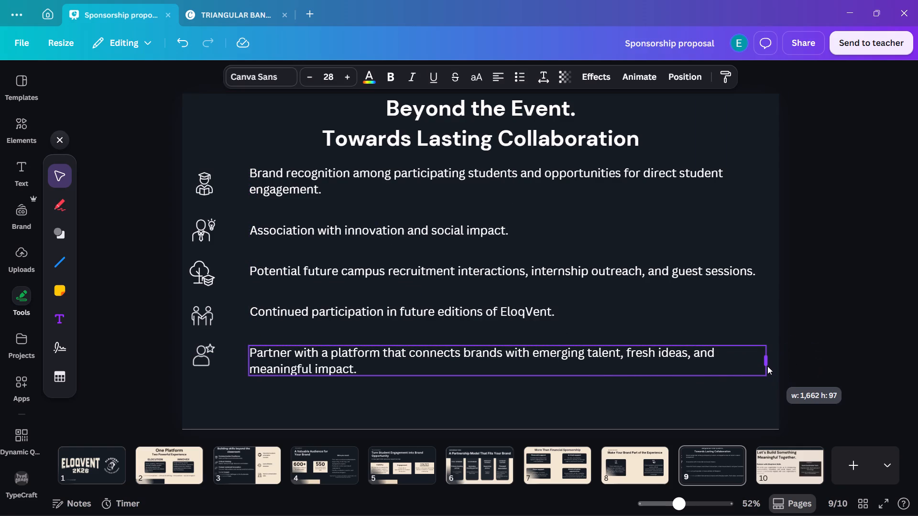
pyautogui.moveTo(767, 366); pyautogui.dragTo(767, 366)
pyautogui.click(874, 314)
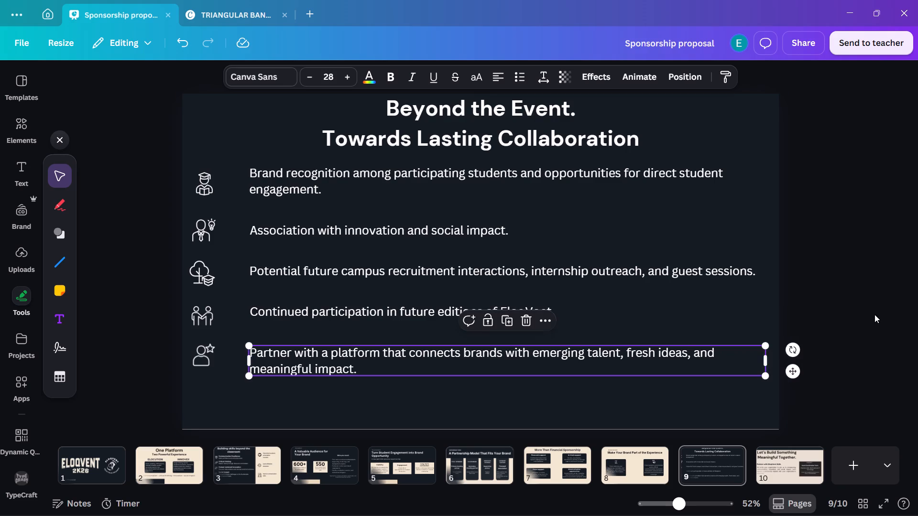
# Move the graduate and innovation icons closer to their texts, vertically centring each on its line and aligning them with each other.
pyautogui.click(207, 187)
pyautogui.moveTo(207, 186); pyautogui.dragTo(218, 183)
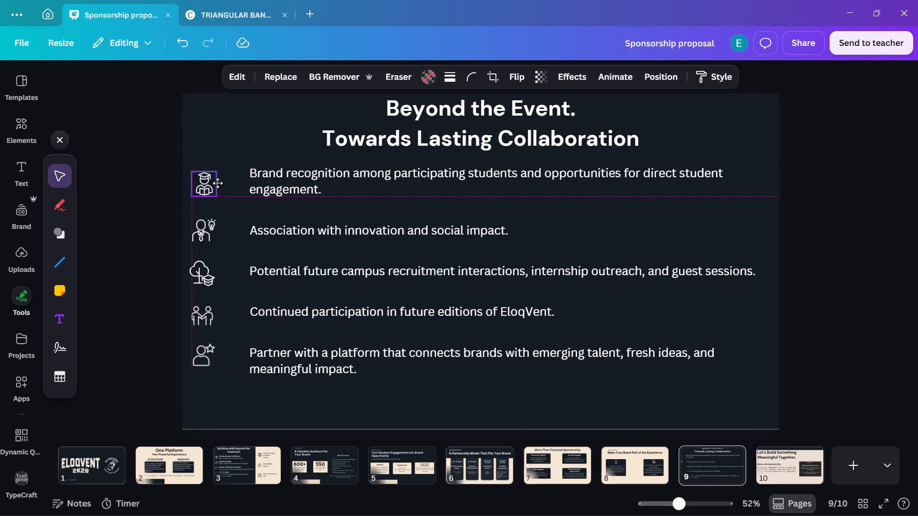
pyautogui.moveTo(218, 183); pyautogui.dragTo(219, 183)
pyautogui.click(203, 236)
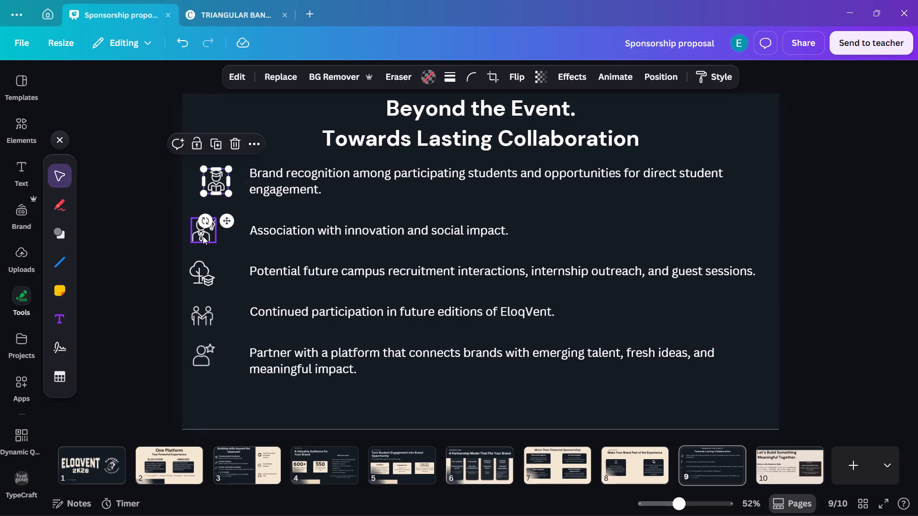
pyautogui.moveTo(204, 231); pyautogui.dragTo(217, 230)
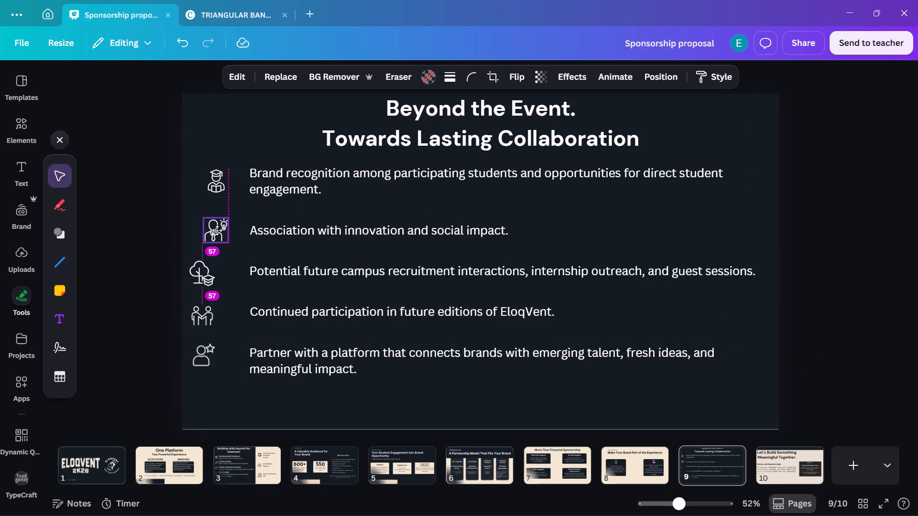
pyautogui.moveTo(217, 230); pyautogui.dragTo(218, 231)
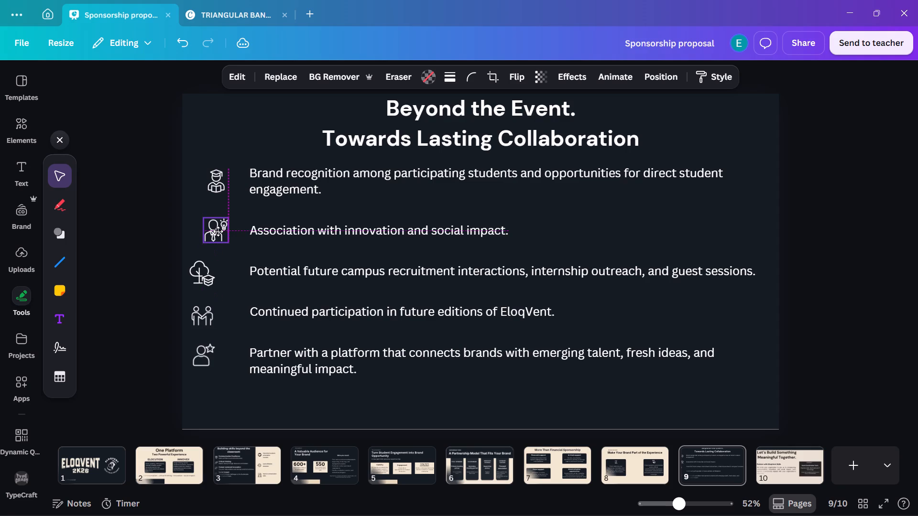
pyautogui.moveTo(218, 231); pyautogui.dragTo(220, 231)
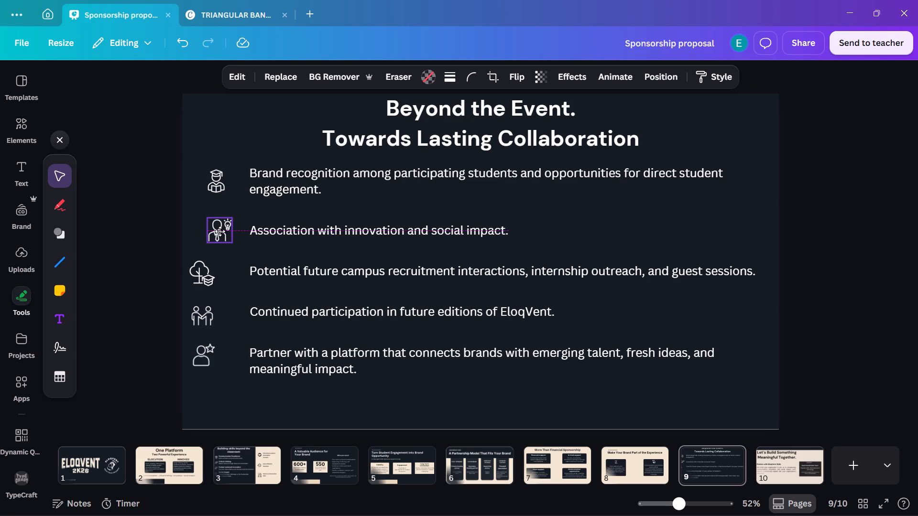
pyautogui.moveTo(220, 231); pyautogui.dragTo(219, 231)
# Move the tree and handshake icons closer to their texts, centring each on its line beneath the icons above.
pyautogui.click(197, 282)
pyautogui.moveTo(199, 272); pyautogui.dragTo(213, 270)
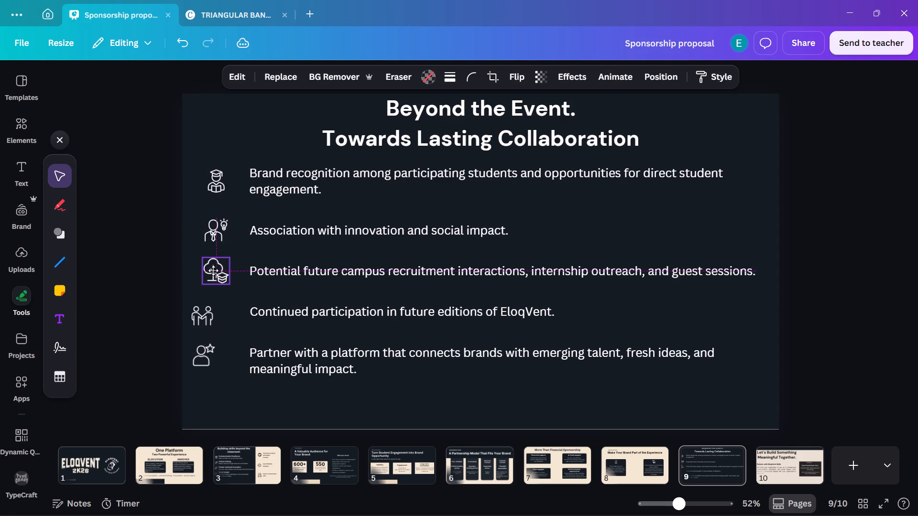
pyautogui.moveTo(213, 270); pyautogui.dragTo(213, 269)
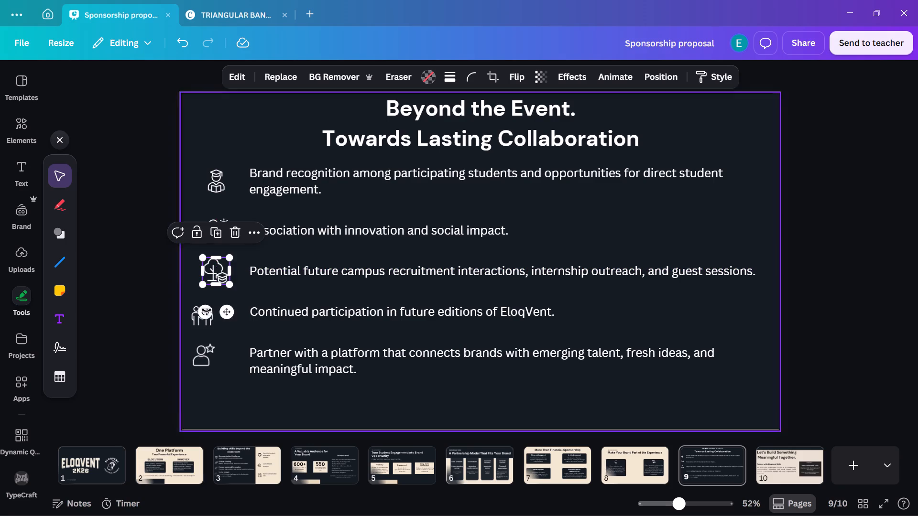
pyautogui.click(199, 325)
pyautogui.moveTo(199, 317); pyautogui.dragTo(210, 313)
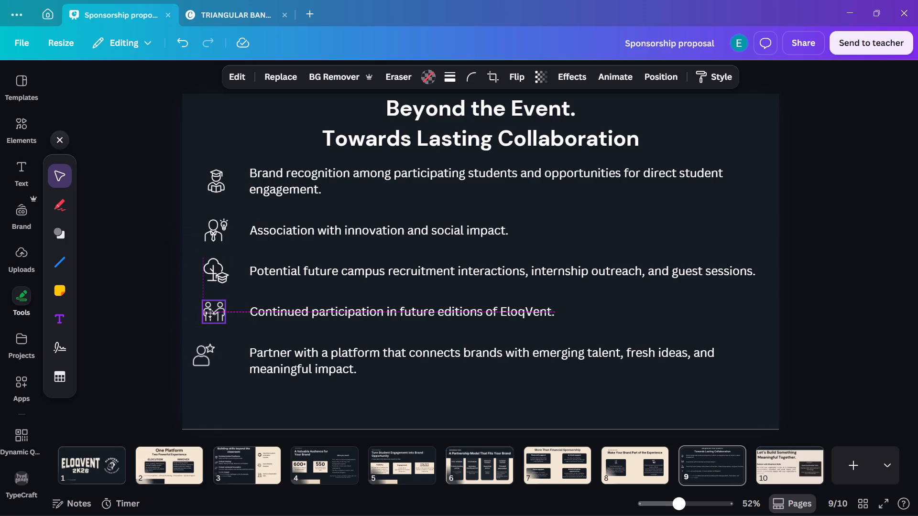
pyautogui.moveTo(210, 313); pyautogui.dragTo(213, 310)
# Move the person-with-star icon beneath the other icons, centring it beside the two-line "Partner with a platform" text.
pyautogui.click(203, 363)
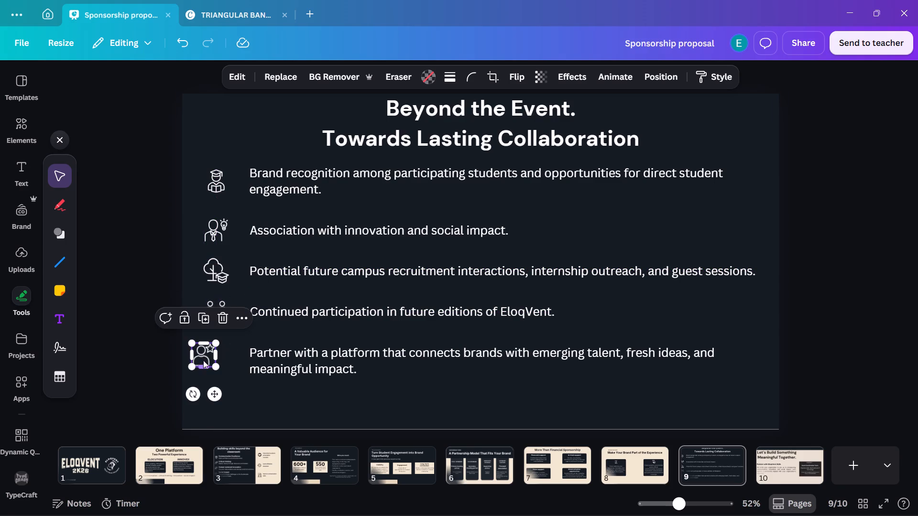
pyautogui.moveTo(203, 358); pyautogui.dragTo(215, 357)
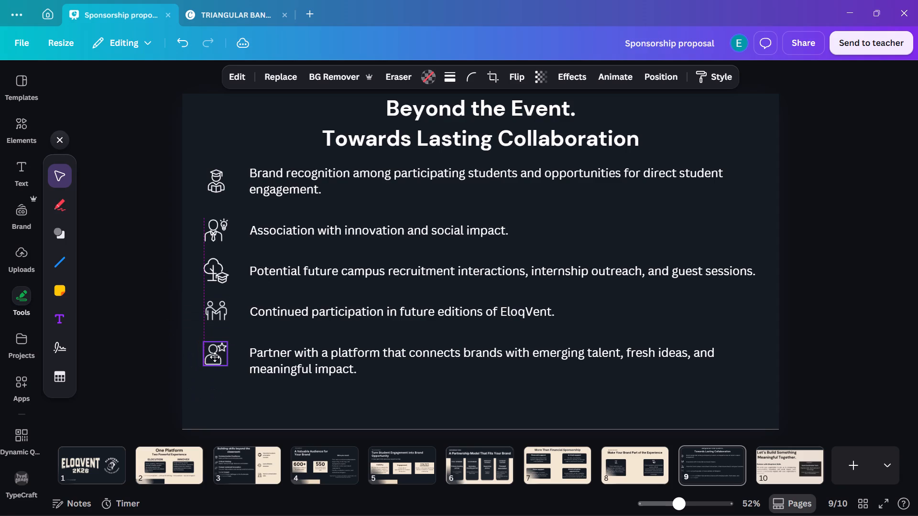
pyautogui.moveTo(215, 357); pyautogui.dragTo(214, 357)
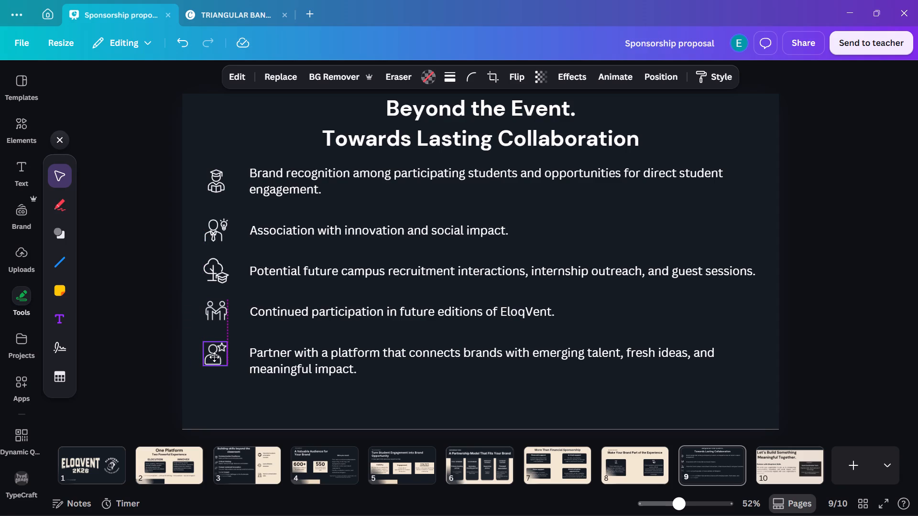
pyautogui.moveTo(214, 357); pyautogui.dragTo(213, 361)
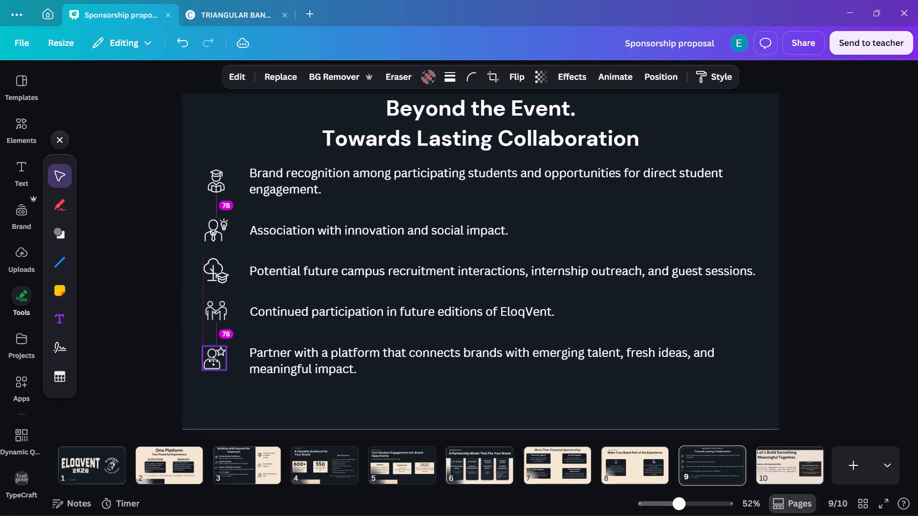
pyautogui.moveTo(213, 361); pyautogui.dragTo(213, 362)
pyautogui.click(102, 294)
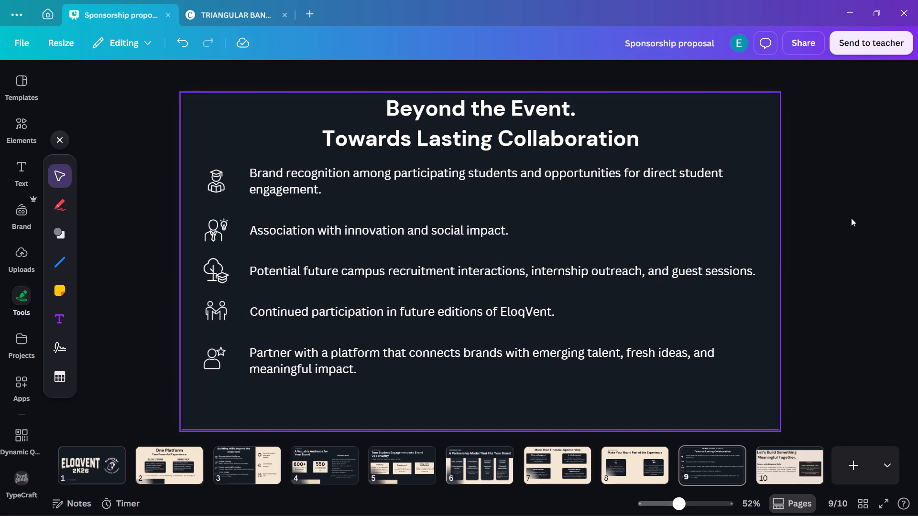
# On slide 10, set the dark contact box's corner rounding to 25.
pyautogui.click(791, 460)
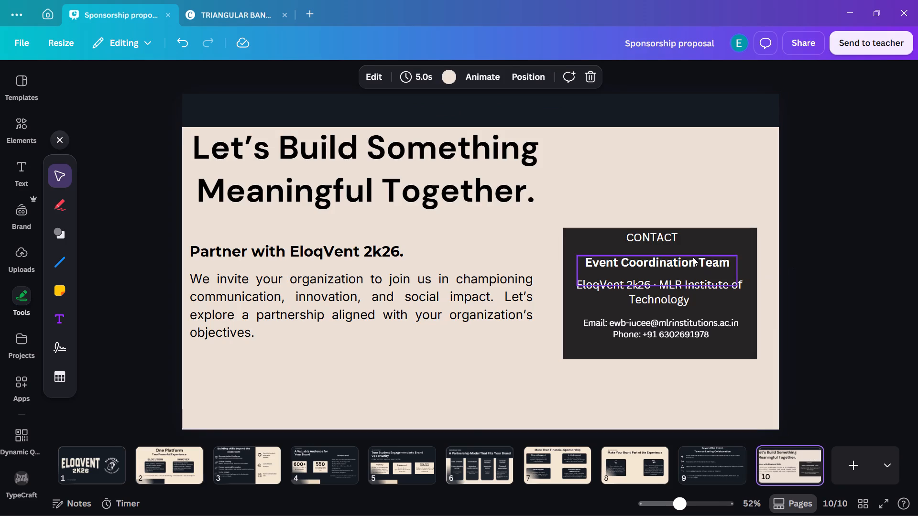
pyautogui.click(722, 236)
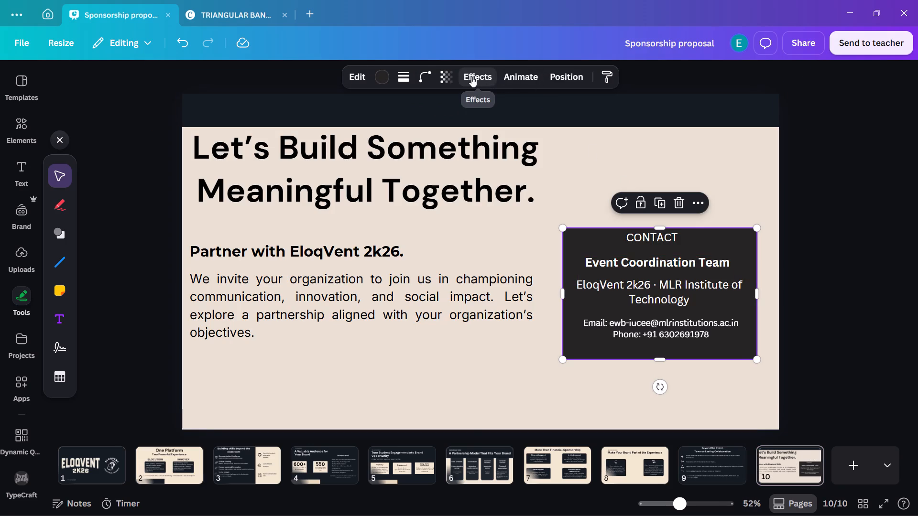
pyautogui.click(426, 78)
pyautogui.click(487, 132)
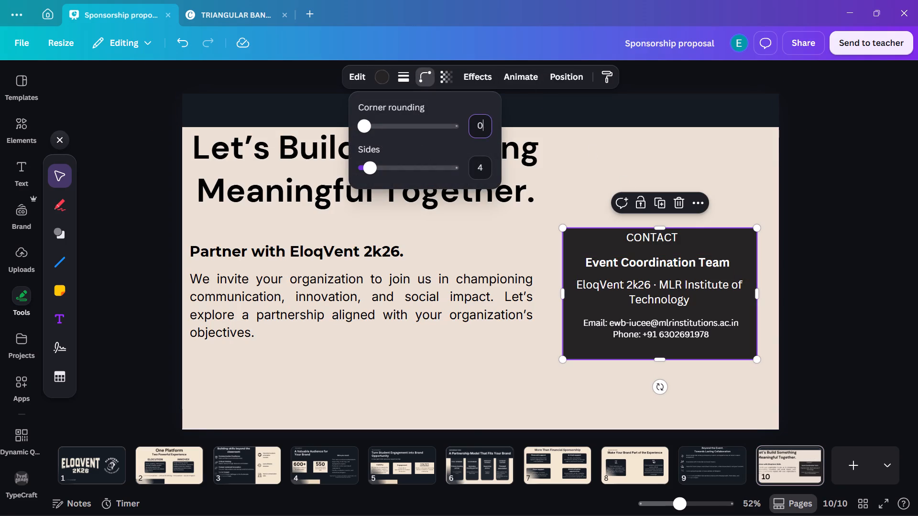
pyautogui.write('25')
pyautogui.press('Return')
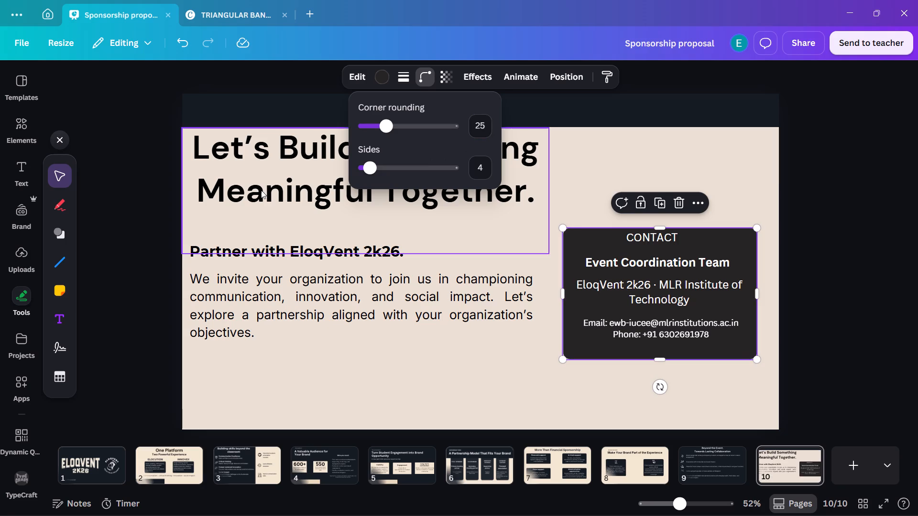
# Remove the empty line at the end of the "Let's Build Something Meaningful Together." heading.
pyautogui.click(261, 190)
pyautogui.click(436, 228)
pyautogui.click(435, 234)
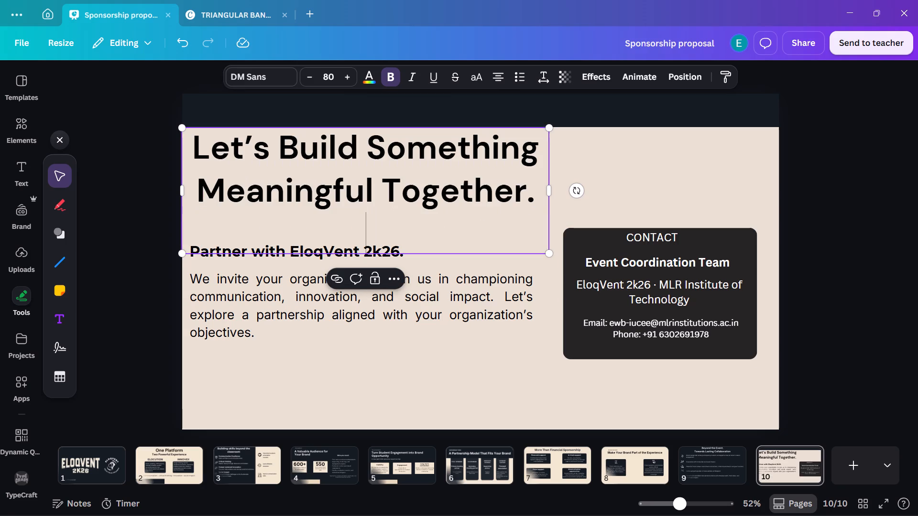
pyautogui.press('BackSpace')
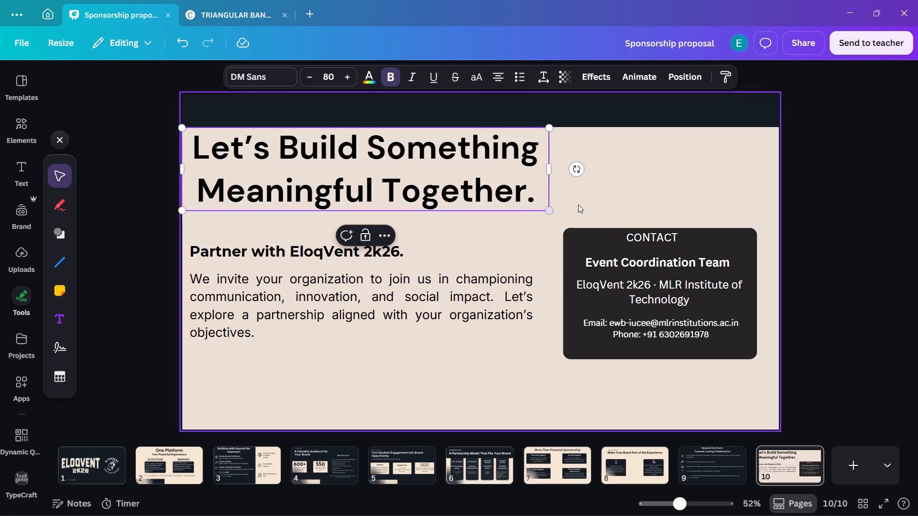
pyautogui.click(579, 194)
# Select the "Let's Build Something Meaningful Together." heading's text box.
pyautogui.click(511, 173)
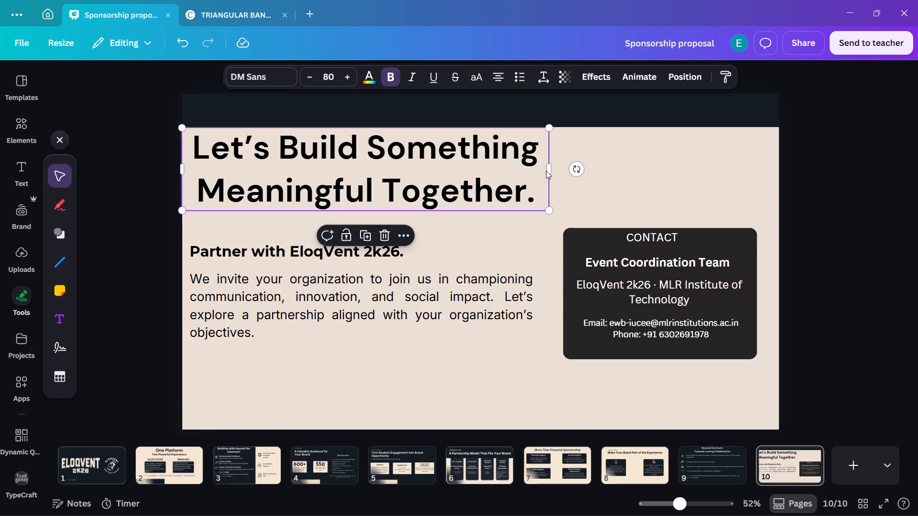
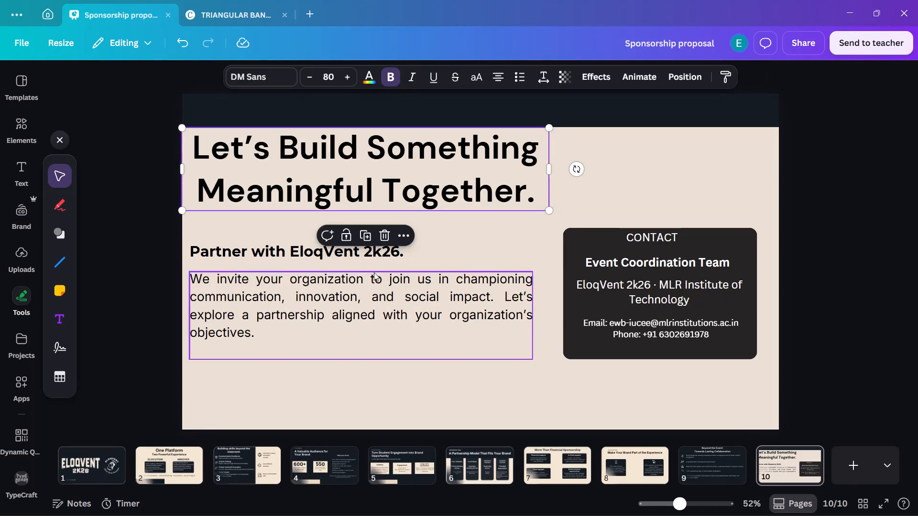
# Remove the empty line at the end of the "Partner with EloqVent 2k26." subheading.
pyautogui.click(364, 256)
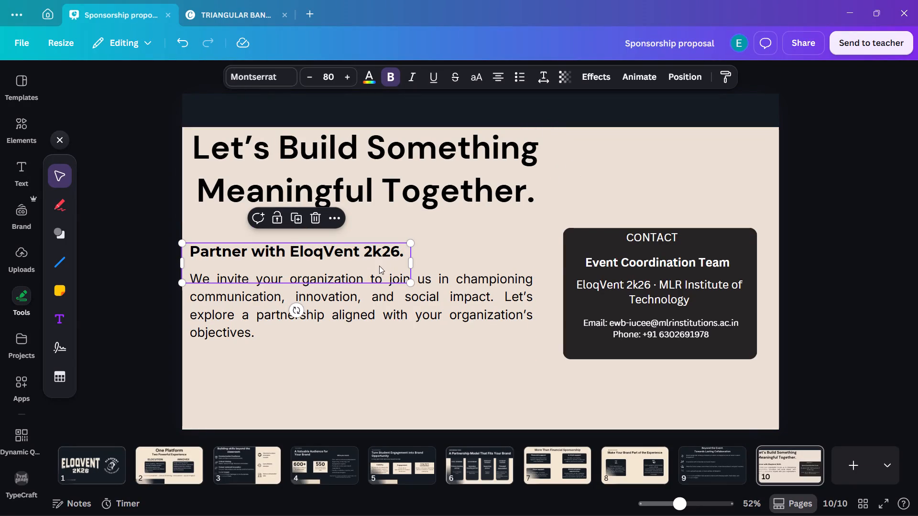
pyautogui.click(379, 266)
pyautogui.click(378, 270)
pyautogui.press('BackSpace')
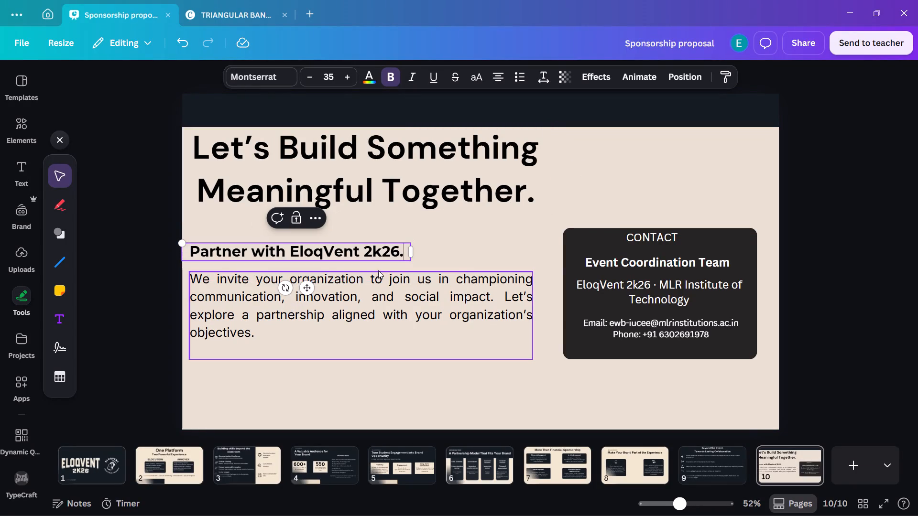
# Remove the empty line at the end of the "We invite your organization" paragraph.
pyautogui.click(368, 346)
pyautogui.click(340, 346)
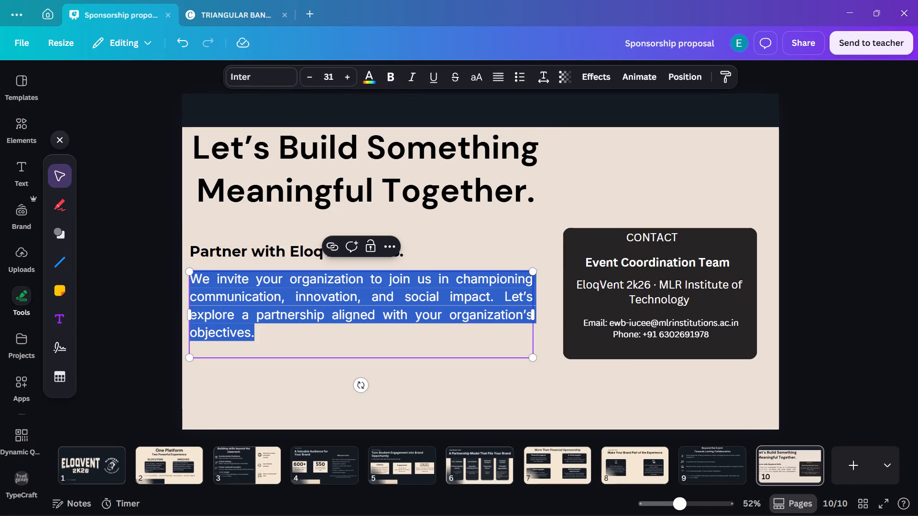
pyautogui.click(337, 354)
pyautogui.press('BackSpace')
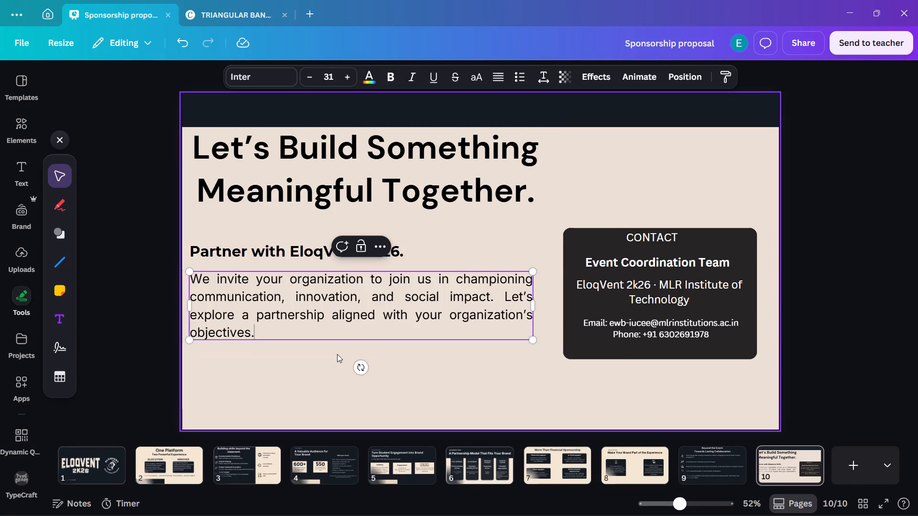
# Narrow the "Partner with EloqVent 2k26." text box to fit its text and shift it slightly right and up.
pyautogui.click(294, 250)
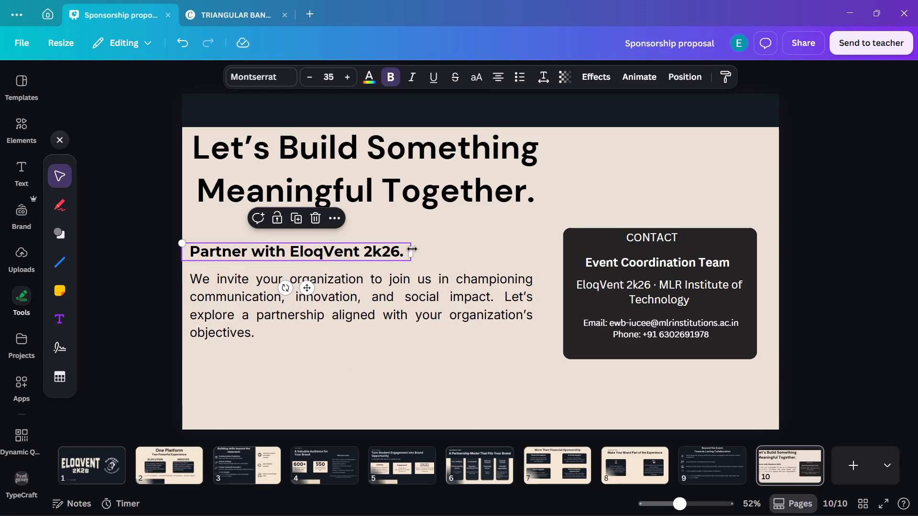
pyautogui.moveTo(413, 248); pyautogui.dragTo(399, 252)
pyautogui.moveTo(372, 252); pyautogui.dragTo(382, 252)
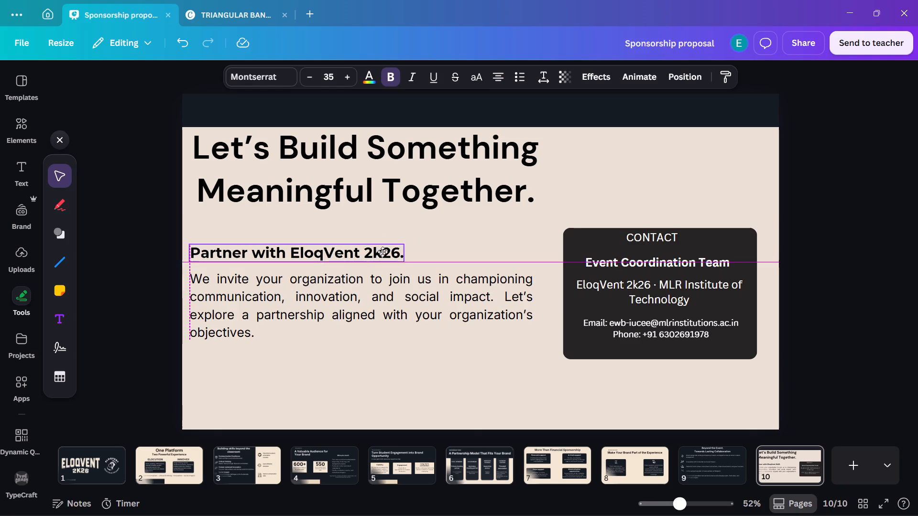
pyautogui.moveTo(382, 252); pyautogui.dragTo(385, 247)
# Move the "We invite your organization" paragraph slightly right so its left edge aligns with the "Partner with EloqVent 2k26." subheading.
pyautogui.click(411, 296)
pyautogui.moveTo(407, 309); pyautogui.dragTo(417, 308)
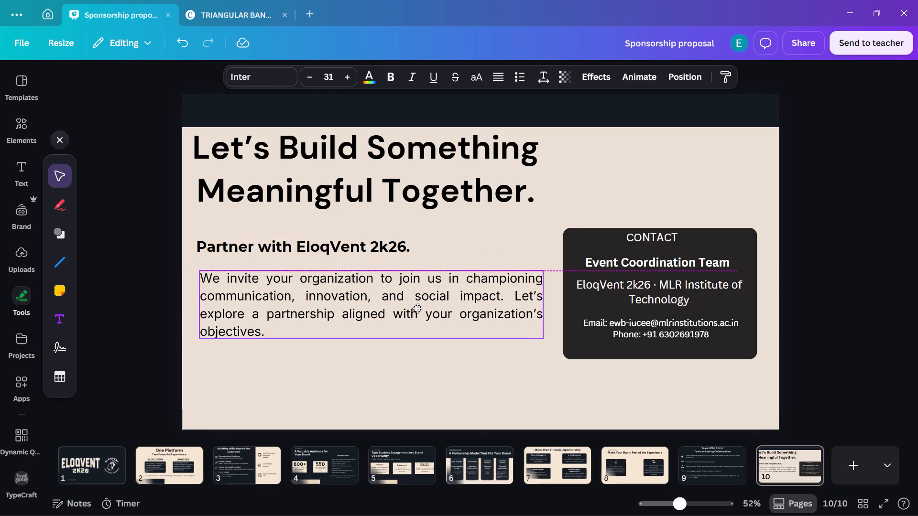
pyautogui.moveTo(417, 308); pyautogui.dragTo(416, 308)
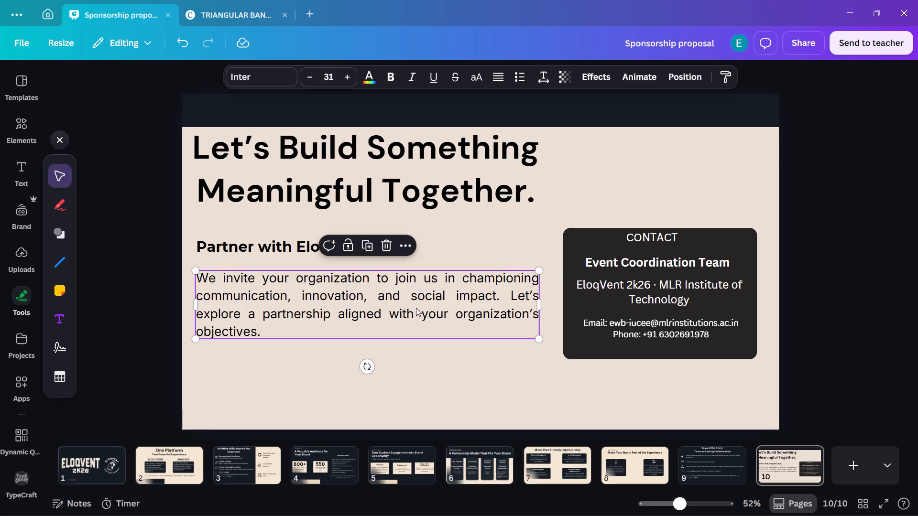
# Narrow the main heading's text box and move it down and right, aligning its left edge with the texts below.
pyautogui.click(412, 168)
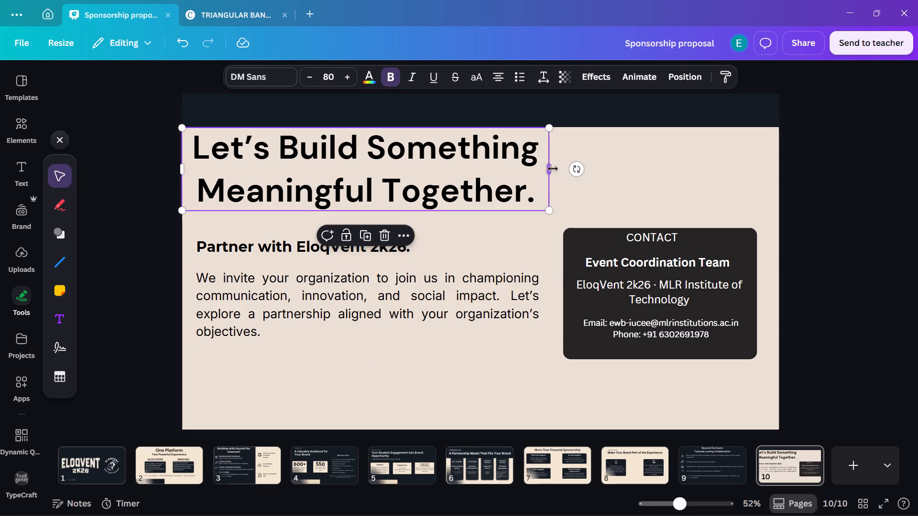
pyautogui.moveTo(553, 169); pyautogui.dragTo(540, 171)
pyautogui.moveTo(474, 172); pyautogui.dragTo(486, 176)
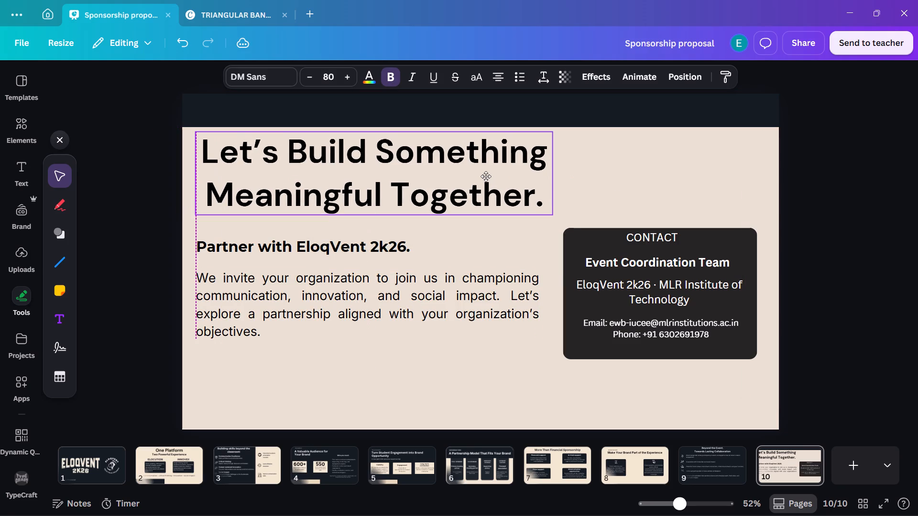
pyautogui.moveTo(486, 176); pyautogui.dragTo(486, 182)
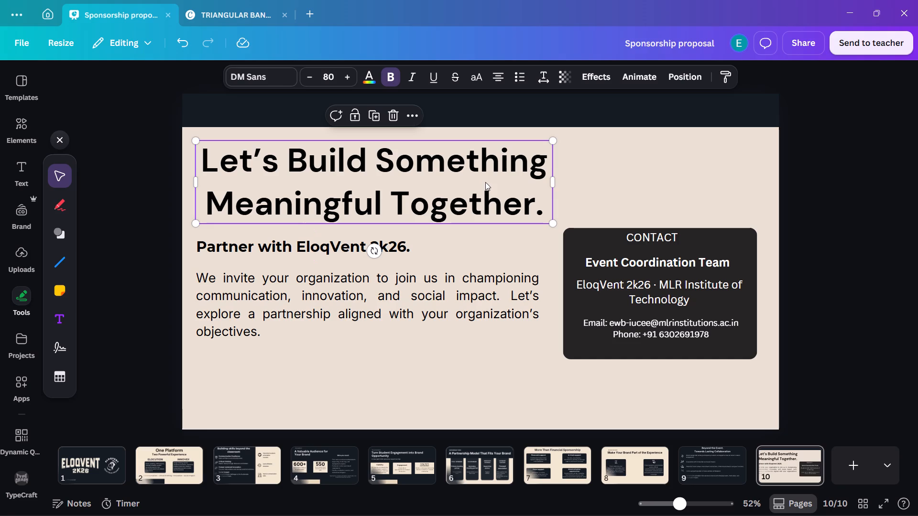
# Move the "We invite your organization" paragraph slightly lower, keeping its left edge aligned with the heading.
pyautogui.moveTo(442, 312); pyautogui.dragTo(444, 330)
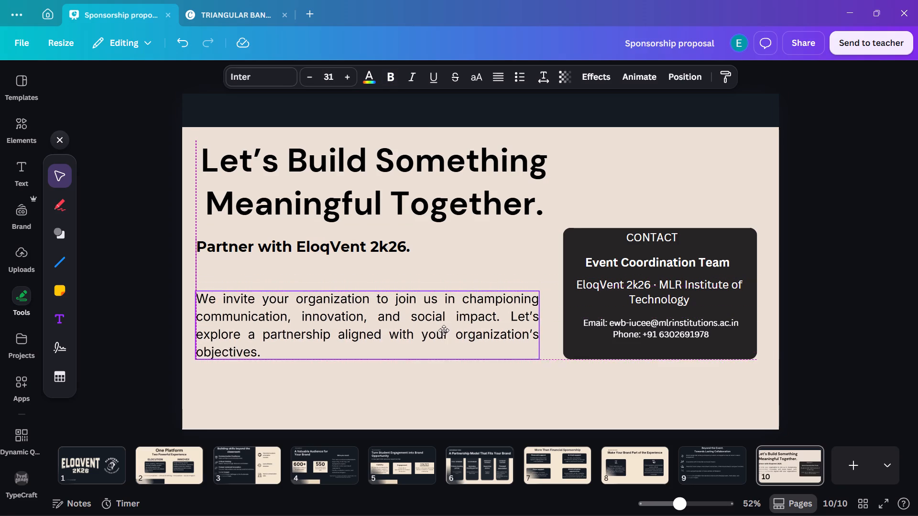
pyautogui.moveTo(444, 330); pyautogui.dragTo(440, 344)
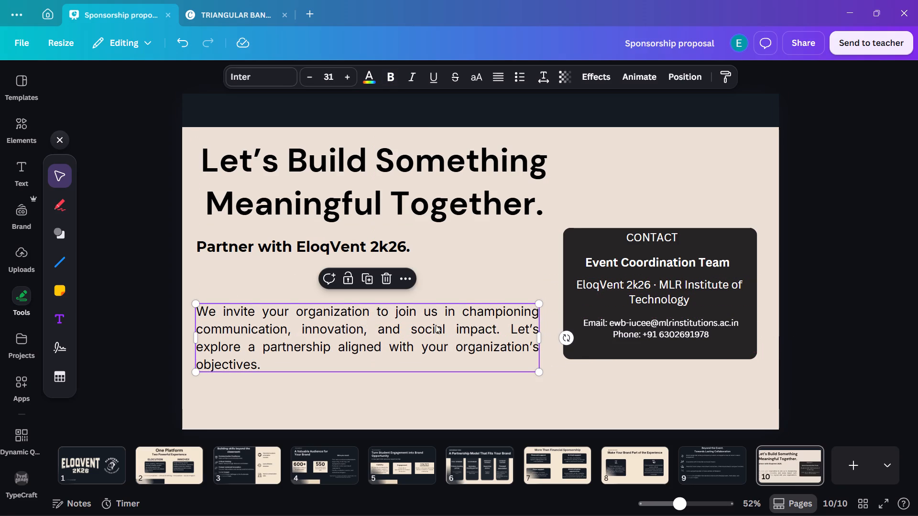
pyautogui.moveTo(426, 326); pyautogui.dragTo(426, 310)
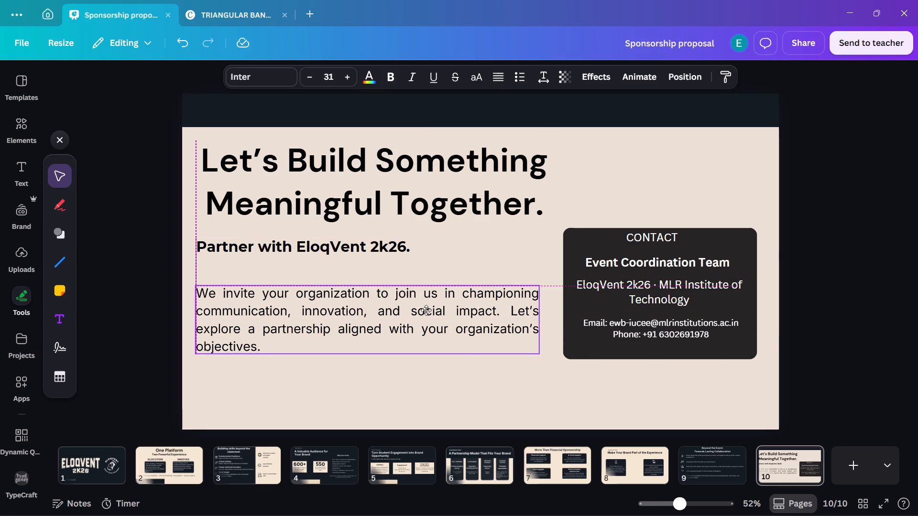
pyautogui.moveTo(426, 310); pyautogui.dragTo(426, 304)
pyautogui.moveTo(426, 304); pyautogui.dragTo(425, 300)
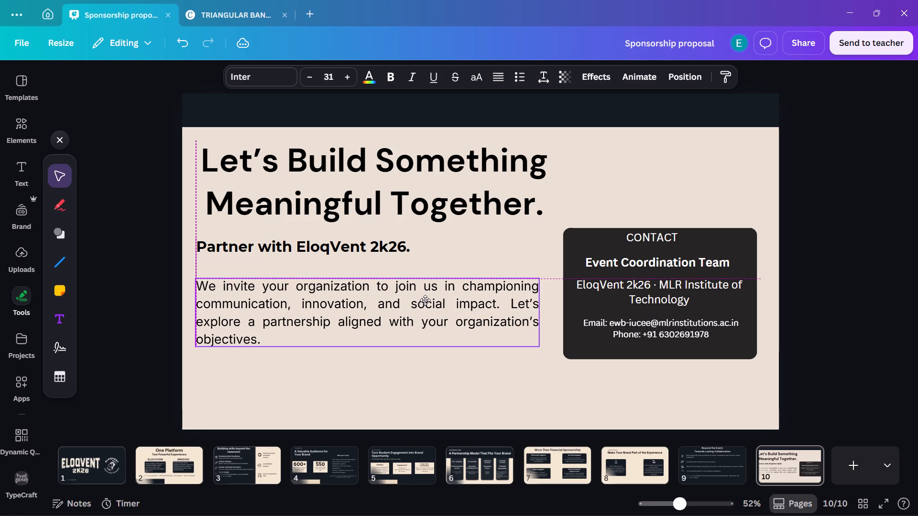
pyautogui.moveTo(425, 300); pyautogui.dragTo(425, 297)
# Move the "Partner with EloqVent 2k26." subheading down, just above the paragraph.
pyautogui.click(284, 250)
pyautogui.moveTo(302, 247); pyautogui.dragTo(302, 249)
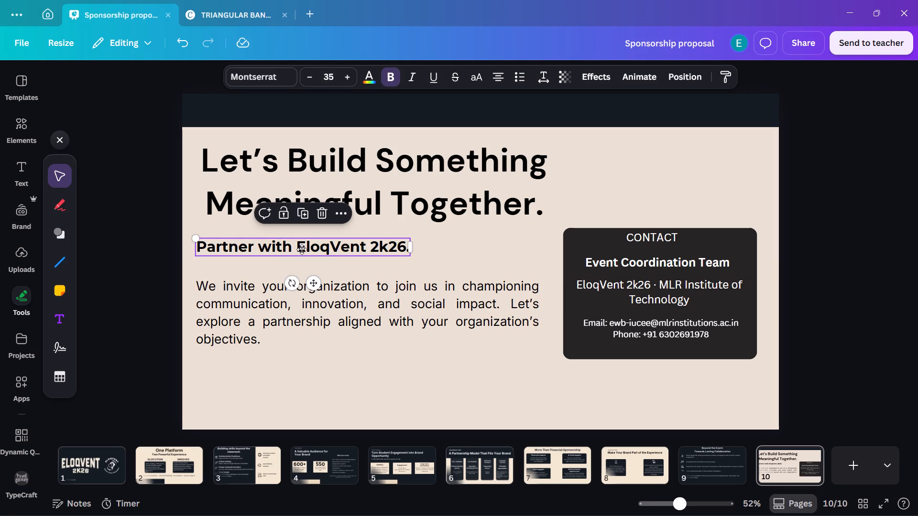
pyautogui.moveTo(302, 249); pyautogui.dragTo(302, 258)
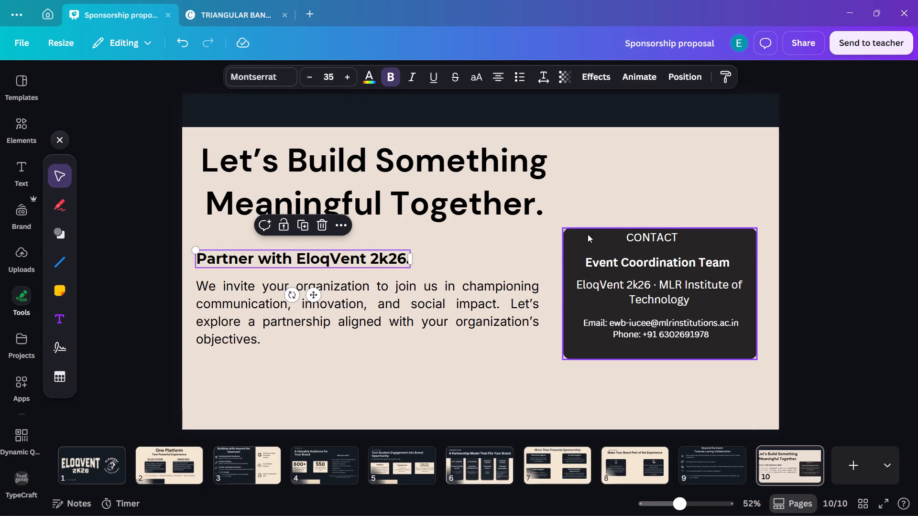
pyautogui.click(588, 234)
pyautogui.click(712, 180)
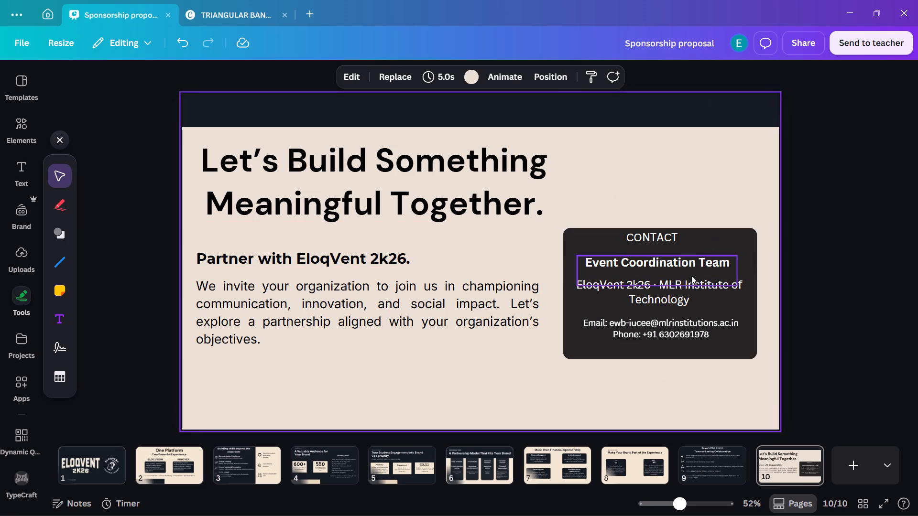
# Remove the empty line at the end of the email and phone text in the contact box.
pyautogui.click(682, 324)
pyautogui.click(678, 345)
pyautogui.click(678, 346)
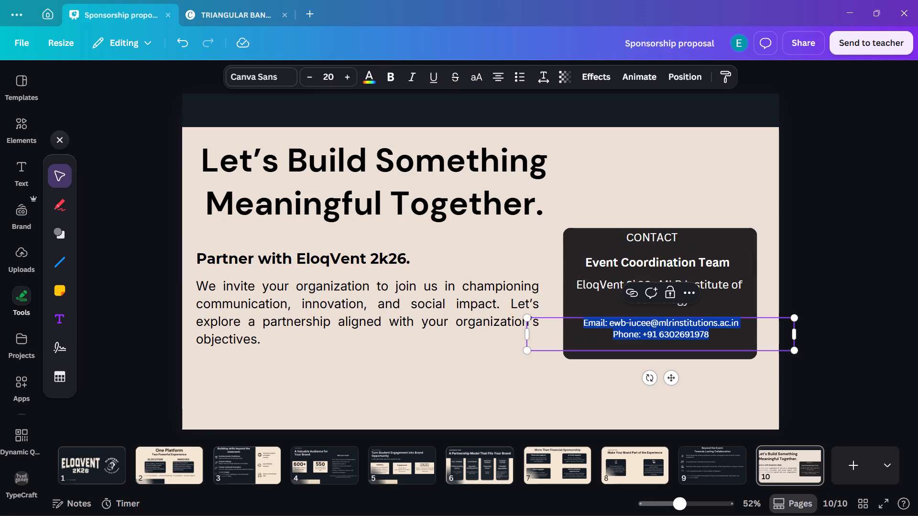
pyautogui.press('BackSpace')
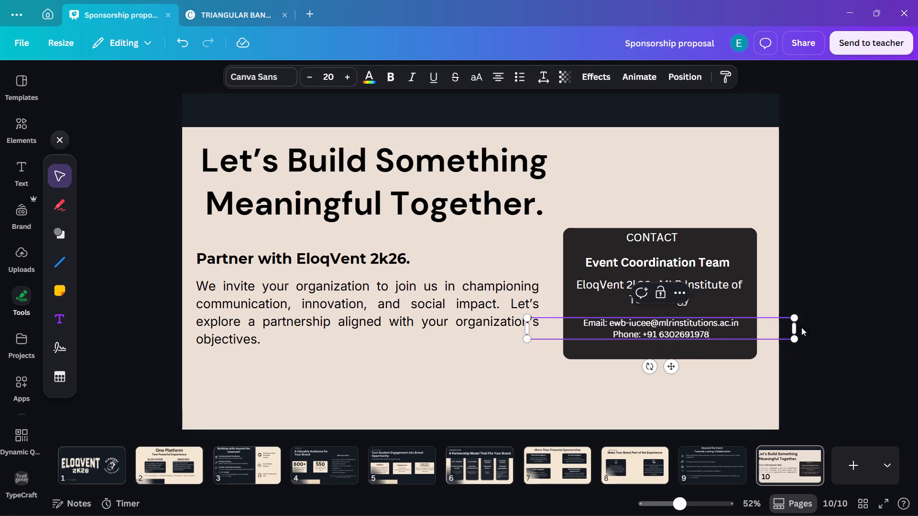
# Narrow the email and phone text box to fit its text and centre it horizontally in the dark contact box.
pyautogui.moveTo(796, 331); pyautogui.dragTo(688, 341)
pyautogui.click(663, 351)
pyautogui.moveTo(663, 335); pyautogui.dragTo(710, 343)
pyautogui.hotkey('ctrl', 'z')
pyautogui.click(659, 331)
pyautogui.moveTo(664, 333); pyautogui.dragTo(703, 333)
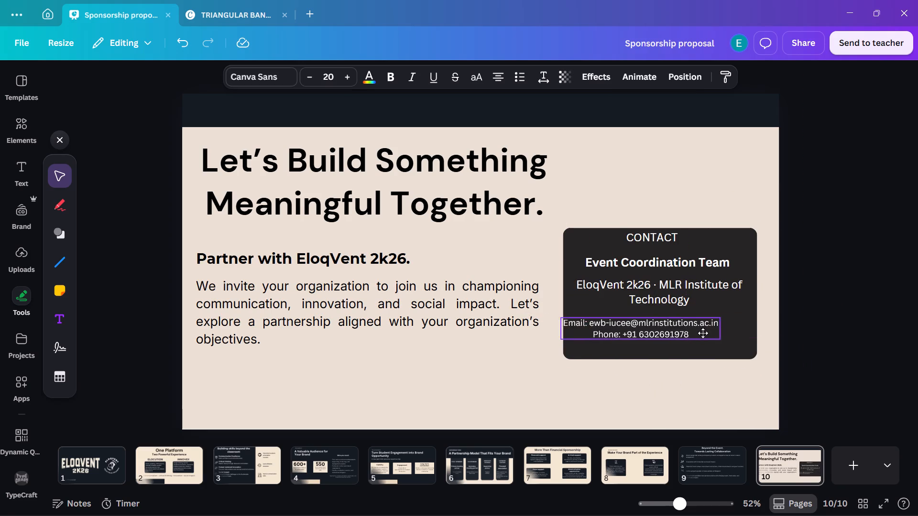
pyautogui.moveTo(703, 333); pyautogui.dragTo(710, 335)
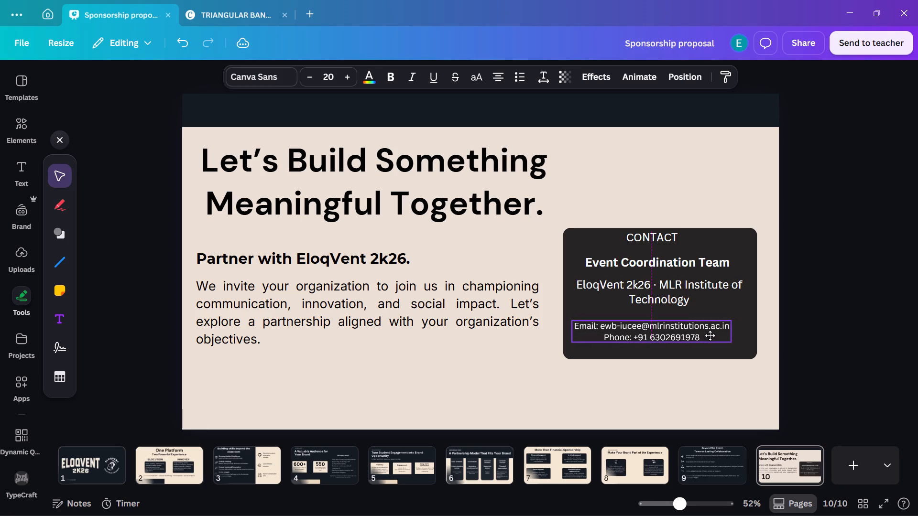
pyautogui.moveTo(710, 335); pyautogui.dragTo(722, 335)
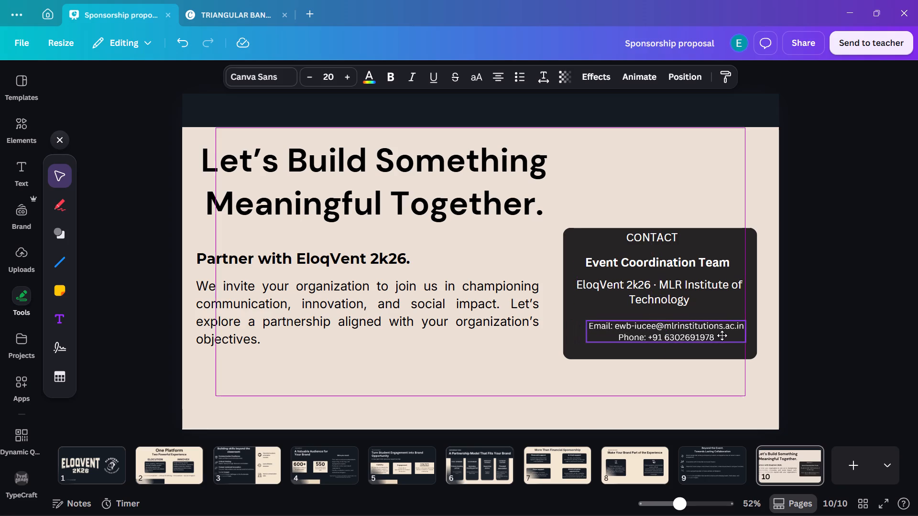
pyautogui.moveTo(722, 335); pyautogui.dragTo(721, 336)
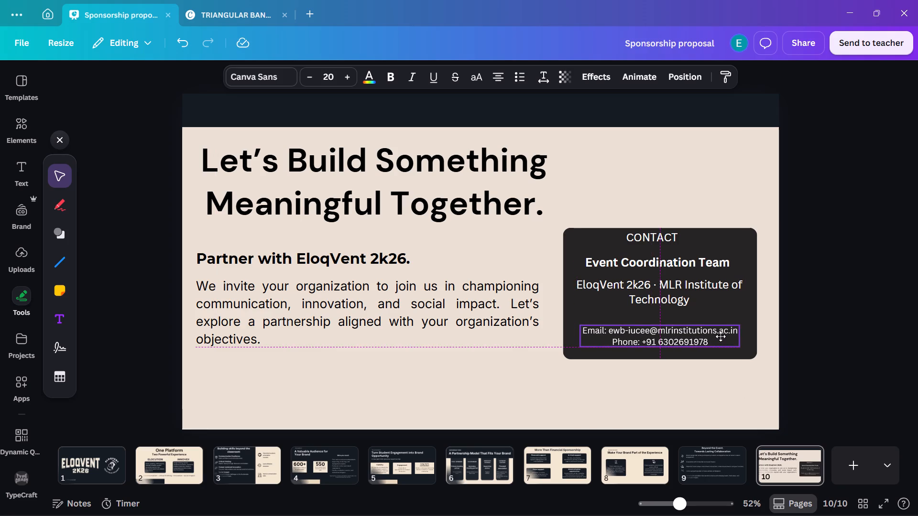
pyautogui.moveTo(721, 336); pyautogui.dragTo(721, 333)
# Remove the empty lines at the end of the "EloqVent 2k26 · MLR Institute of Technology" text.
pyautogui.click(717, 284)
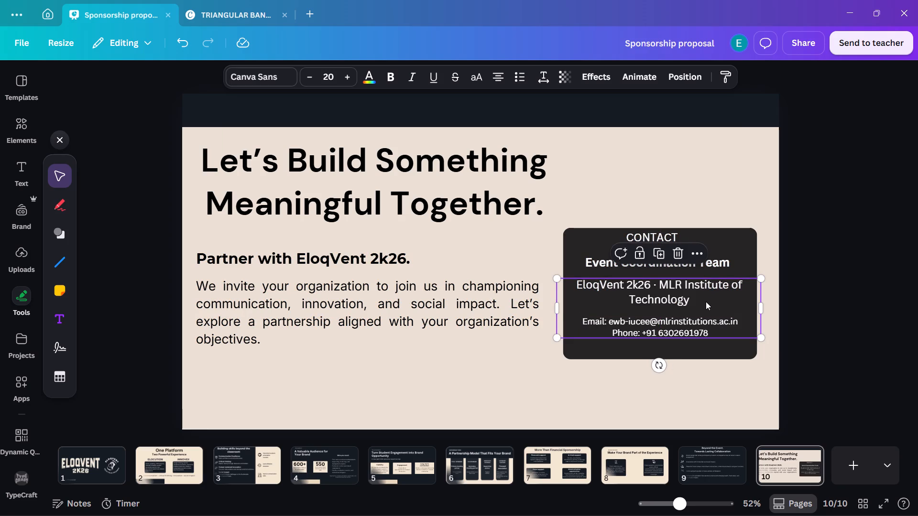
pyautogui.click(706, 301)
pyautogui.click(705, 302)
pyautogui.press('Down')
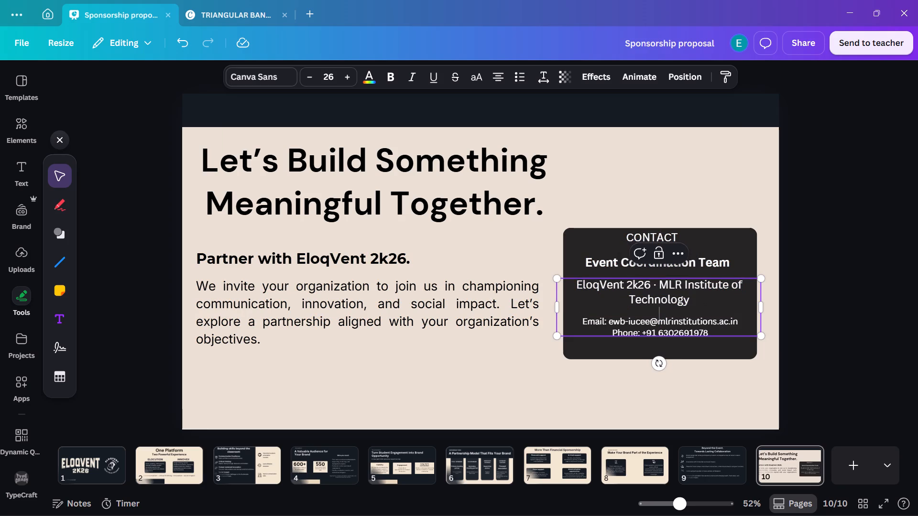
pyautogui.press('Down')
pyautogui.press('BackSpace')
pyautogui.press('BackSpace')
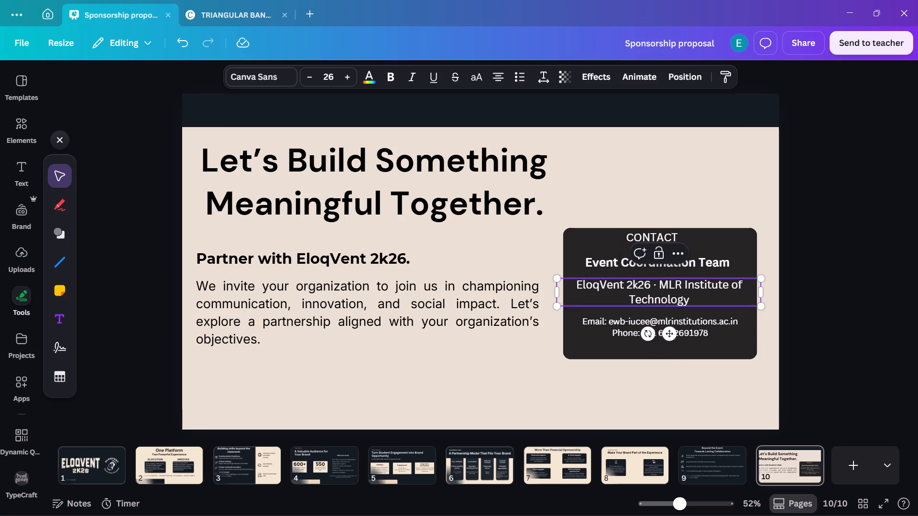
# Narrow the "EloqVent 2k26 · MLR Institute of Technology" text box and reposition it inside the contact box beneath "Event Coordination Team".
pyautogui.moveTo(764, 293); pyautogui.dragTo(732, 296)
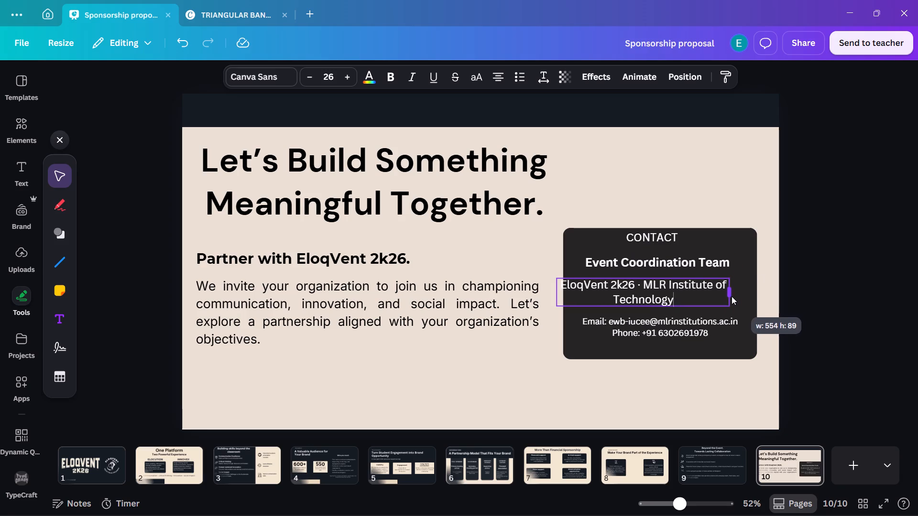
pyautogui.moveTo(732, 296); pyautogui.dragTo(730, 298)
pyautogui.click(749, 303)
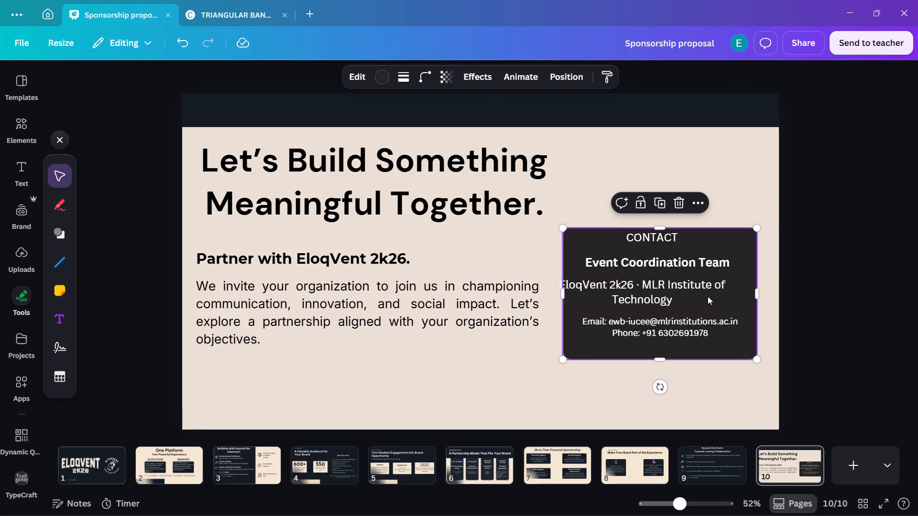
pyautogui.click(708, 296)
pyautogui.moveTo(689, 299); pyautogui.dragTo(710, 302)
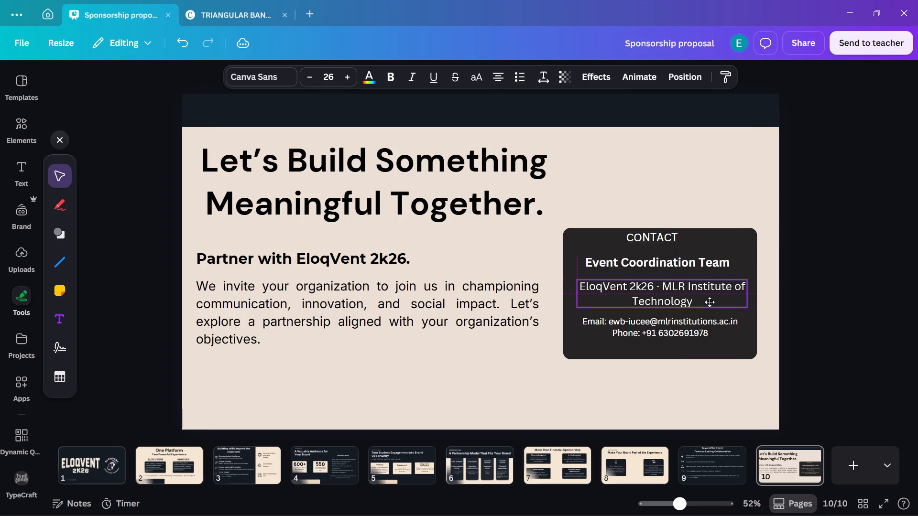
pyautogui.moveTo(710, 302); pyautogui.dragTo(711, 302)
pyautogui.moveTo(711, 302); pyautogui.dragTo(710, 301)
# Remove the empty line at the end of the "Event Coordination Team" text.
pyautogui.click(718, 269)
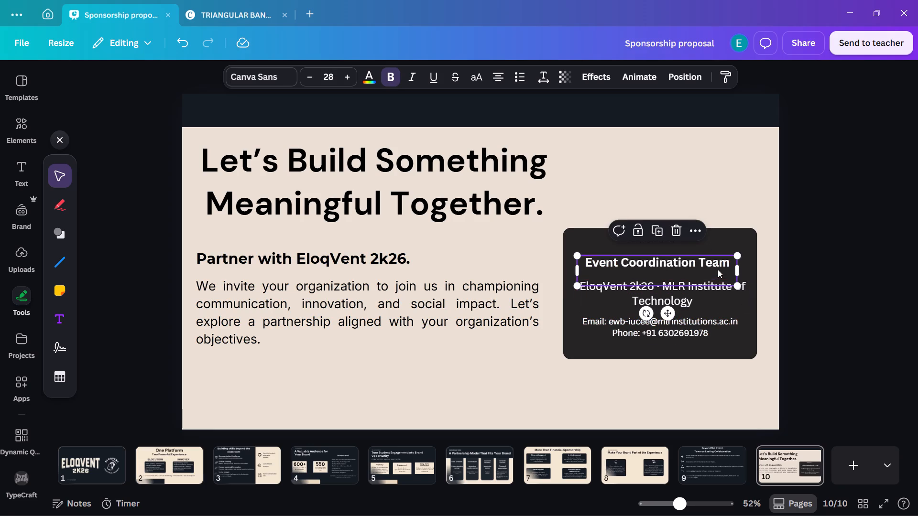
pyautogui.click(713, 272)
pyautogui.click(713, 274)
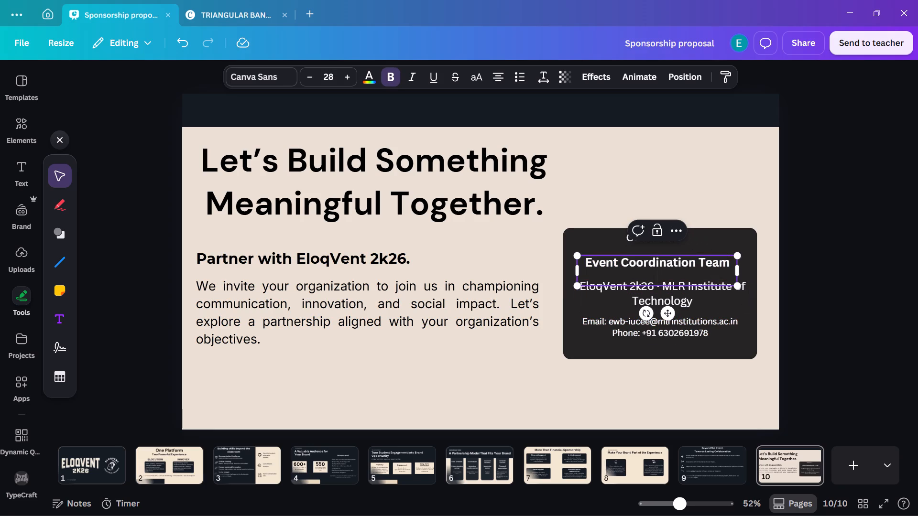
pyautogui.press('BackSpace')
# Narrow the "Event Coordination Team" text box to fit its text and centre it above the institute text.
pyautogui.moveTo(738, 260); pyautogui.dragTo(725, 263)
pyautogui.click(824, 263)
pyautogui.click(694, 261)
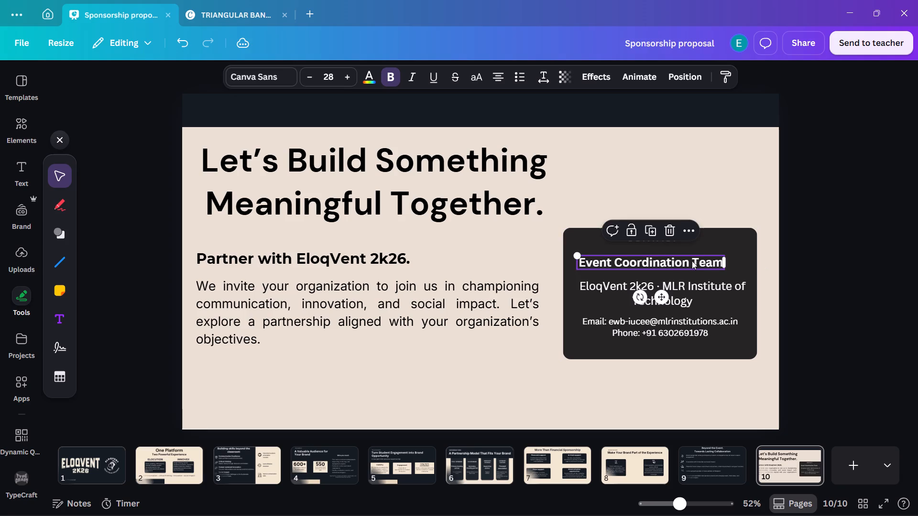
pyautogui.moveTo(678, 261); pyautogui.dragTo(689, 262)
# Remove the empty line at the end of the "CONTACT" text in slide 10's contact box.
pyautogui.click(668, 253)
pyautogui.click(667, 248)
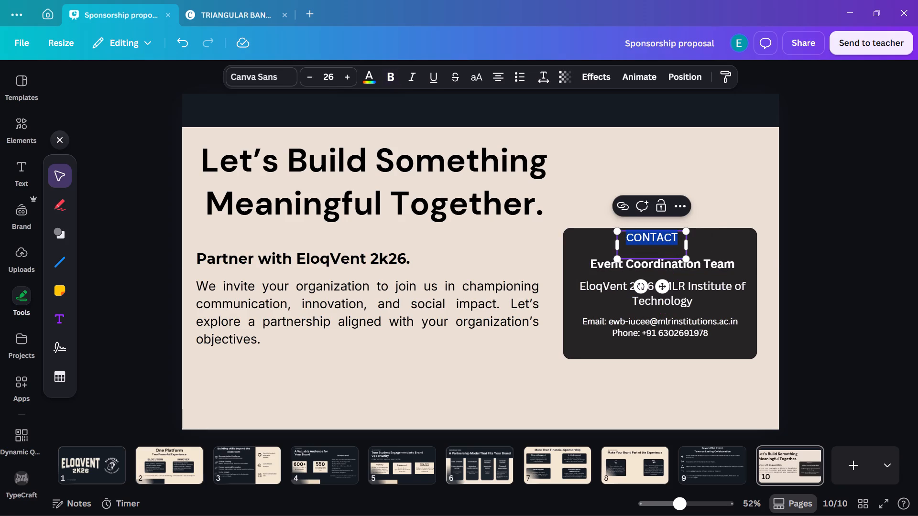
pyautogui.click(667, 250)
pyautogui.press('BackSpace')
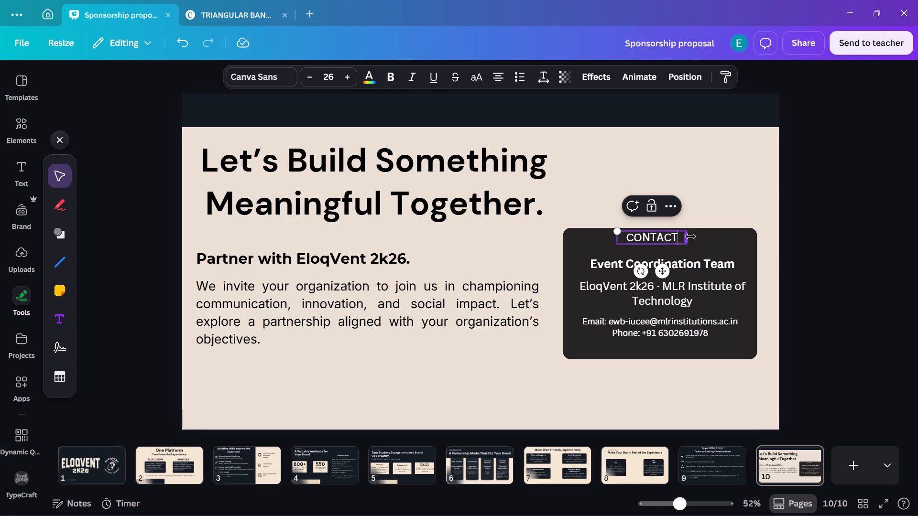
# Narrow the "CONTACT" text box to fit its text and centre it above "Event Coordination Team".
pyautogui.moveTo(688, 236); pyautogui.dragTo(674, 241)
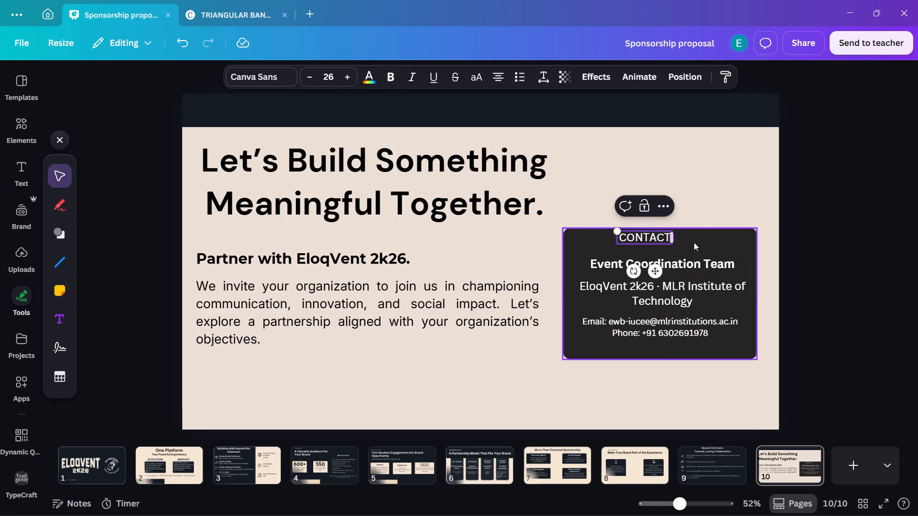
pyautogui.click(696, 242)
pyautogui.moveTo(645, 238); pyautogui.dragTo(659, 242)
# Make the "CONTACT" text bold.
pyautogui.click(393, 82)
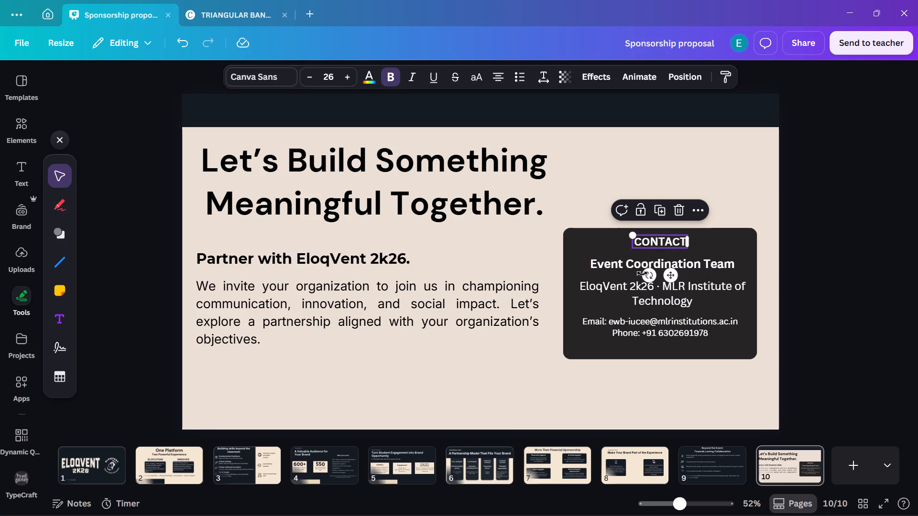
pyautogui.click(831, 274)
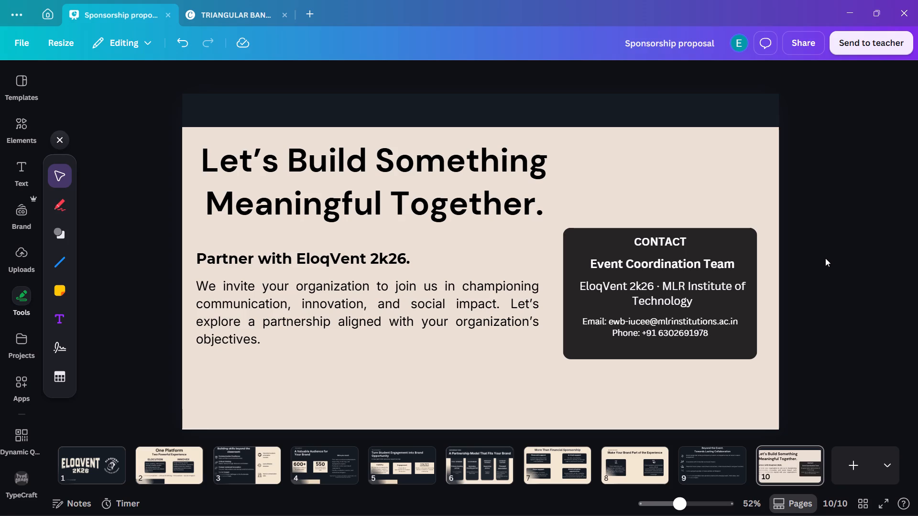
# Look through the proposal's slides from the title slide to slide 10 and back to check their layout.
pyautogui.scroll(-3, 826, 253)
pyautogui.scroll(1, 826, 253)
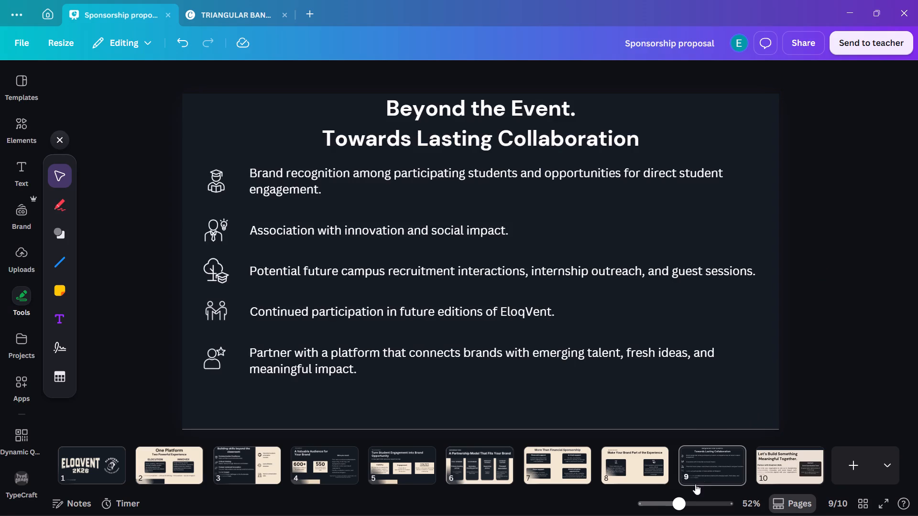
pyautogui.scroll(13, 695, 484)
pyautogui.scroll(-12, 664, 459)
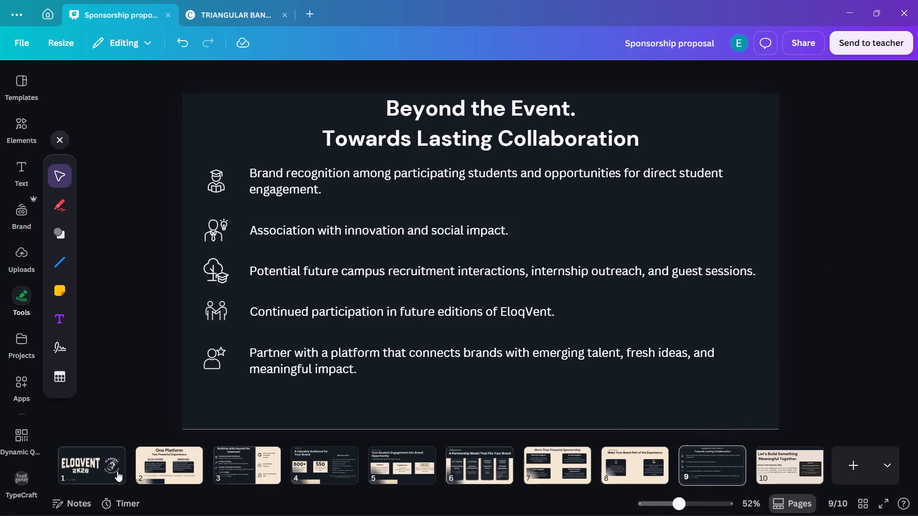
pyautogui.click(116, 471)
pyautogui.click(815, 266)
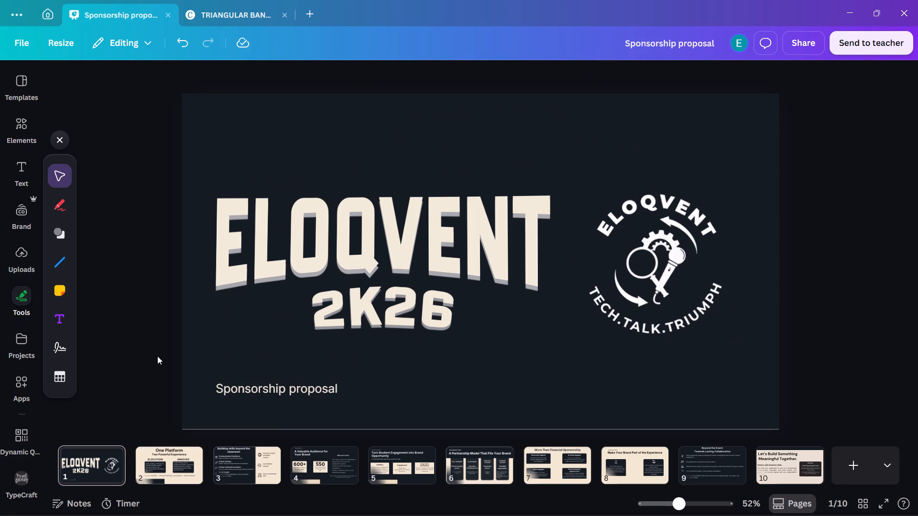
pyautogui.press('Right')
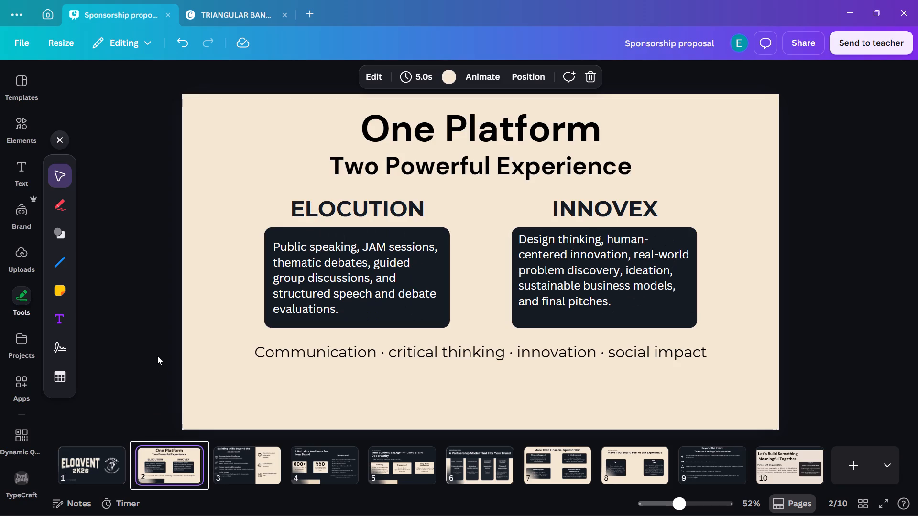
pyautogui.press('Right')
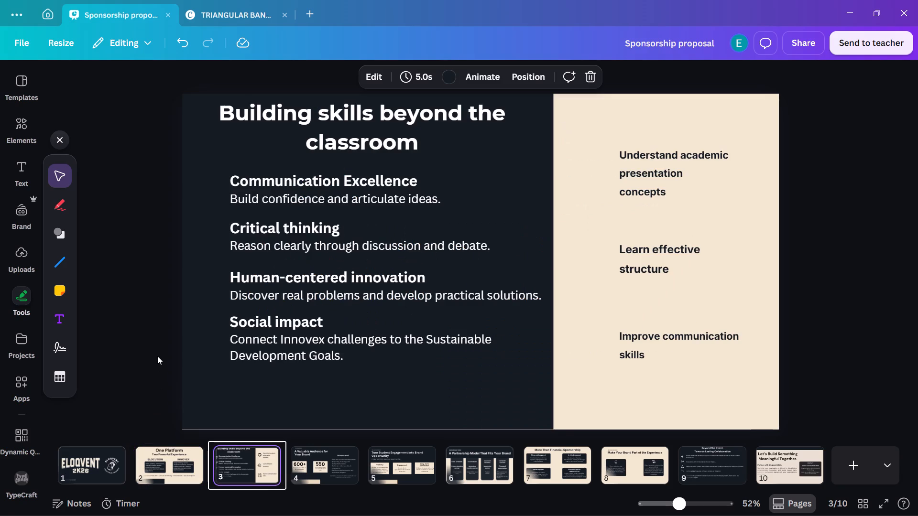
pyautogui.press('Right')
pyautogui.press('Right')
pyautogui.press('Right')
pyautogui.press('Right')
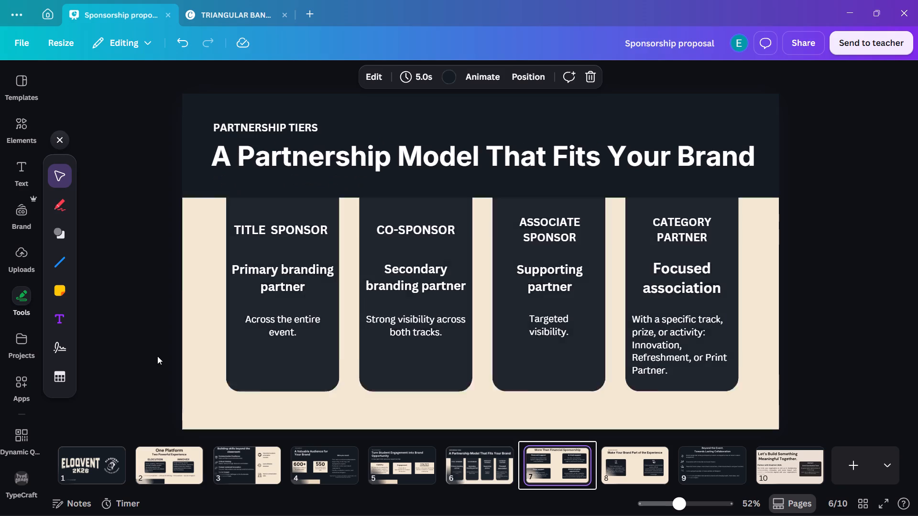
pyautogui.press('Right')
pyautogui.press('Right')
pyautogui.press('Right')
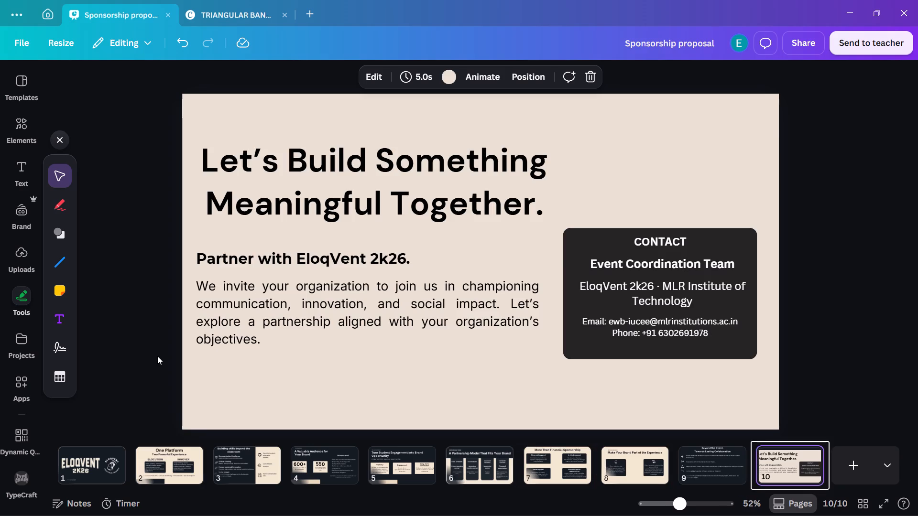
pyautogui.press('Left')
pyautogui.press('Left')
pyautogui.press('Left')
pyautogui.press('Left')
pyautogui.press('Left')
pyautogui.press('Left')
pyautogui.press('Left')
pyautogui.press('Left')
pyautogui.press('Left')
pyautogui.press('Left')
pyautogui.press('Left')
pyautogui.press('Left')
pyautogui.press('Left')
pyautogui.press('Left')
pyautogui.press('Left')
pyautogui.press('Left')
pyautogui.press('Left')
pyautogui.press('Left')
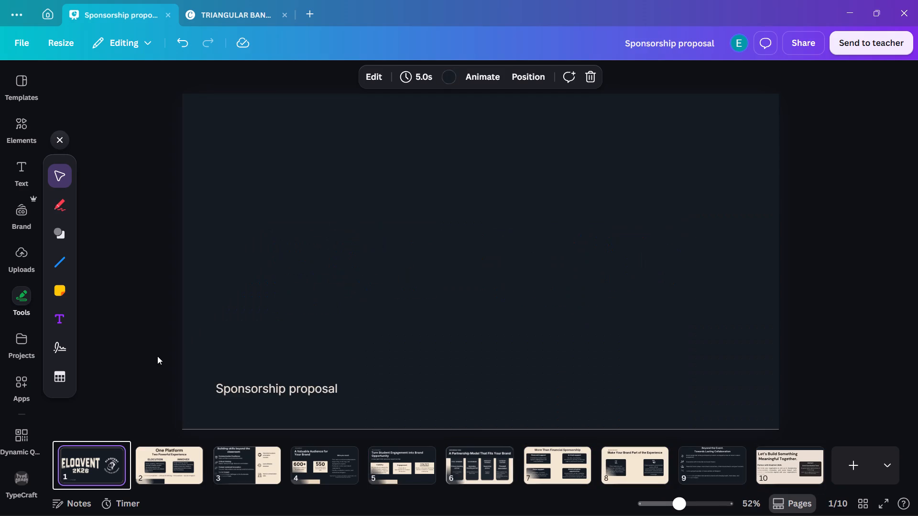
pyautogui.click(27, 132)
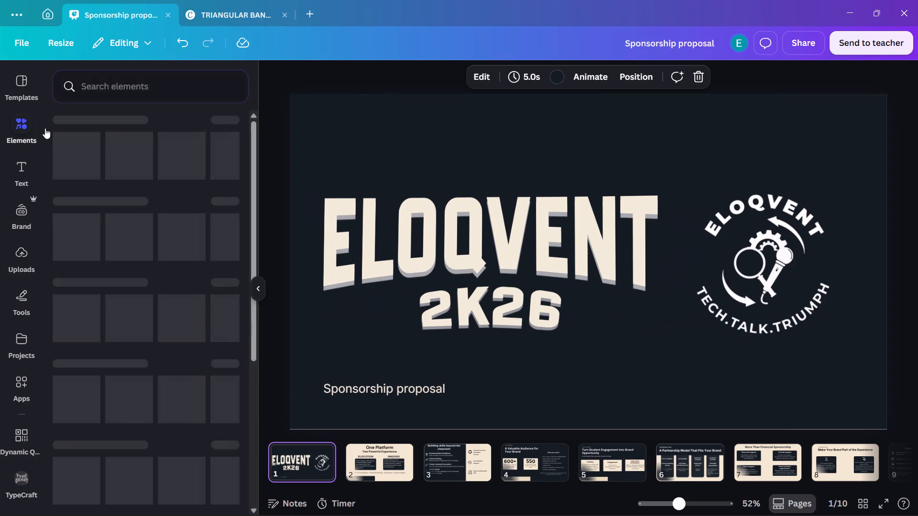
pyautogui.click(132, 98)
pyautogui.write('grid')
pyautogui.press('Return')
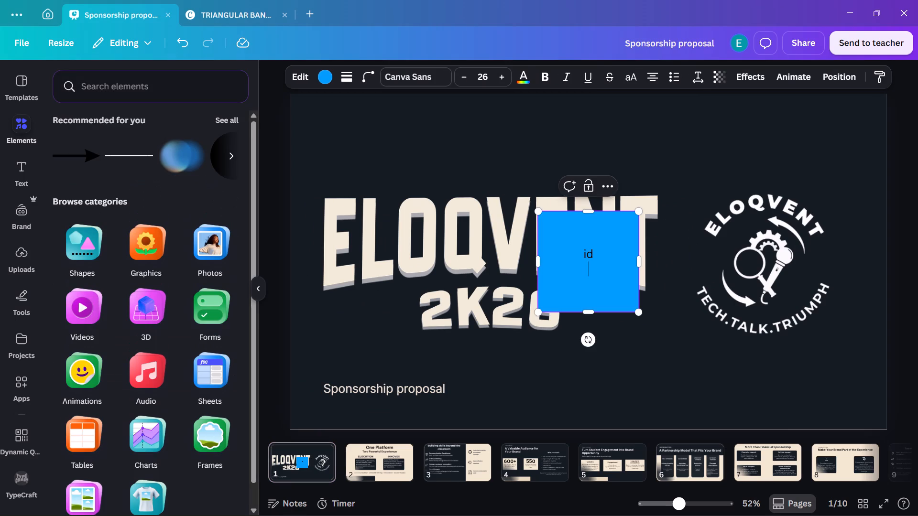
# Search the elements for "grid" and place the first white line-grid graphic in the upper-left corner of slide 1.
pyautogui.scroll(5, 144, 266)
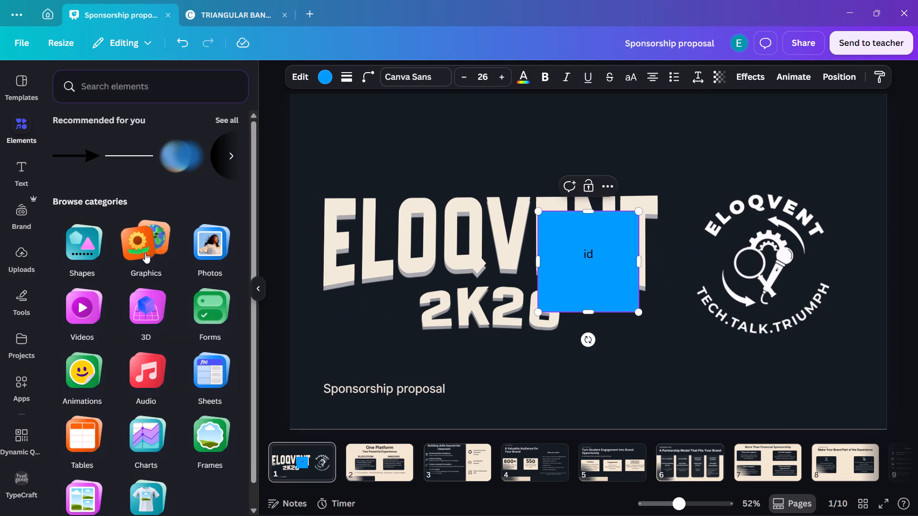
pyautogui.scroll(5, 145, 253)
pyautogui.click(174, 90)
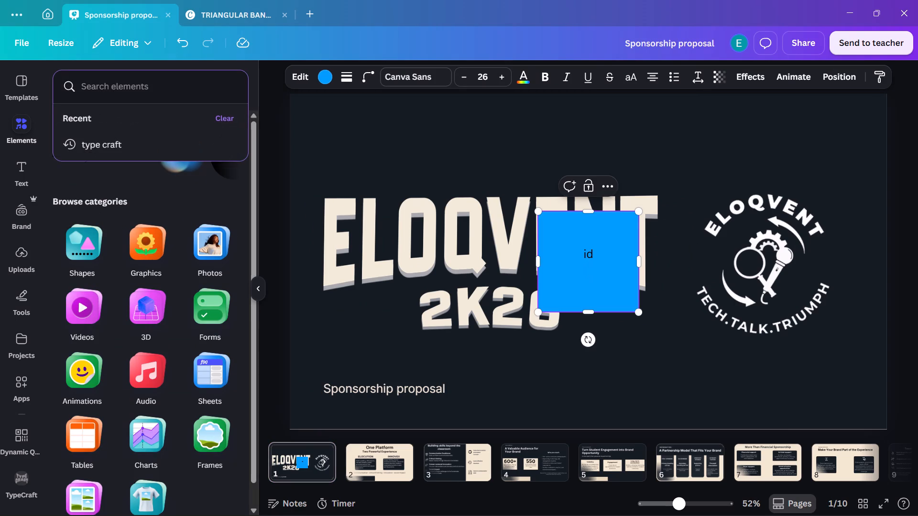
pyautogui.write('grid')
pyautogui.press('Return')
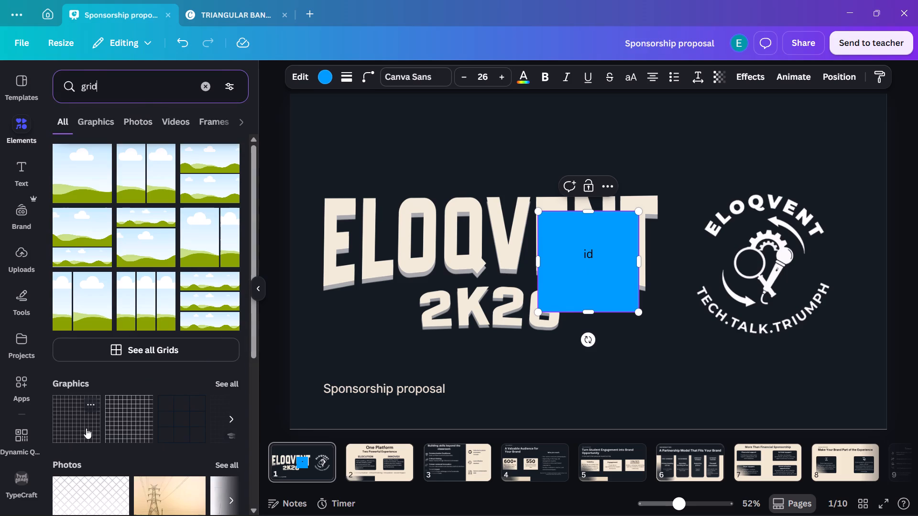
pyautogui.click(72, 431)
pyautogui.moveTo(576, 299); pyautogui.dragTo(344, 220)
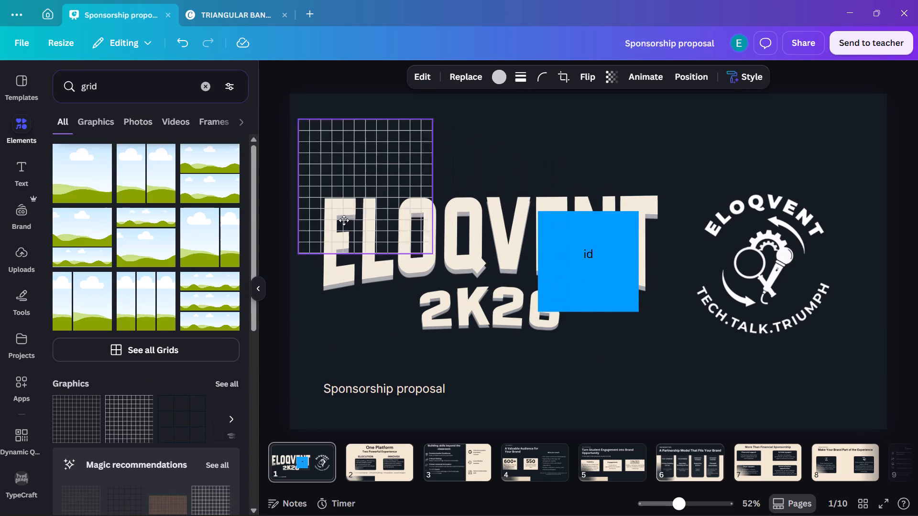
pyautogui.moveTo(344, 220); pyautogui.dragTo(343, 197)
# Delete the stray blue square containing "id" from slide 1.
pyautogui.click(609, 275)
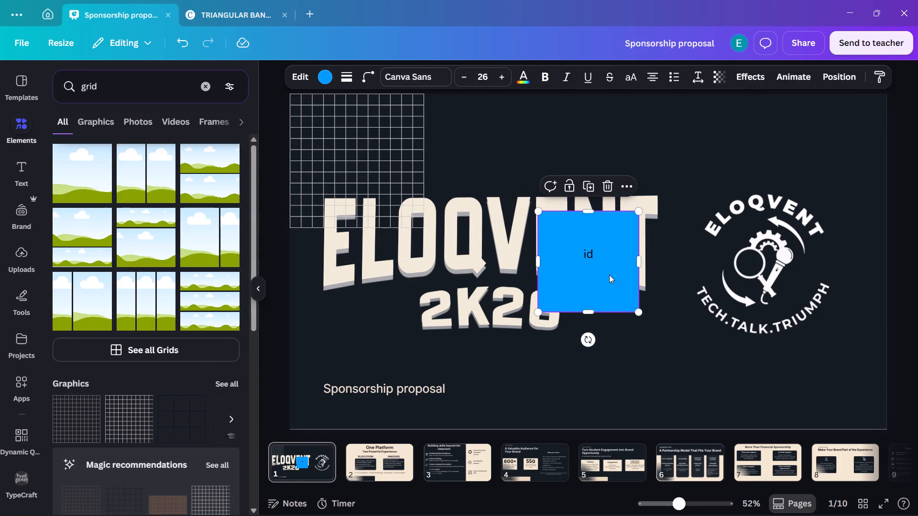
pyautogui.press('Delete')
# Enlarge the grid graphic until it spans the full width of slide 1 and covers the whole slide.
pyautogui.click(395, 145)
pyautogui.moveTo(425, 228); pyautogui.dragTo(590, 287)
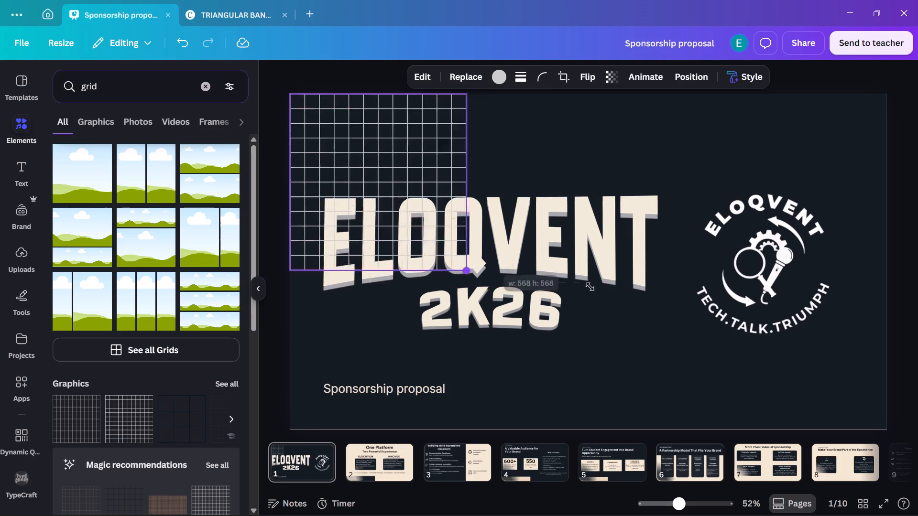
pyautogui.moveTo(590, 287); pyautogui.dragTo(904, 508)
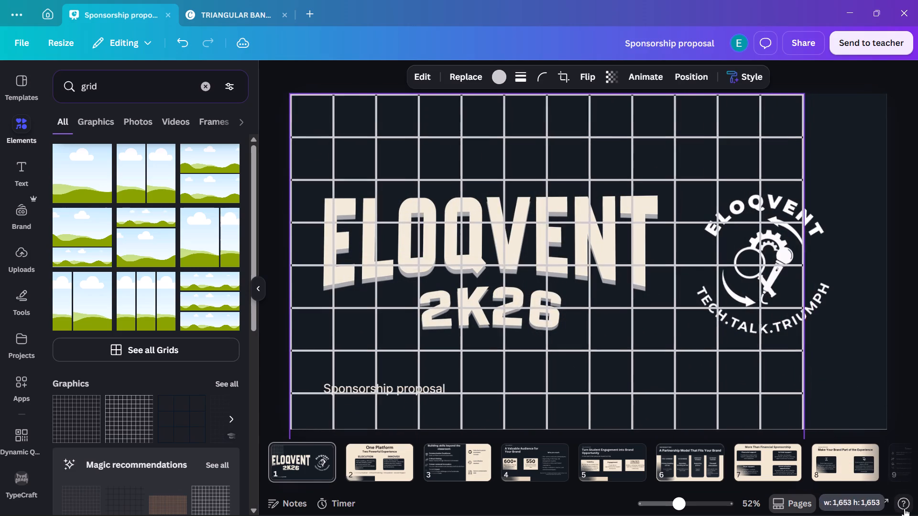
pyautogui.moveTo(904, 508); pyautogui.dragTo(917, 515)
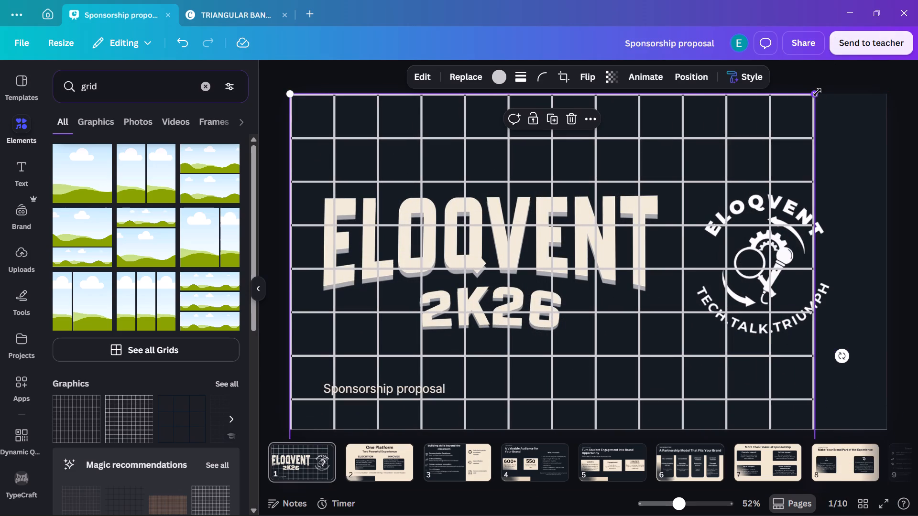
pyautogui.moveTo(817, 92); pyautogui.dragTo(917, 46)
# Move the grid graphic's layer below the titles and logo, directly above the slide background.
pyautogui.hotkey('alt', '1')
pyautogui.moveTo(142, 207); pyautogui.dragTo(161, 347)
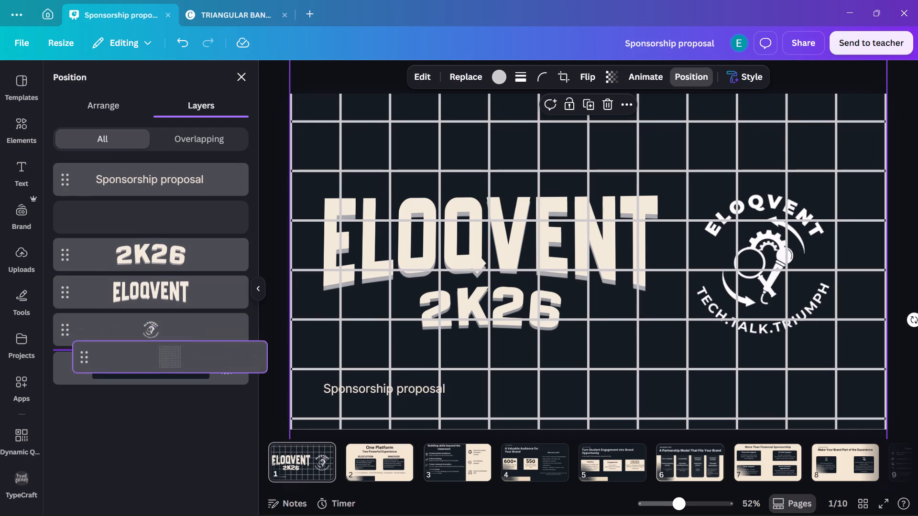
pyautogui.moveTo(161, 347); pyautogui.dragTo(143, 341)
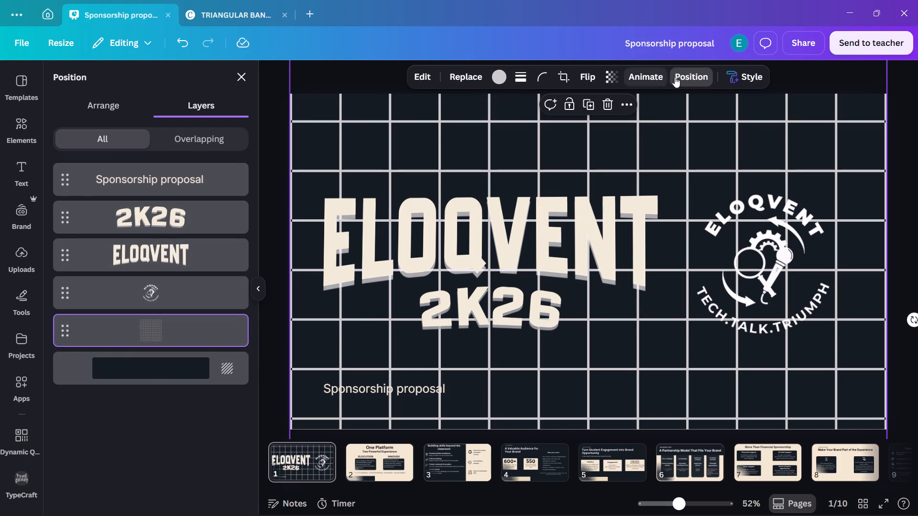
# Reduce the grid graphic's opacity through its Transparency setting until the lines are only a faint background pattern.
pyautogui.click(614, 77)
pyautogui.moveTo(642, 124); pyautogui.dragTo(555, 145)
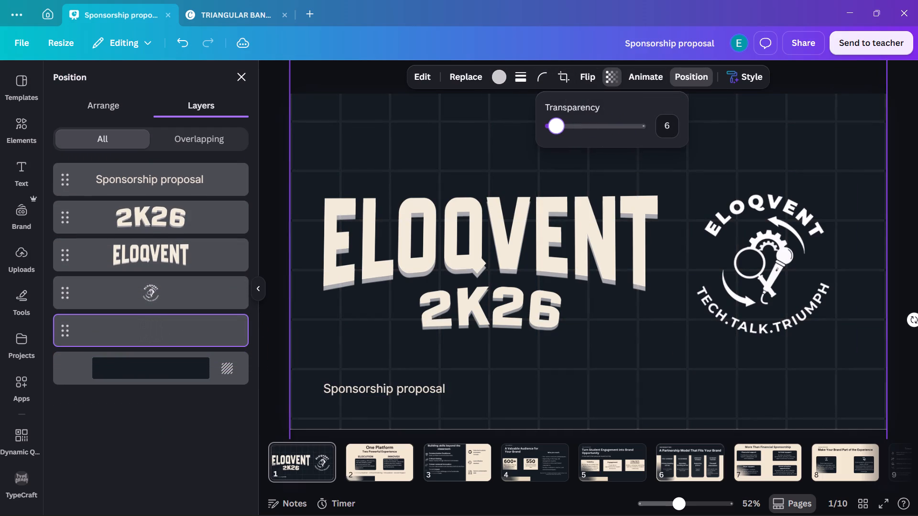
pyautogui.moveTo(555, 145); pyautogui.dragTo(552, 150)
pyautogui.doubleClick(898, 107)
pyautogui.click(898, 107)
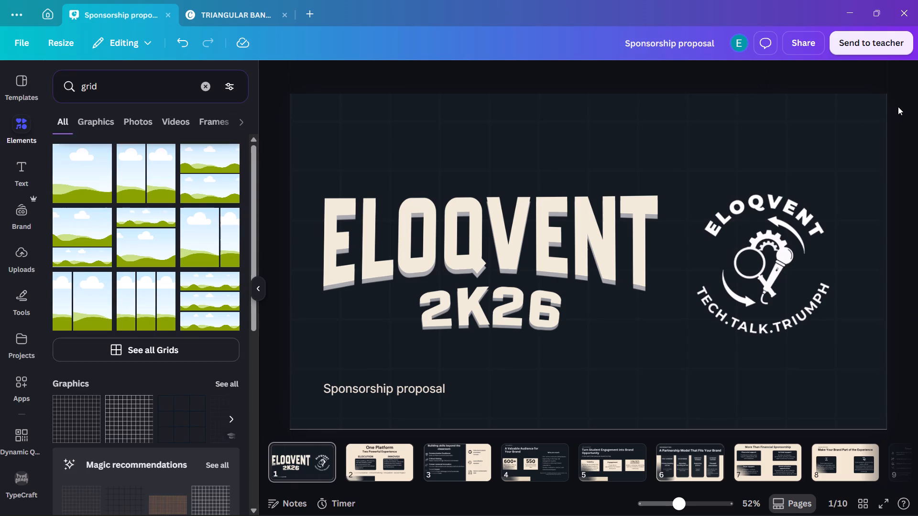
# Review the following slides up to slide 6, then return to slide 1 and examine its grid background.
pyautogui.click(399, 462)
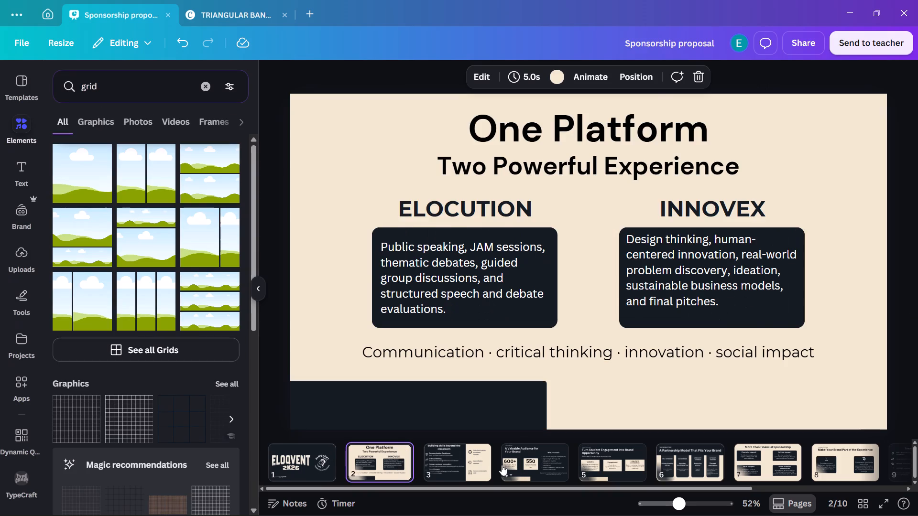
pyautogui.click(457, 459)
pyautogui.click(531, 462)
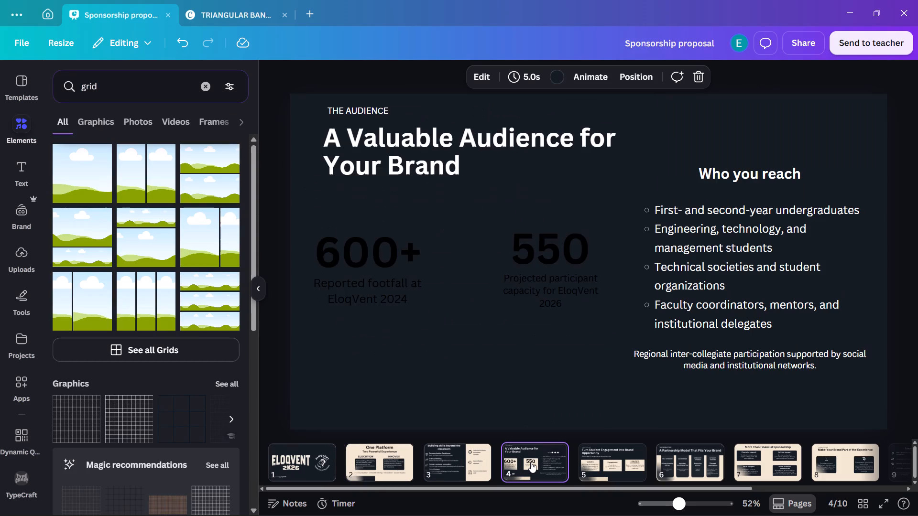
pyautogui.click(618, 462)
pyautogui.click(705, 463)
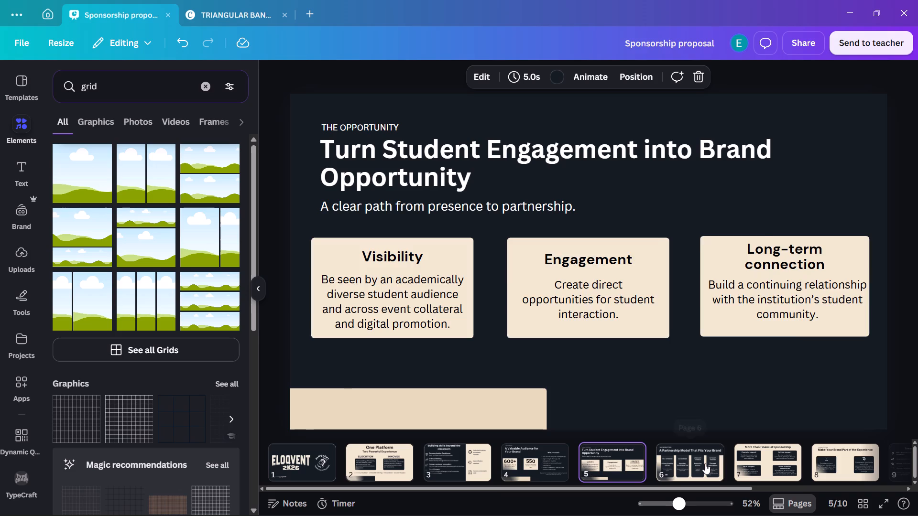
pyautogui.click(303, 460)
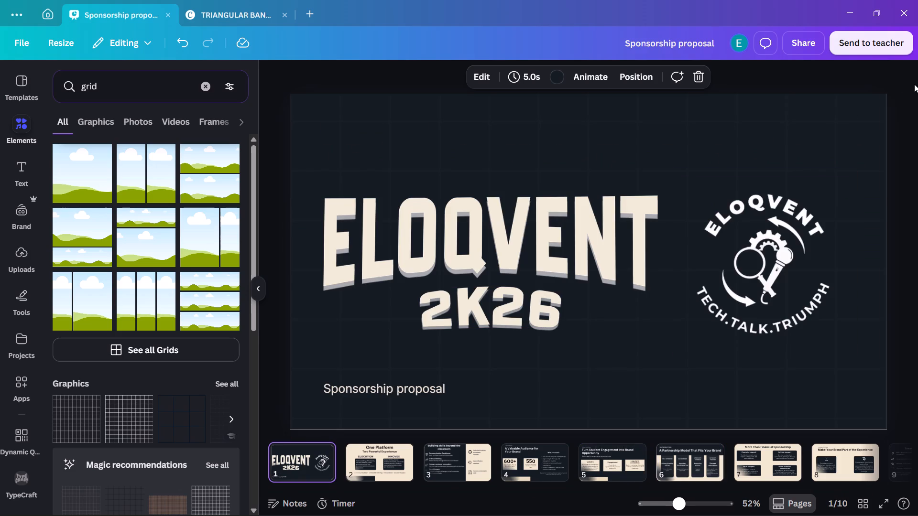
pyautogui.click(907, 95)
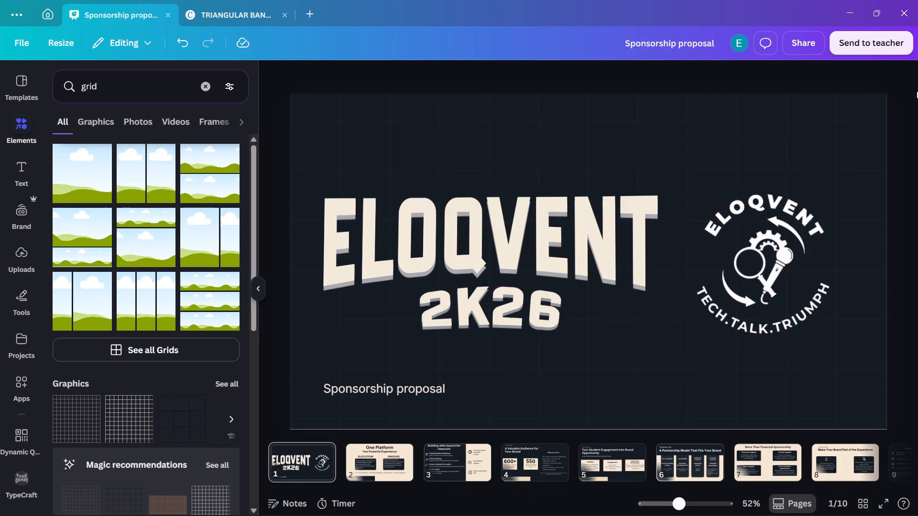
pyautogui.click(745, 115)
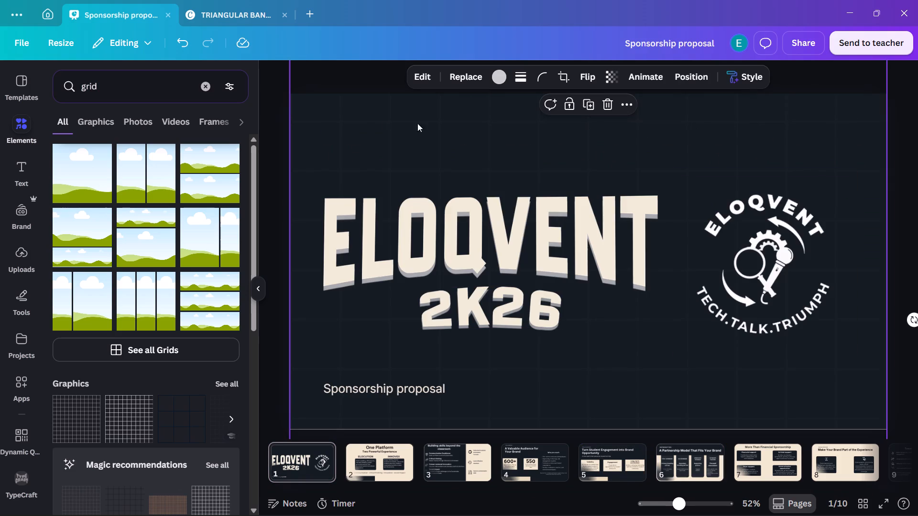
pyautogui.click(282, 116)
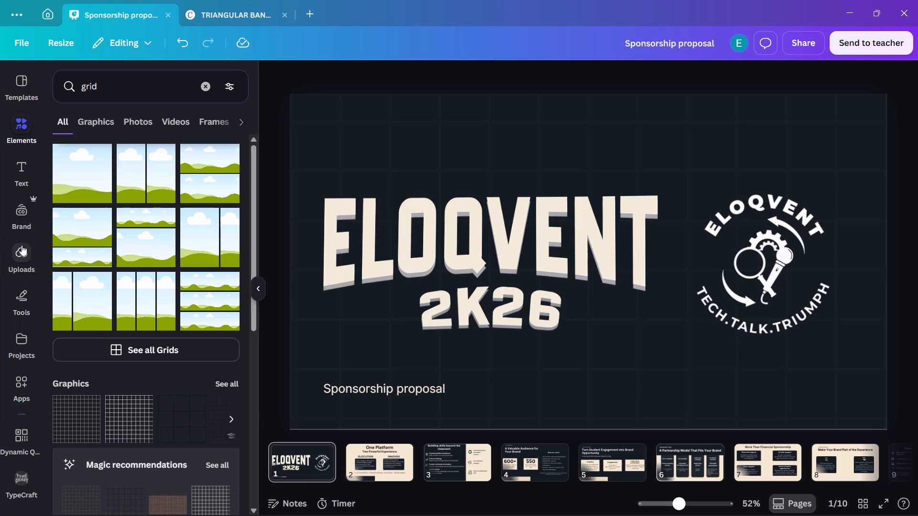
# Add a rounded rectangle to slide 1 and enlarge it to about 1717 × 908 px, leaving a margin around it.
pyautogui.click(24, 294)
pyautogui.click(63, 233)
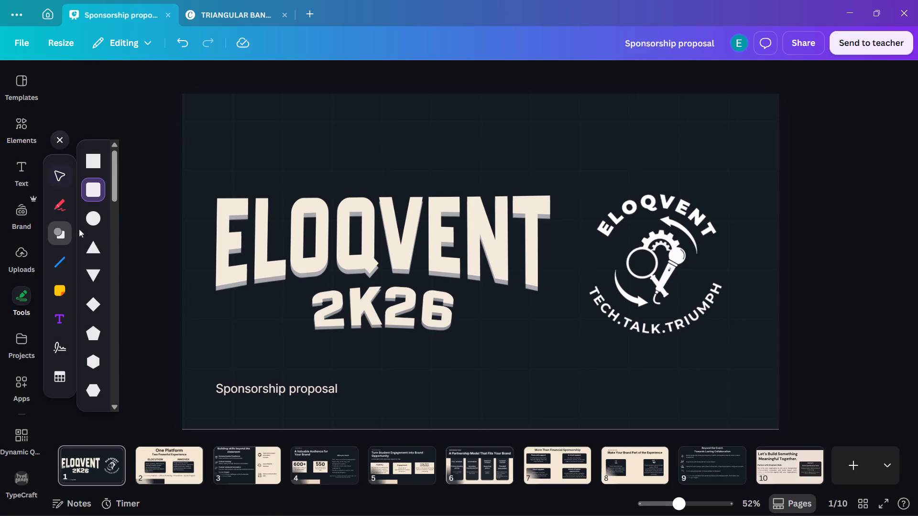
pyautogui.click(96, 191)
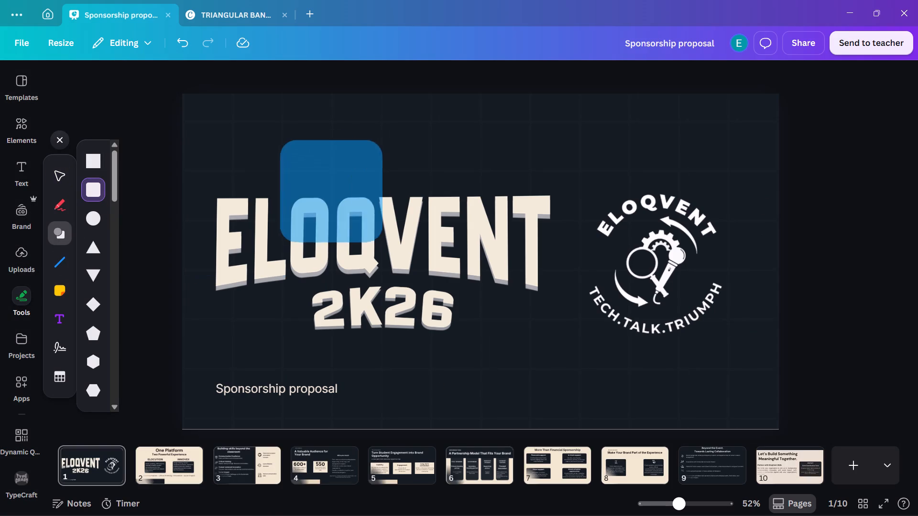
pyautogui.click(215, 122)
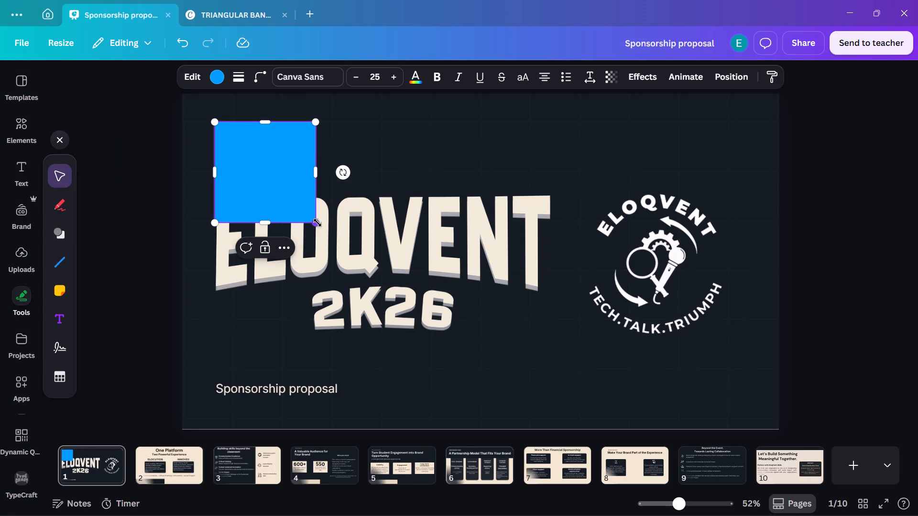
pyautogui.moveTo(317, 223); pyautogui.dragTo(751, 404)
# Align the blue rectangle to the centre and middle of the page.
pyautogui.click(726, 82)
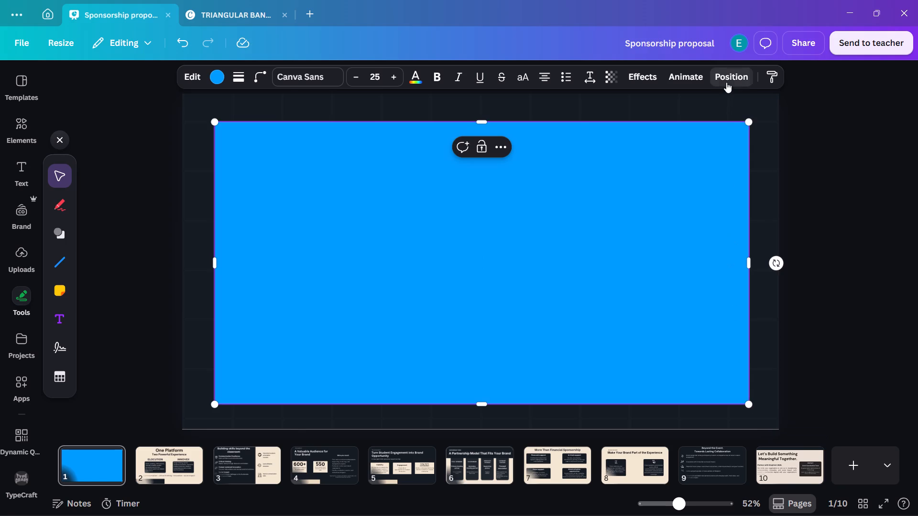
pyautogui.click(123, 109)
pyautogui.click(193, 256)
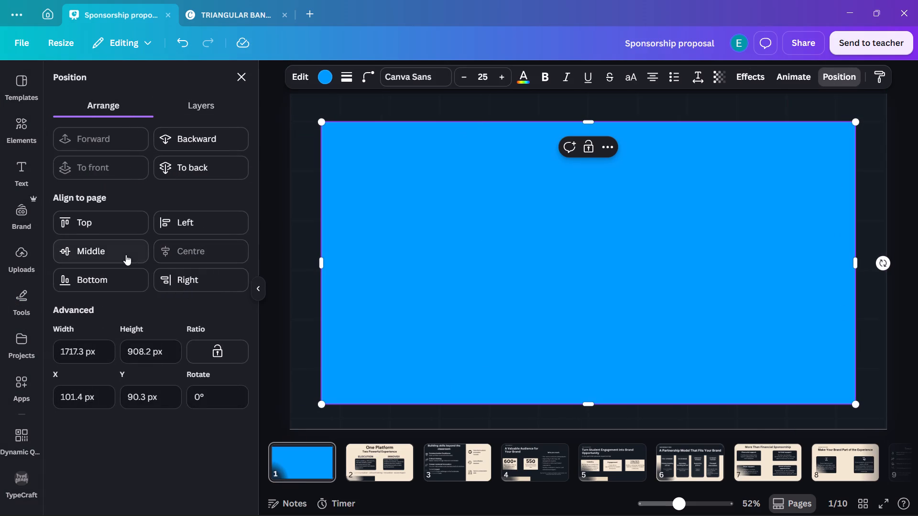
pyautogui.click(126, 255)
# Move the blue rectangle's layer below the titles, logo and grid graphic, directly above the slide background.
pyautogui.hotkey('alt', '1')
pyautogui.moveTo(162, 179); pyautogui.dragTo(161, 252)
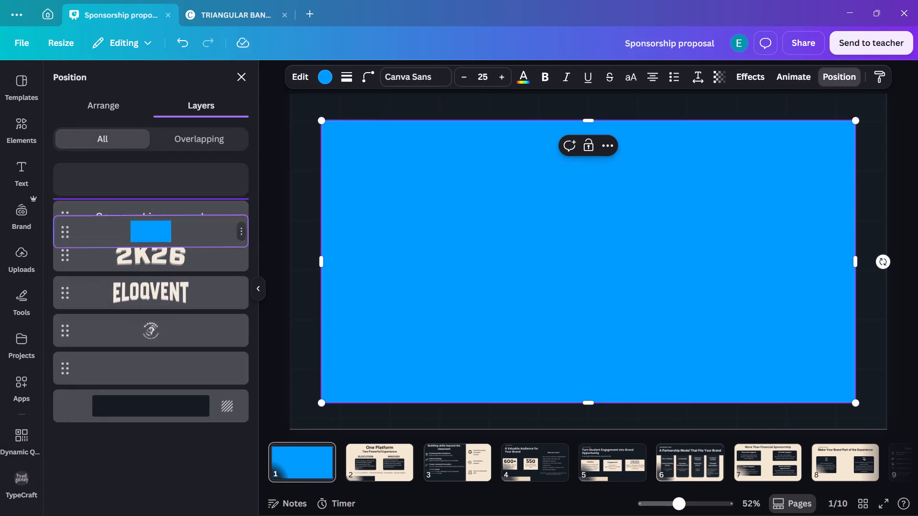
pyautogui.moveTo(161, 252); pyautogui.dragTo(160, 376)
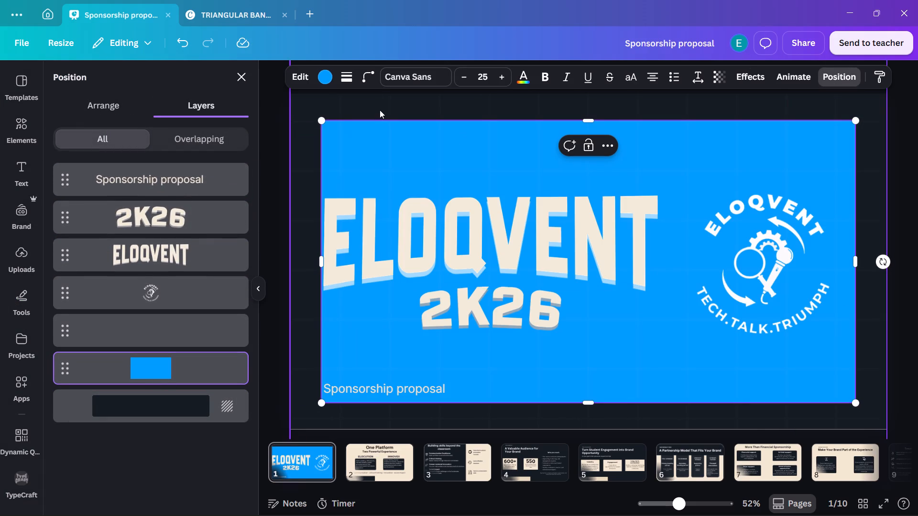
# Reposition ELOQVENT, 2K26, the round logo and the Sponsorship proposal text inward from the rectangle's edges, raising ELOQVENT slightly.
pyautogui.moveTo(505, 233); pyautogui.dragTo(521, 232)
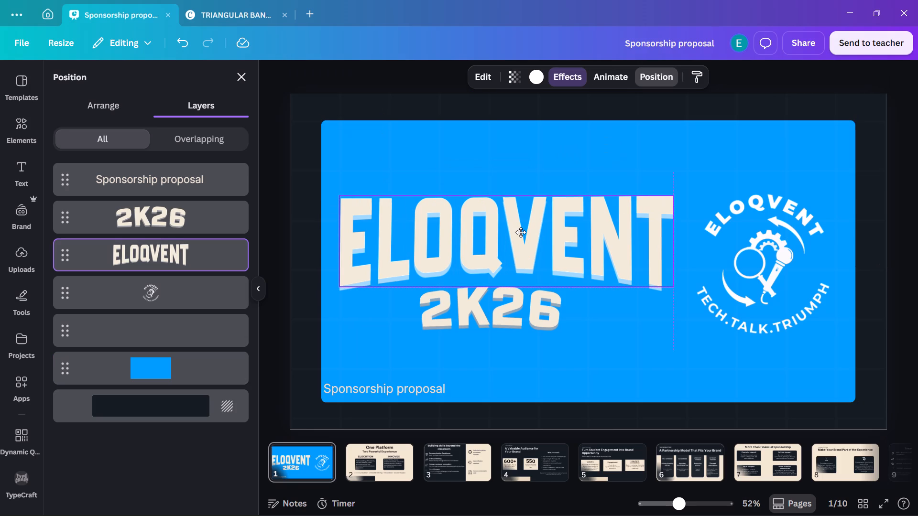
pyautogui.moveTo(521, 232); pyautogui.dragTo(521, 231)
pyautogui.moveTo(513, 307); pyautogui.dragTo(525, 307)
pyautogui.moveTo(763, 273); pyautogui.dragTo(754, 273)
pyautogui.moveTo(536, 235); pyautogui.dragTo(535, 223)
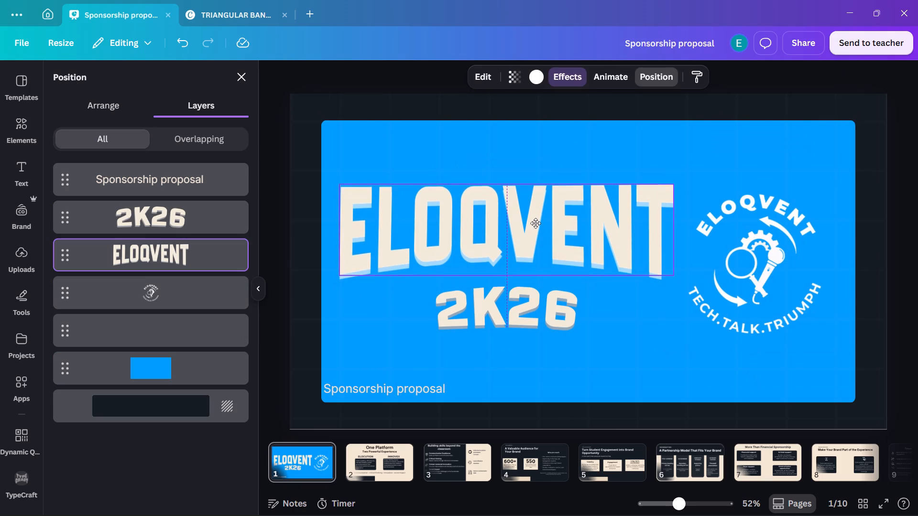
pyautogui.moveTo(535, 223); pyautogui.dragTo(535, 221)
pyautogui.moveTo(535, 223); pyautogui.dragTo(535, 218)
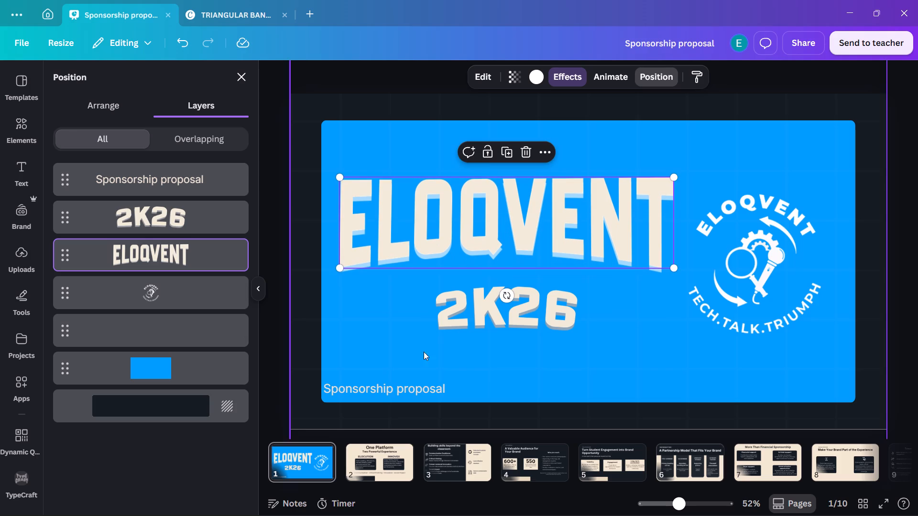
pyautogui.click(411, 388)
pyautogui.moveTo(407, 390); pyautogui.dragTo(416, 390)
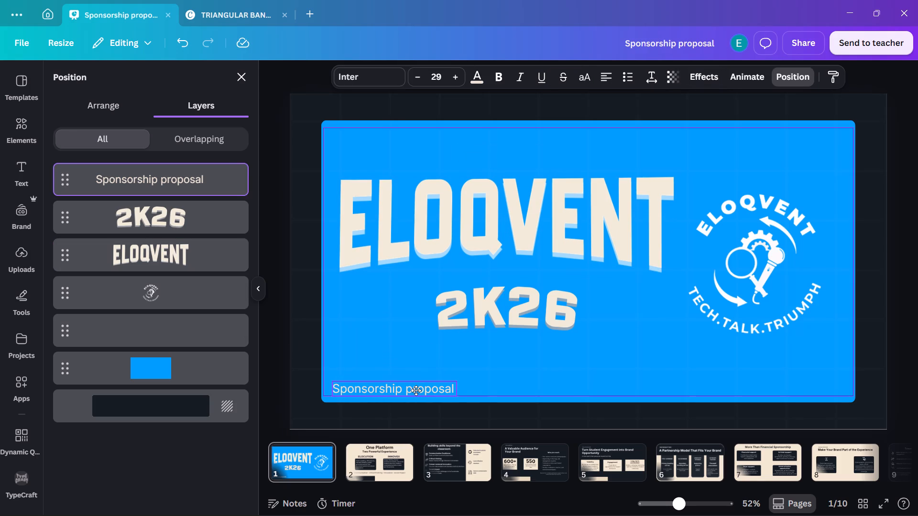
pyautogui.moveTo(416, 390); pyautogui.dragTo(415, 390)
# Change the blue rectangle's fill to the darker beige from the colours used in this design.
pyautogui.click(600, 142)
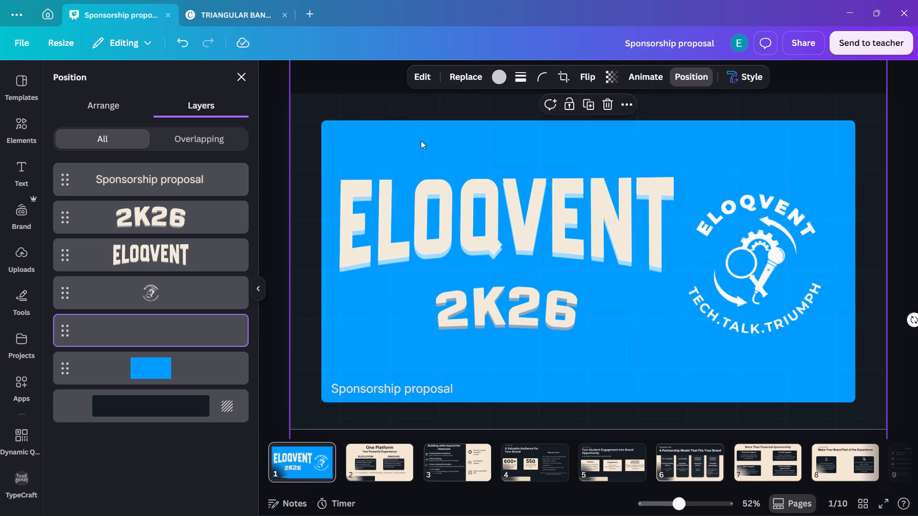
pyautogui.click(184, 370)
pyautogui.click(488, 79)
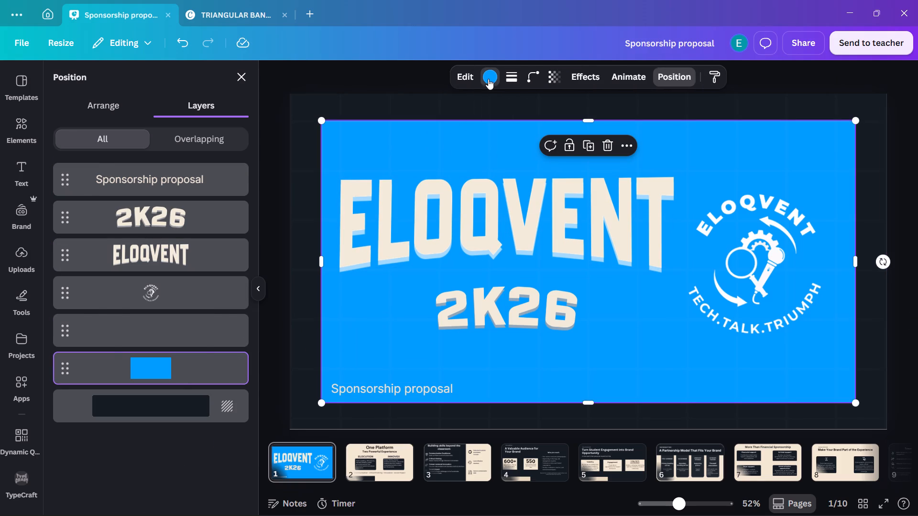
pyautogui.click(167, 161)
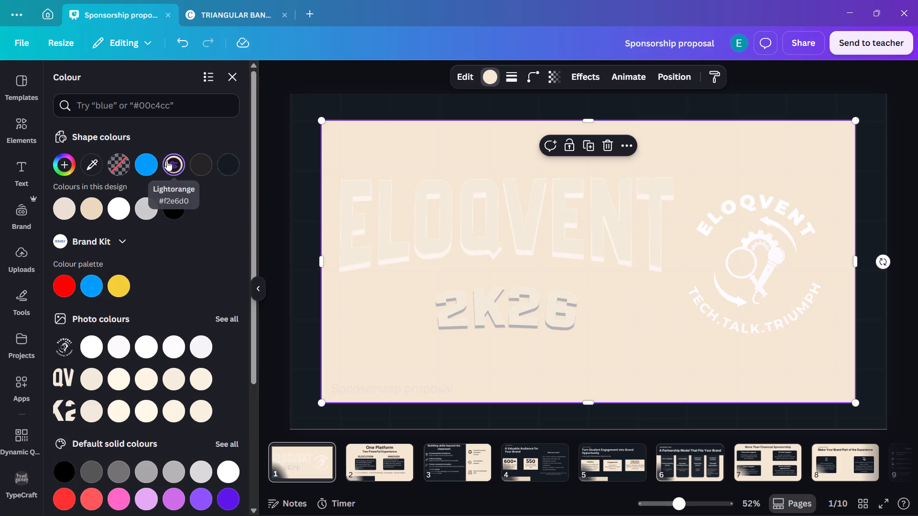
pyautogui.click(86, 205)
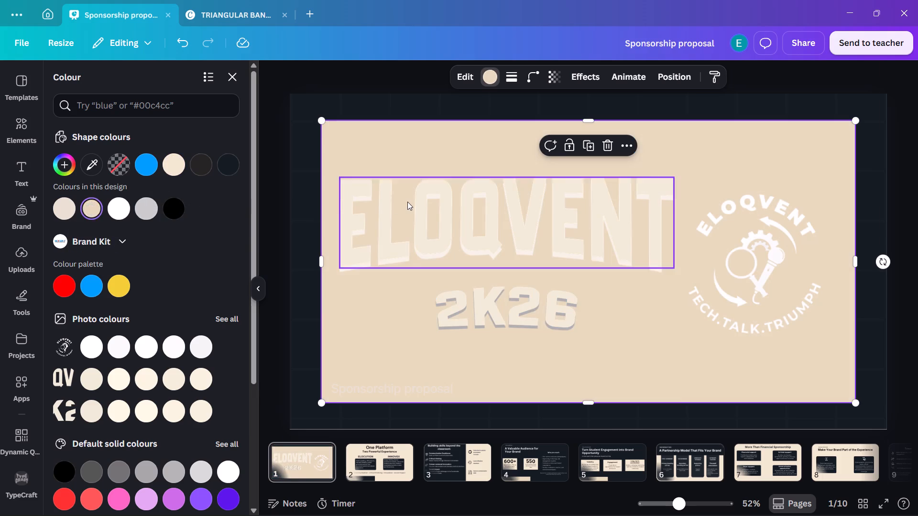
# Recolour the ELOQVENT lettering in TypeCraft with the dark navy sampled from the slide background and update the element.
pyautogui.click(407, 202)
pyautogui.click(393, 215)
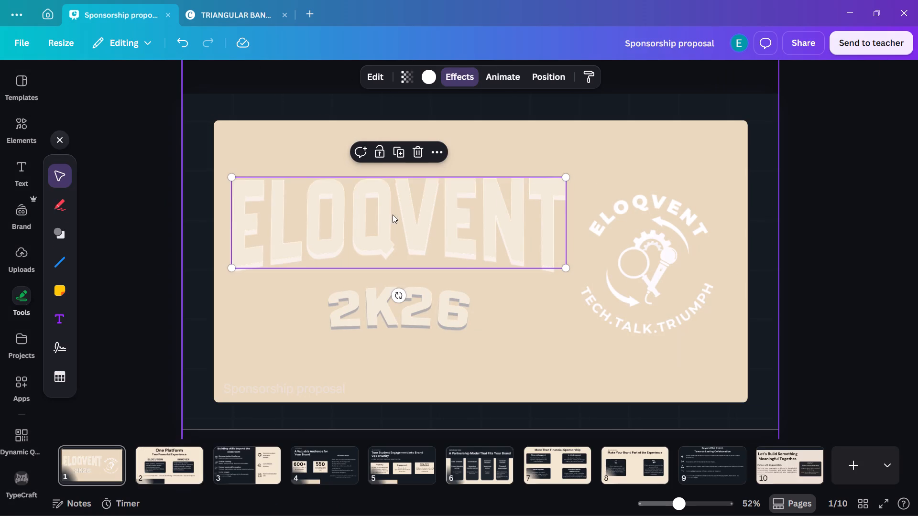
pyautogui.click(399, 215)
pyautogui.doubleClick(399, 215)
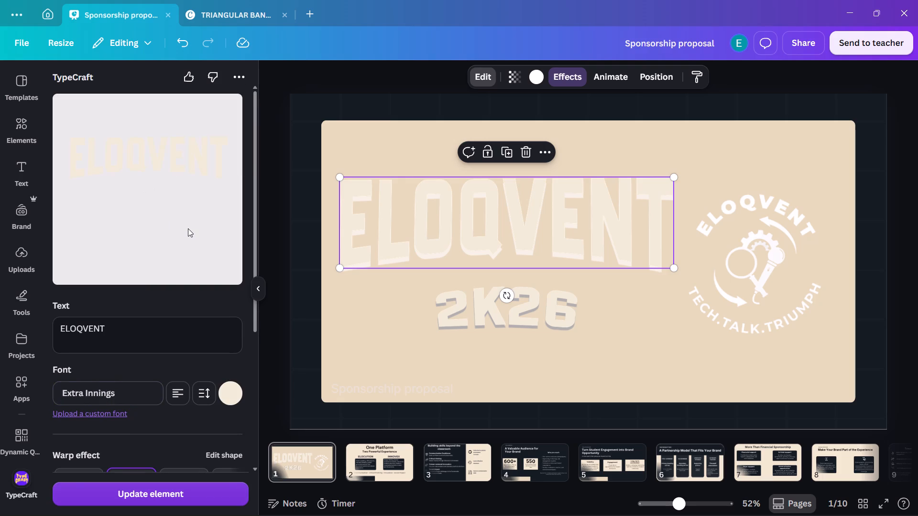
pyautogui.click(228, 390)
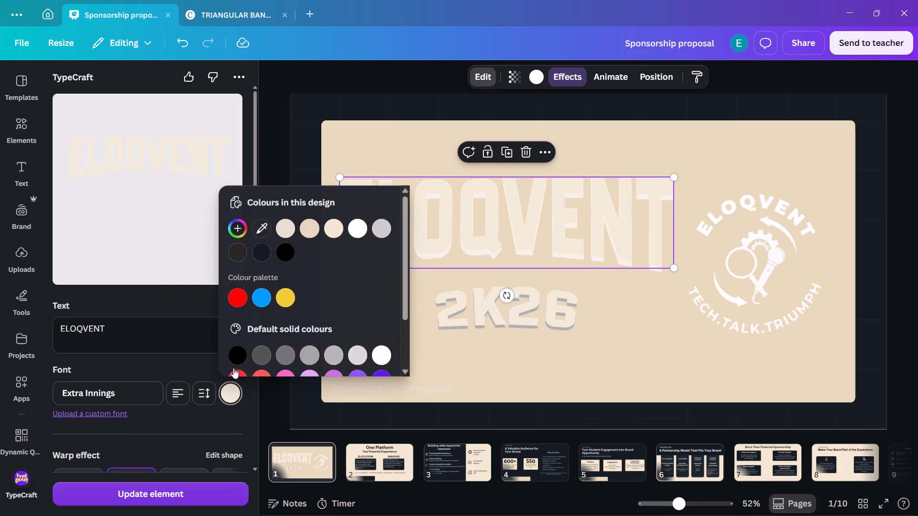
pyautogui.click(261, 227)
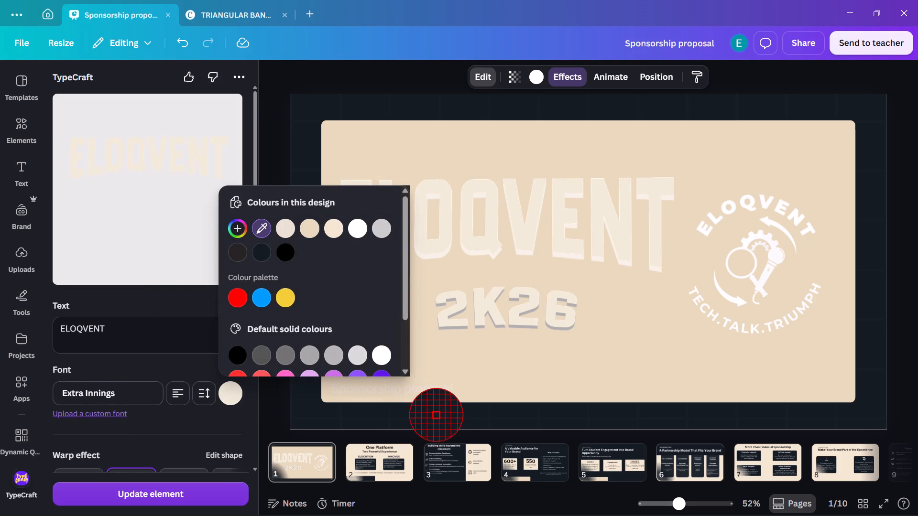
pyautogui.click(413, 412)
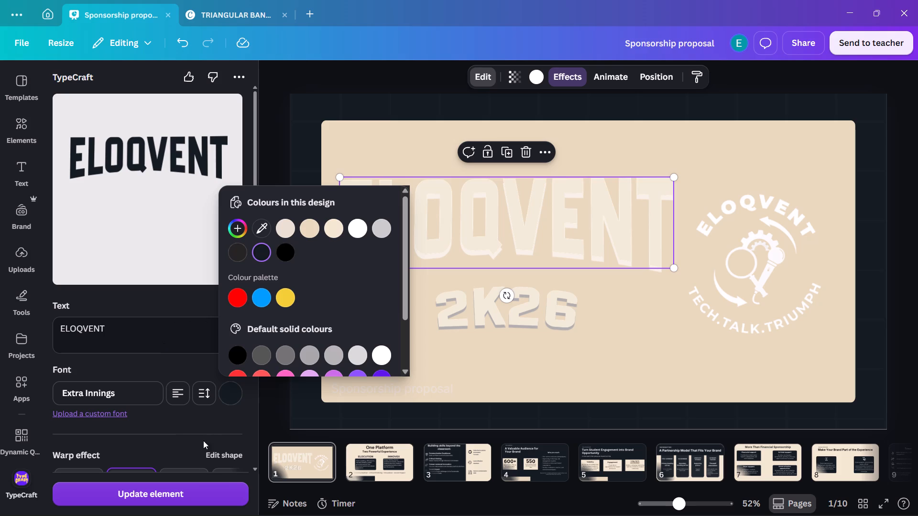
pyautogui.click(194, 491)
pyautogui.click(182, 493)
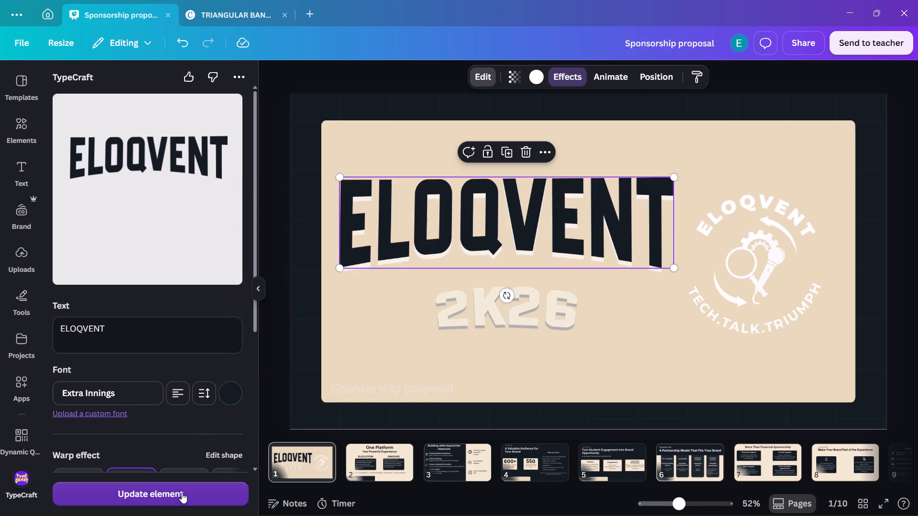
# Recolour the 2K26 lettering in TypeCraft with the dark navy sampled from the slide background and update the element.
pyautogui.click(455, 304)
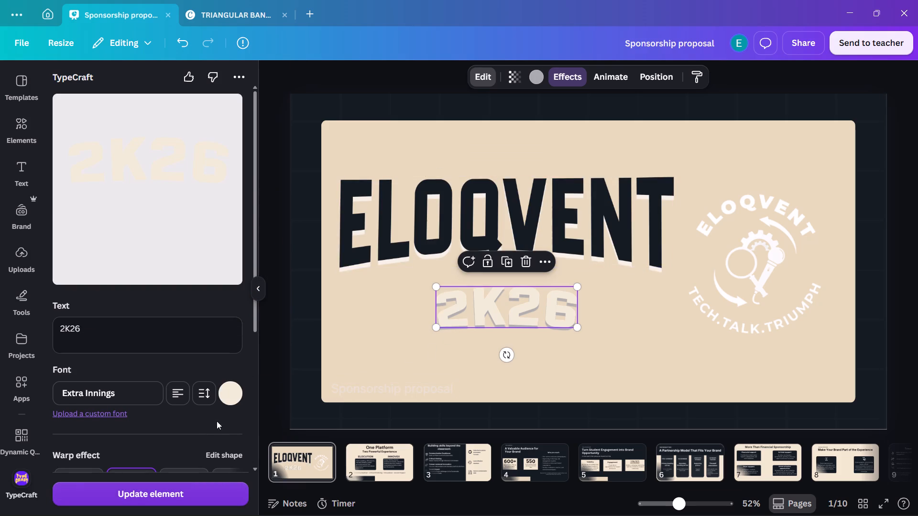
pyautogui.click(231, 398)
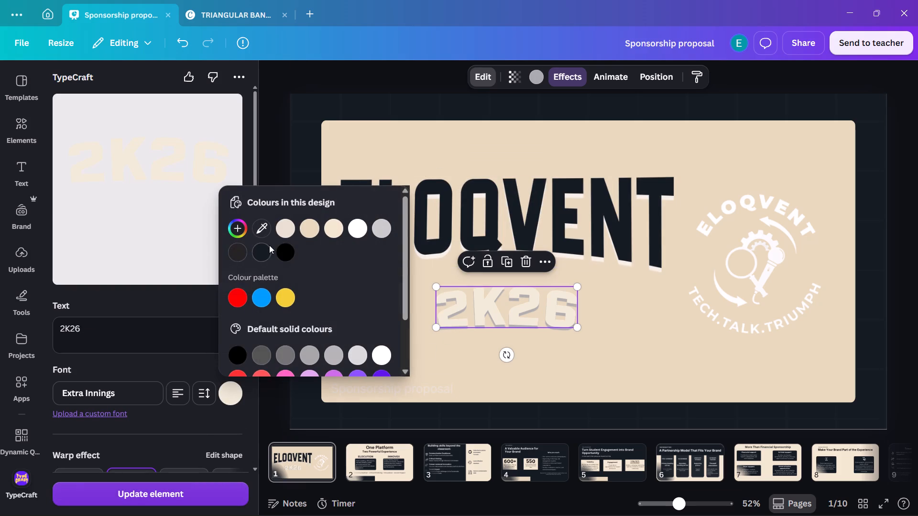
pyautogui.click(263, 226)
pyautogui.click(427, 409)
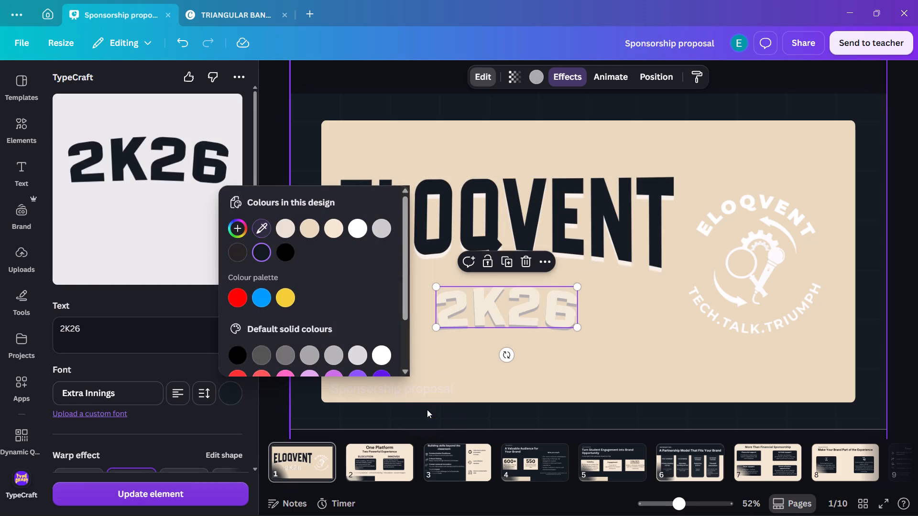
pyautogui.click(206, 494)
pyautogui.click(202, 495)
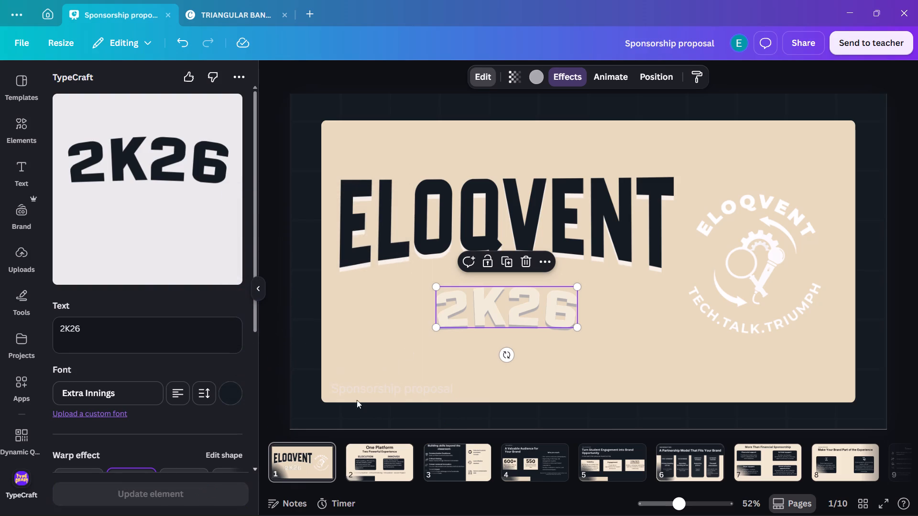
# Set the shadow effect colour of the ELOQVENT title to black #000000.
pyautogui.click(410, 231)
pyautogui.click(567, 76)
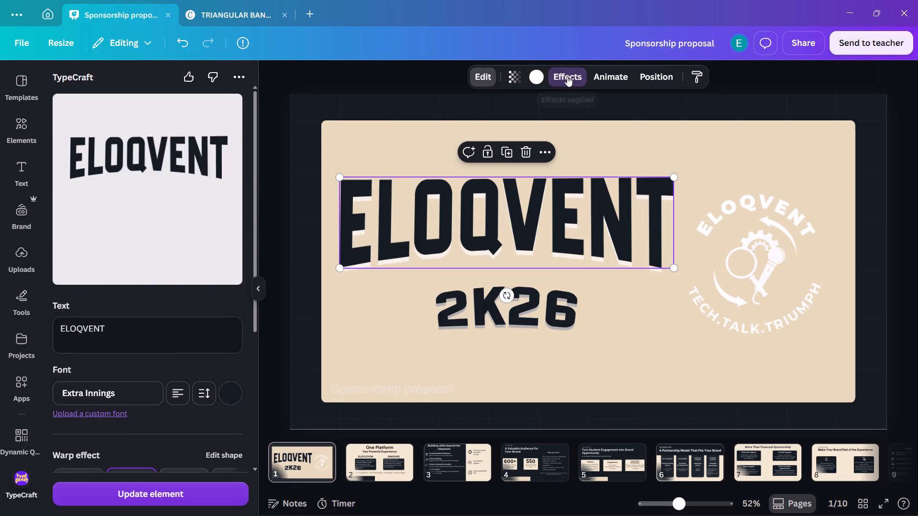
pyautogui.click(238, 362)
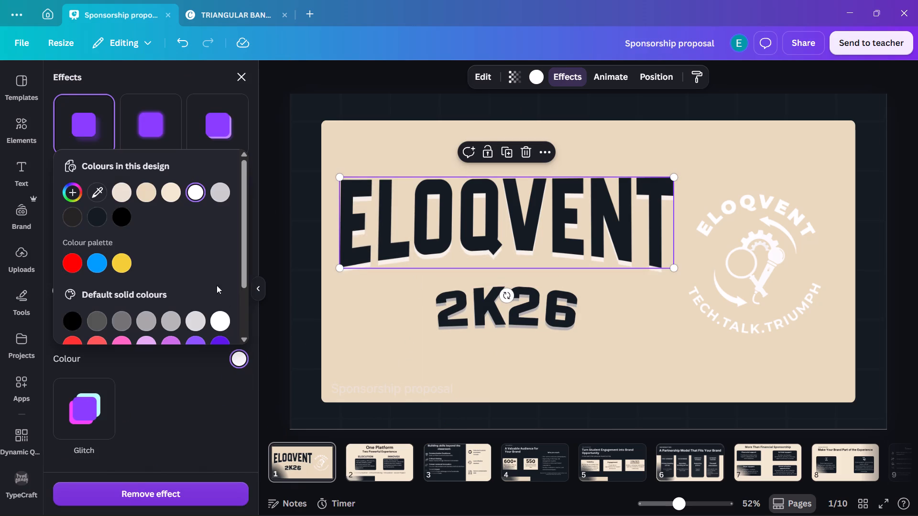
pyautogui.click(121, 221)
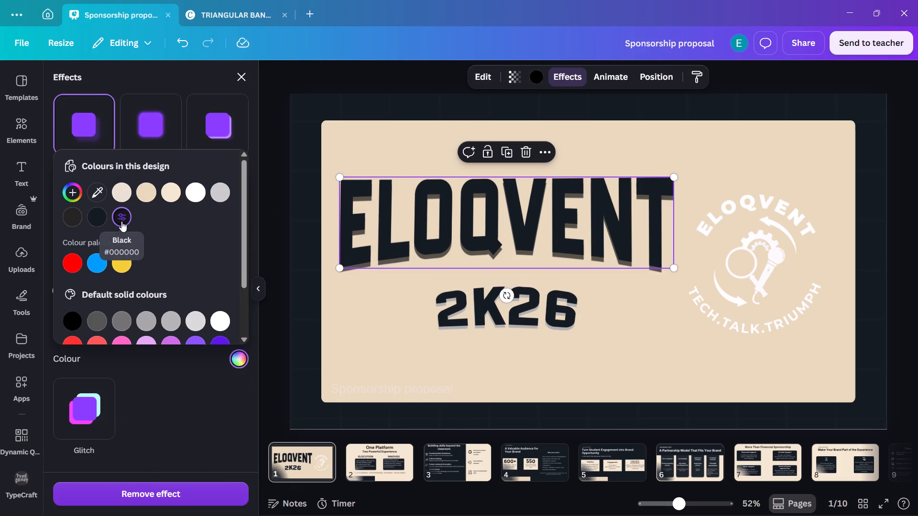
# Set the shadow effect colour of the 2K26 title to dark grey #262424.
pyautogui.click(493, 305)
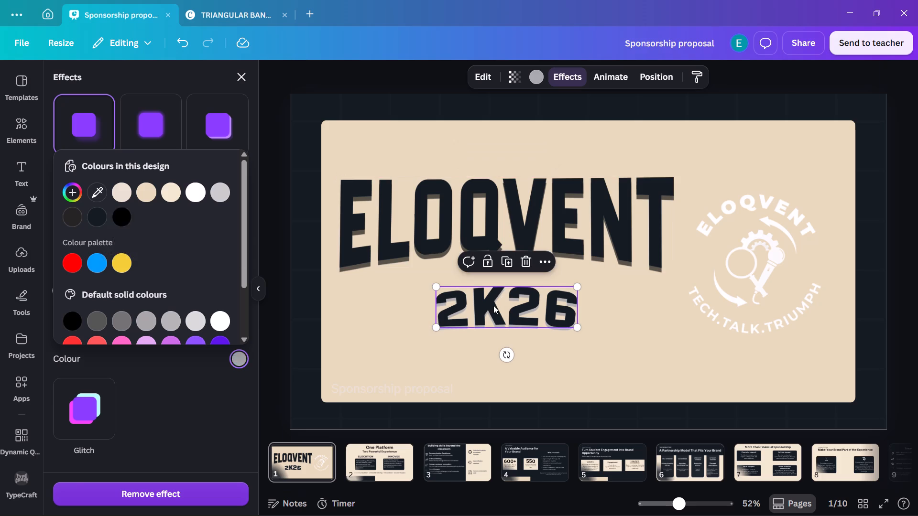
pyautogui.click(237, 355)
pyautogui.click(115, 213)
pyautogui.click(69, 217)
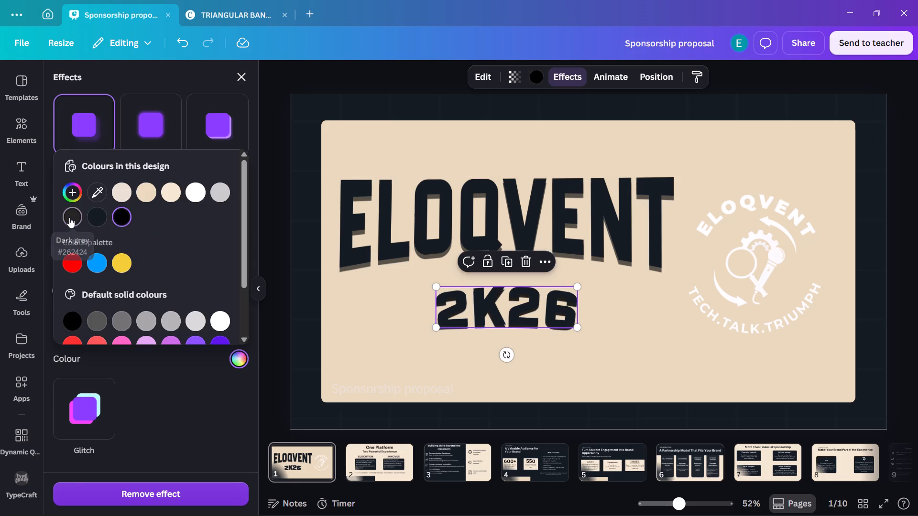
pyautogui.doubleClick(893, 208)
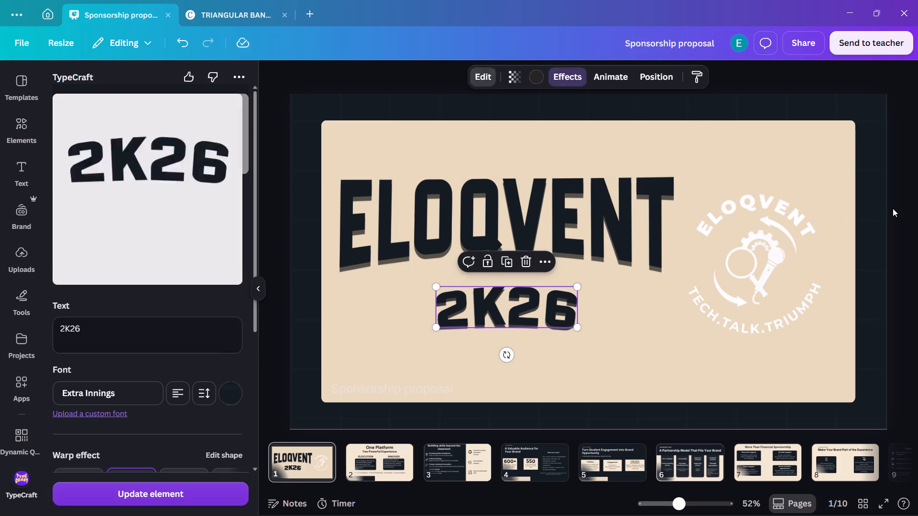
# Apply the Custom duotone filter to the white circular ELOQVENT logo on the title slide.
pyautogui.click(777, 274)
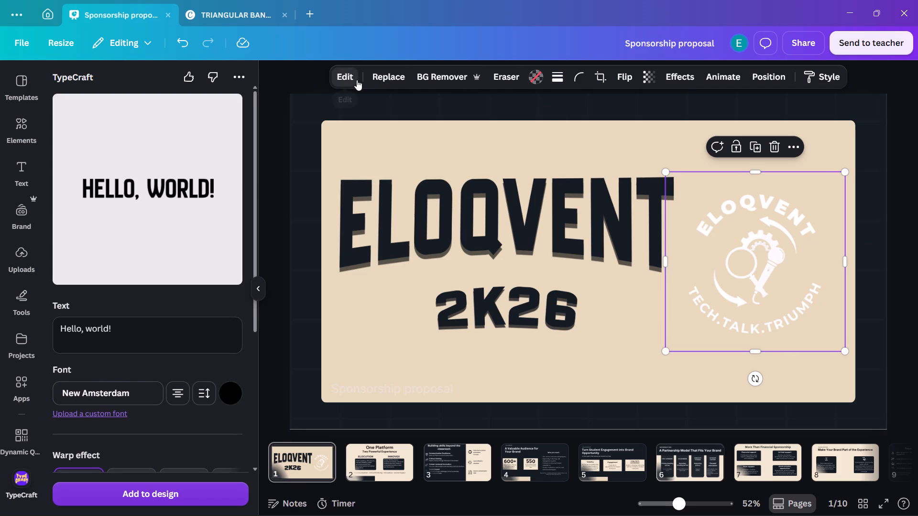
pyautogui.click(354, 80)
pyautogui.scroll(-11, 170, 263)
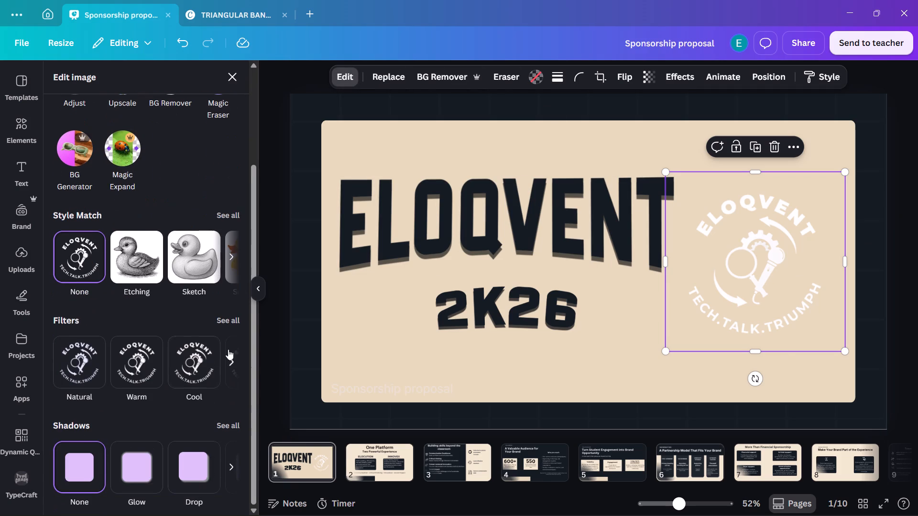
pyautogui.click(226, 318)
pyautogui.scroll(-20, 121, 294)
pyautogui.scroll(-4, 121, 294)
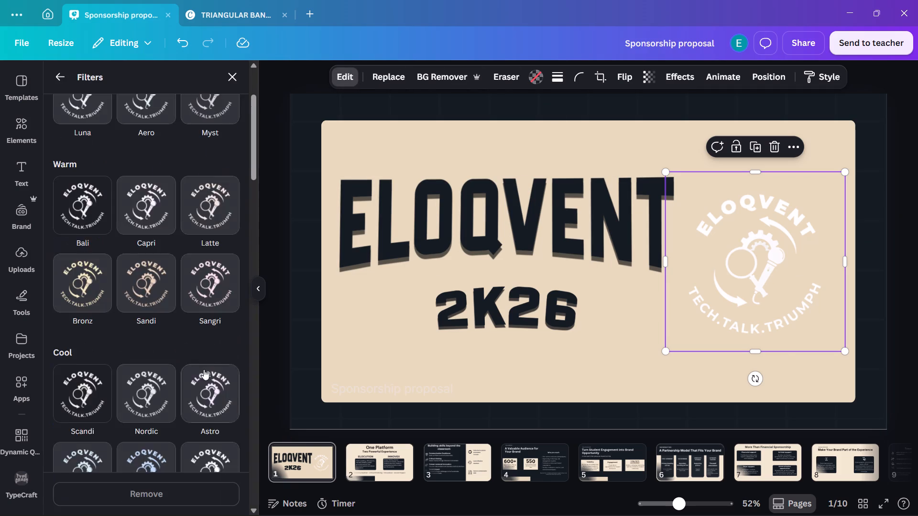
pyautogui.scroll(-20, 173, 286)
pyautogui.scroll(-8, 142, 273)
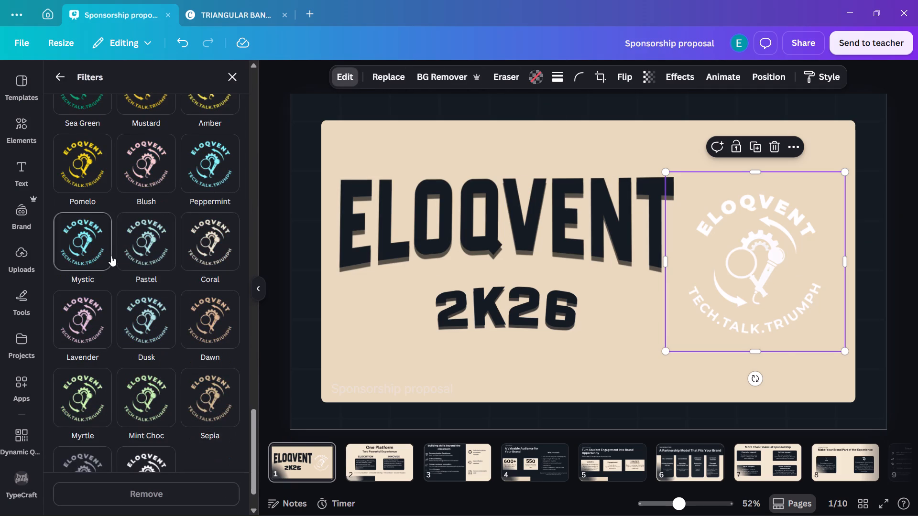
pyautogui.scroll(-15, 110, 255)
pyautogui.scroll(5, 111, 256)
pyautogui.click(95, 190)
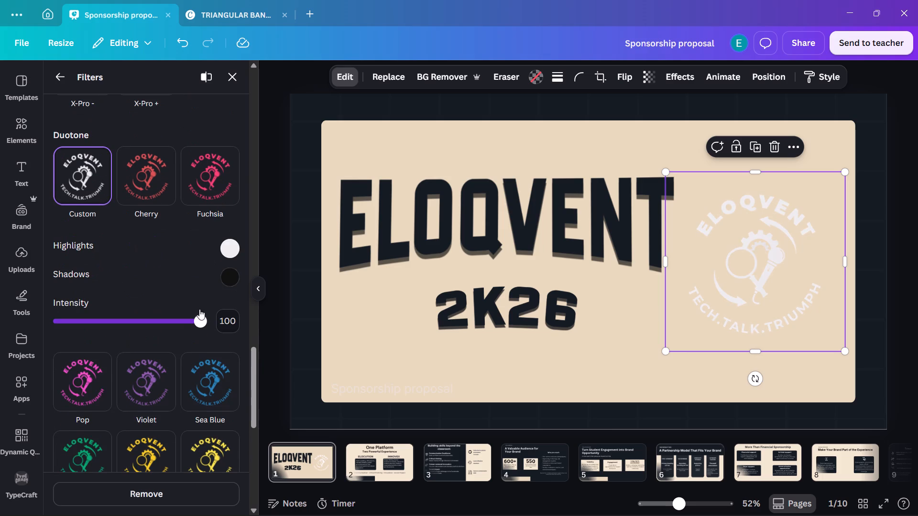
# Set both the highlights and shadows of the logo's duotone to dark navy #141B23, sampled from the slide background.
pyautogui.click(230, 244)
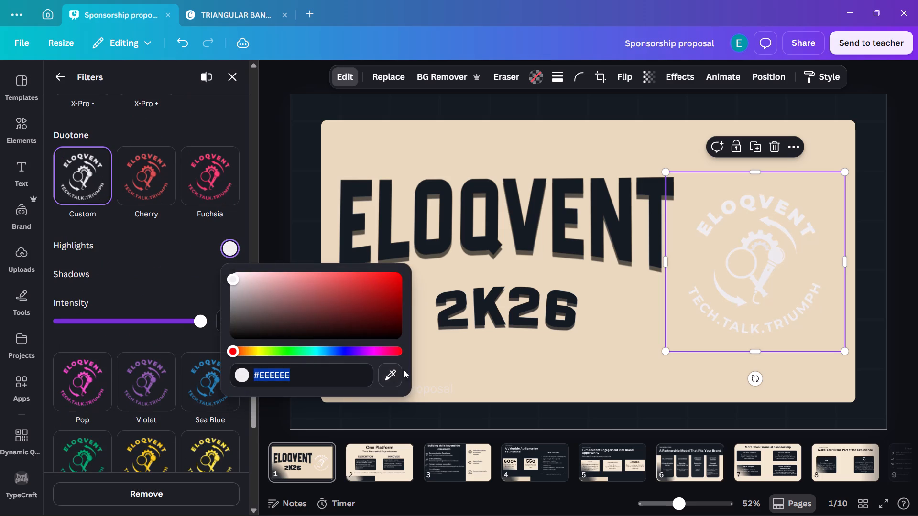
pyautogui.click(390, 374)
pyautogui.click(424, 410)
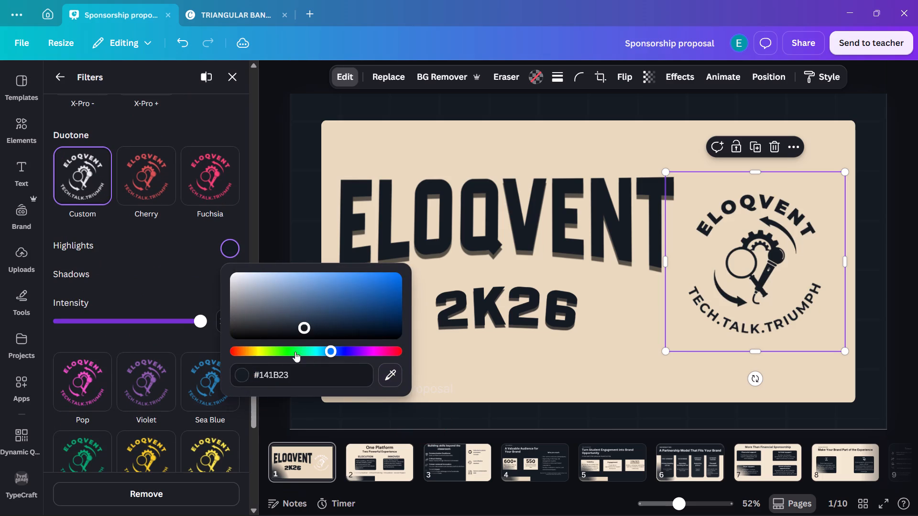
pyautogui.click(169, 244)
pyautogui.click(230, 280)
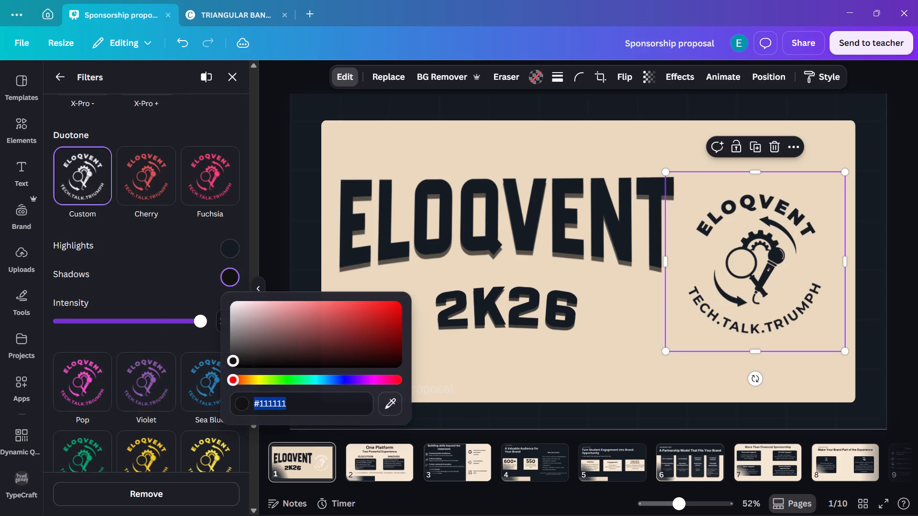
pyautogui.click(387, 405)
pyautogui.click(456, 411)
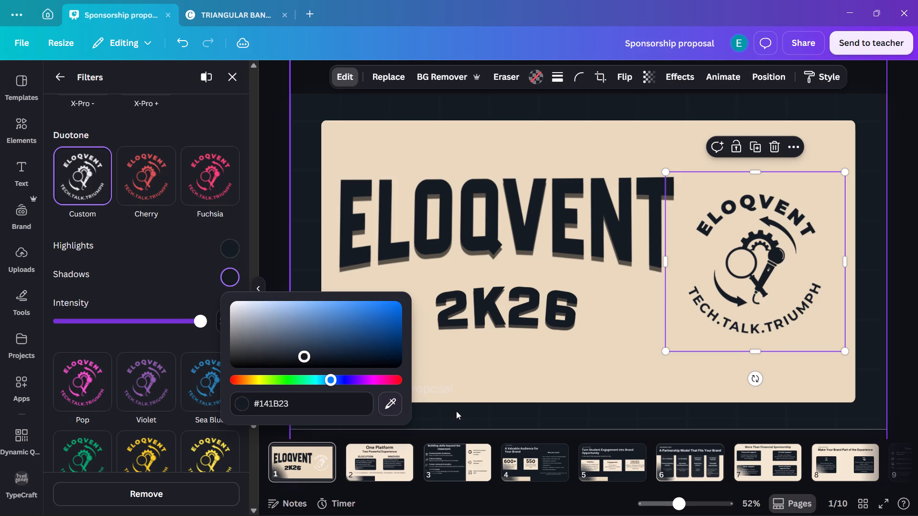
pyautogui.doubleClick(907, 187)
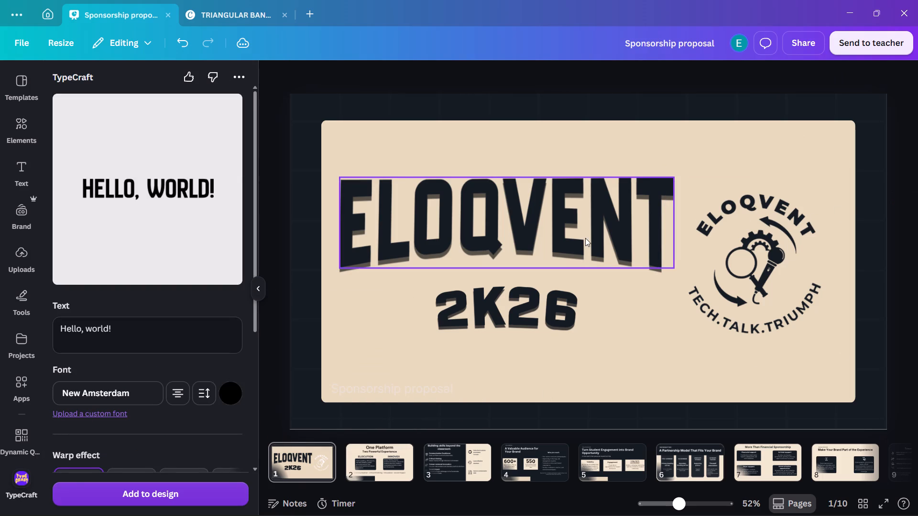
# Recolour the "Sponsorship proposal" caption to dark greyblue #141b23.
pyautogui.click(413, 389)
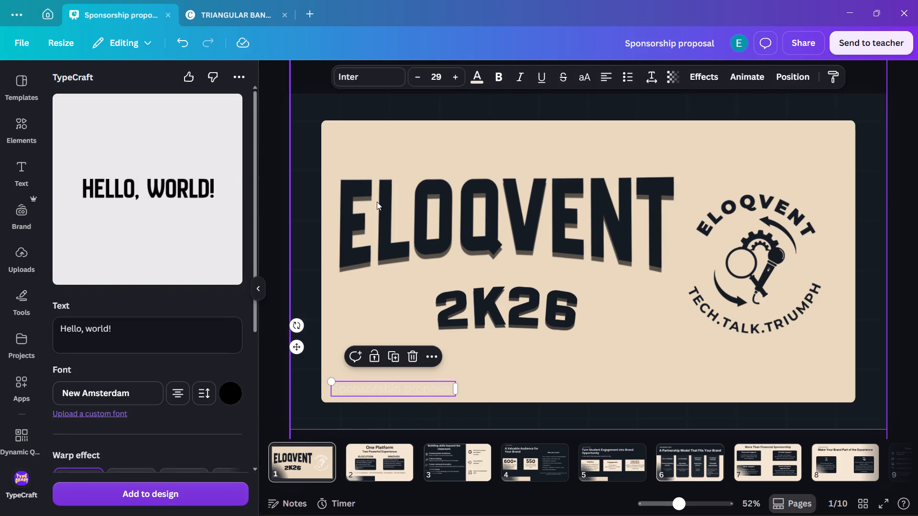
pyautogui.click(485, 75)
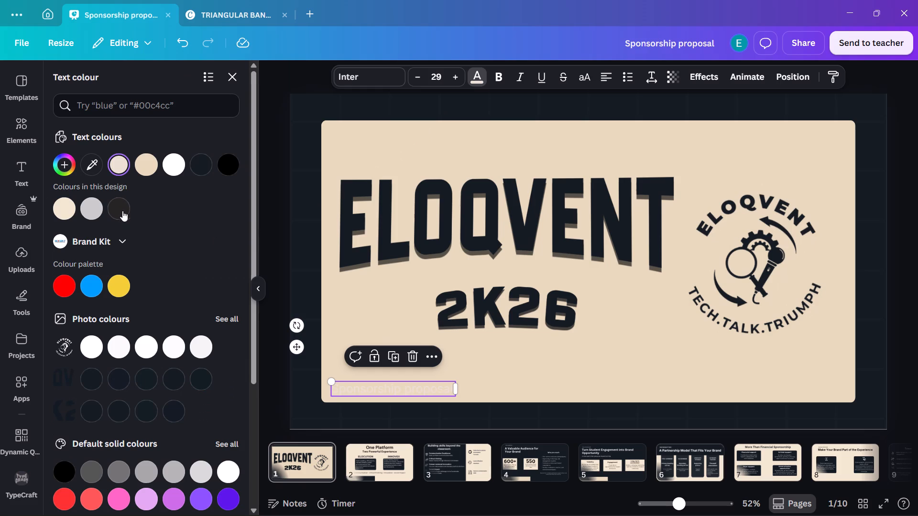
pyautogui.click(119, 209)
pyautogui.click(204, 168)
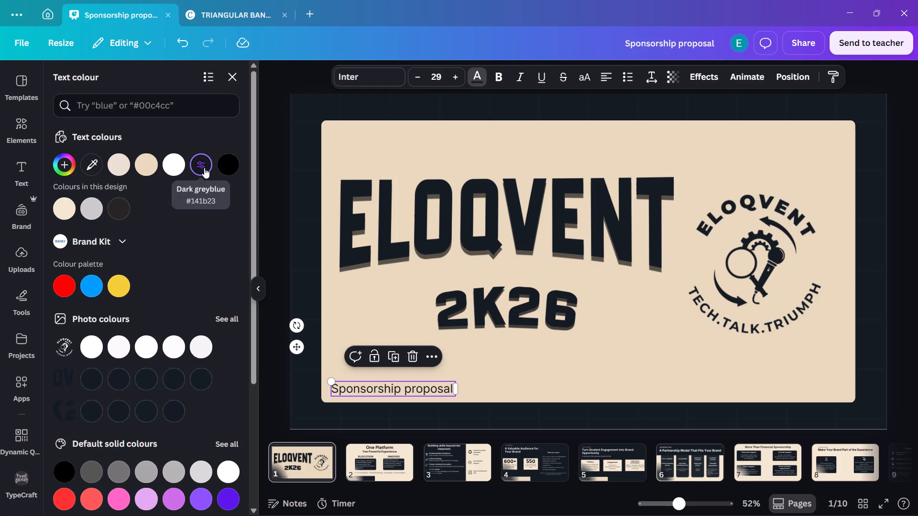
pyautogui.doubleClick(908, 148)
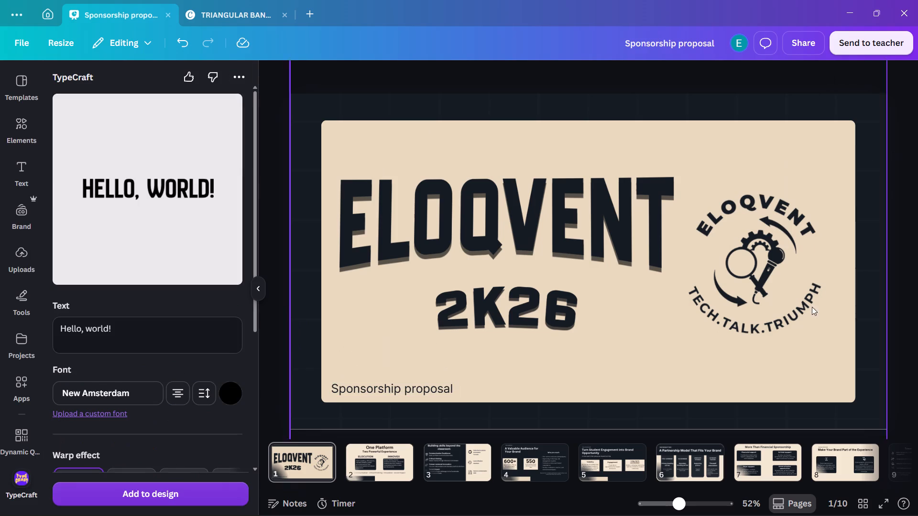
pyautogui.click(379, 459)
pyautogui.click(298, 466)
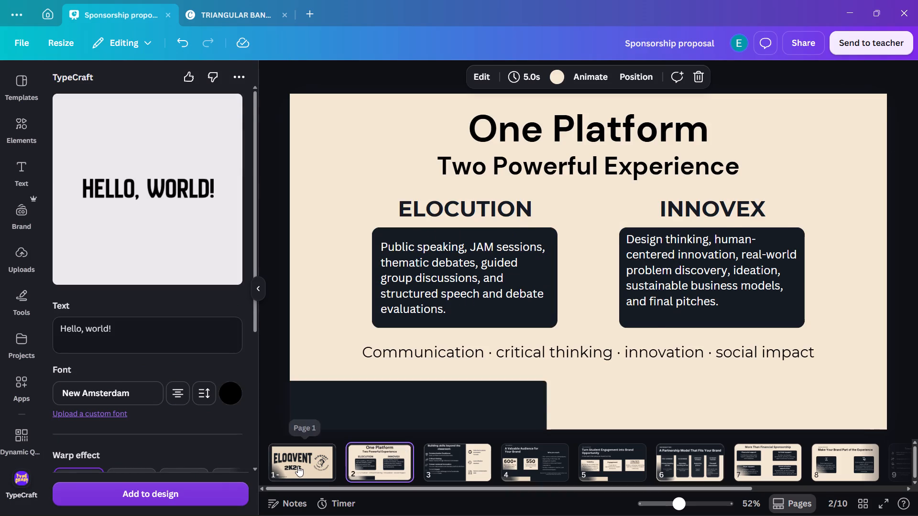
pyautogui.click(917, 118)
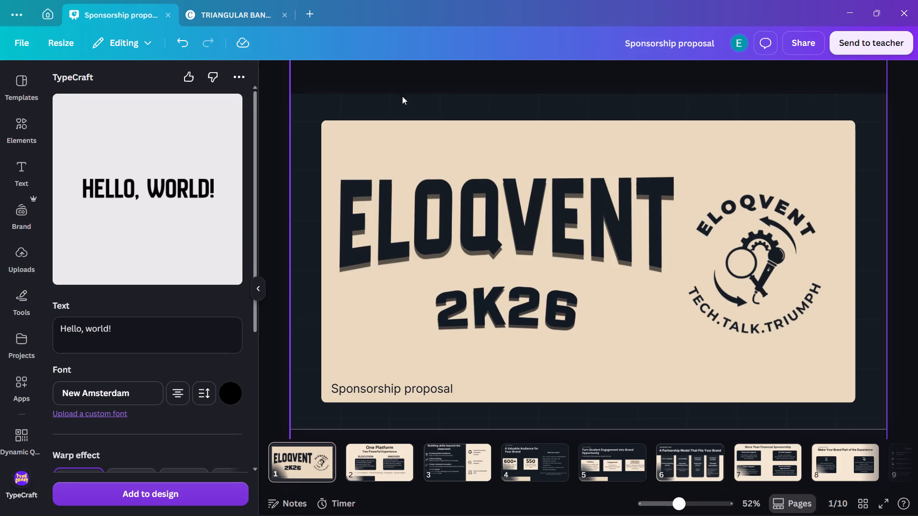
# Search elements for "ppt bg patterns" and place the black geometric circles pattern at the beige panel's upper-left corner.
pyautogui.click(31, 122)
pyautogui.click(134, 85)
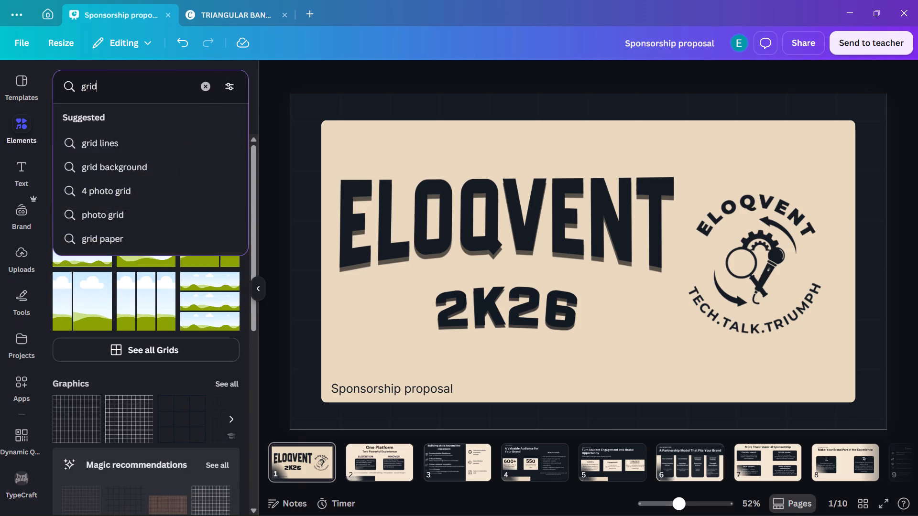
pyautogui.click(210, 86)
pyautogui.click(170, 88)
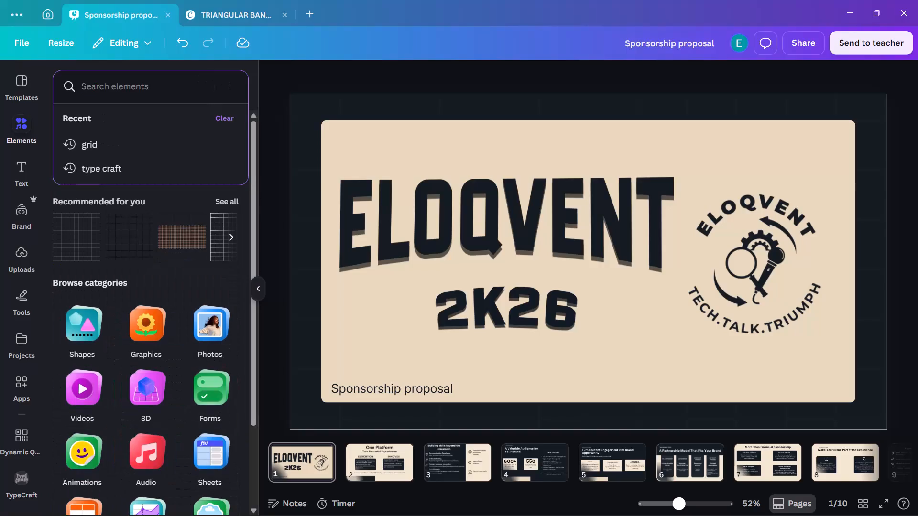
pyautogui.write('ppt bg')
pyautogui.press('space')
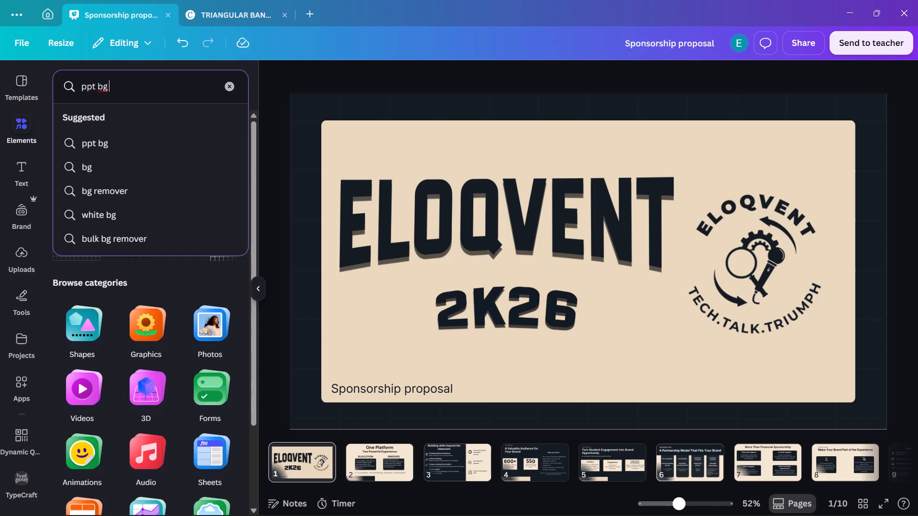
pyautogui.write('patterns')
pyautogui.press('Return')
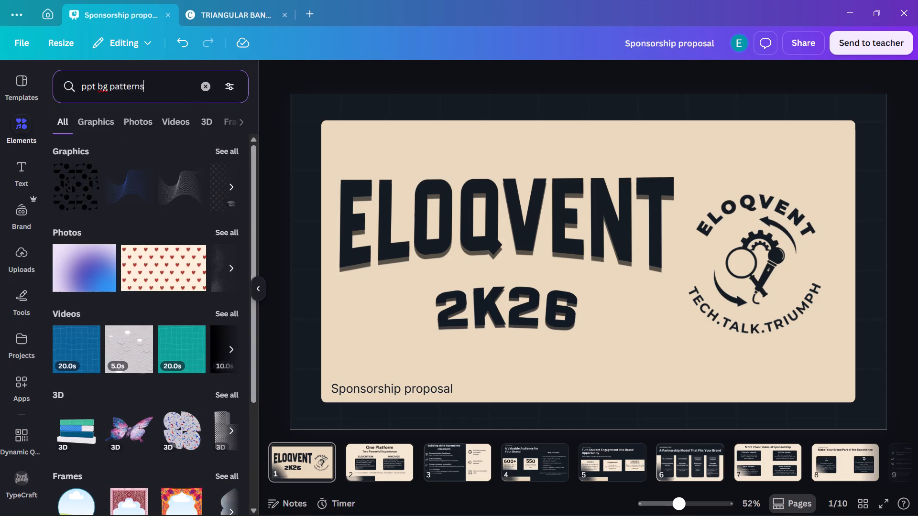
pyautogui.click(77, 194)
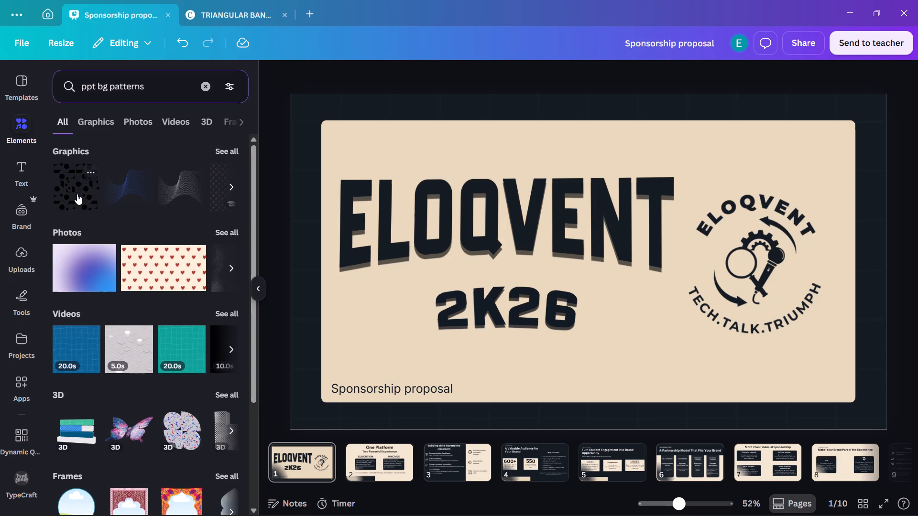
pyautogui.moveTo(611, 260); pyautogui.dragTo(425, 202)
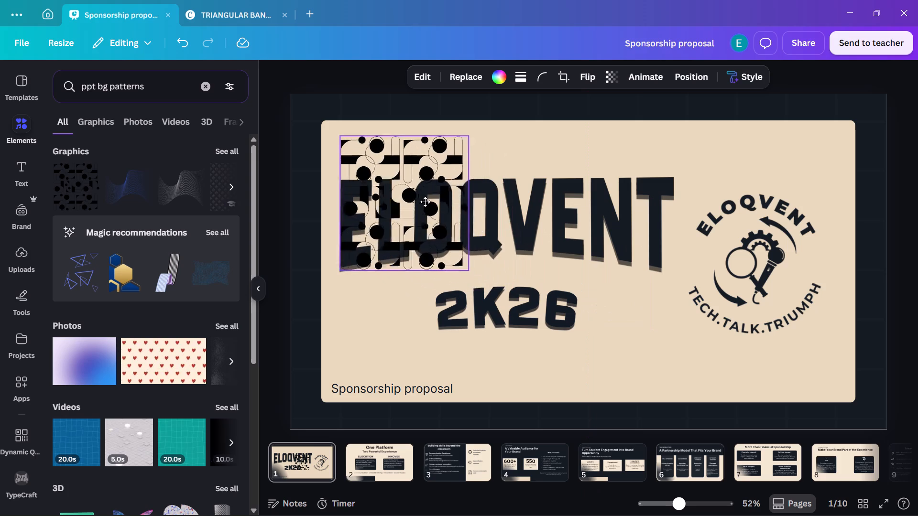
pyautogui.moveTo(425, 202); pyautogui.dragTo(408, 187)
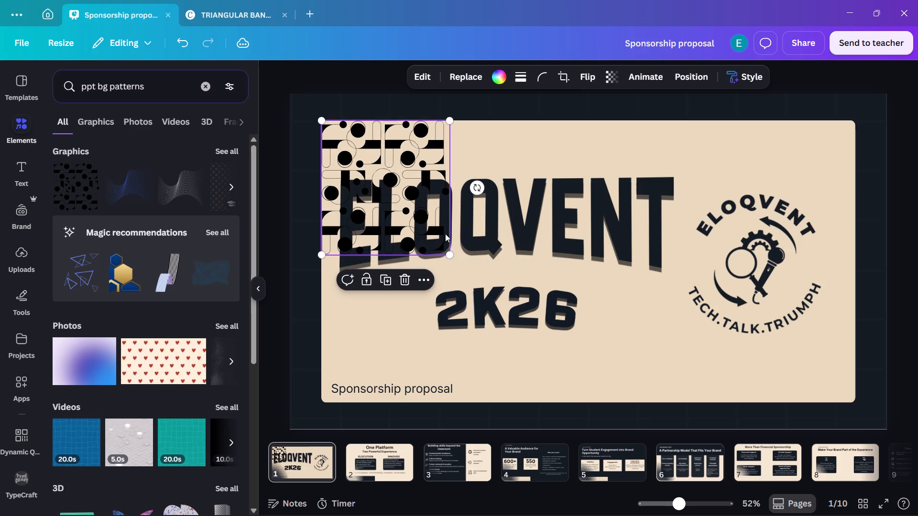
# Enlarge the geometric pattern until it spans the full width of the beige panel.
pyautogui.moveTo(449, 254); pyautogui.dragTo(917, 314)
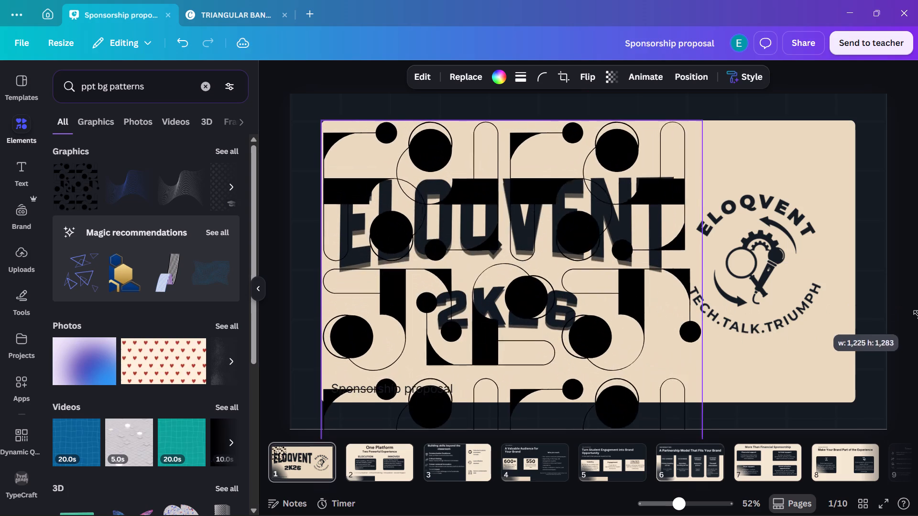
pyautogui.moveTo(917, 314); pyautogui.dragTo(917, 331)
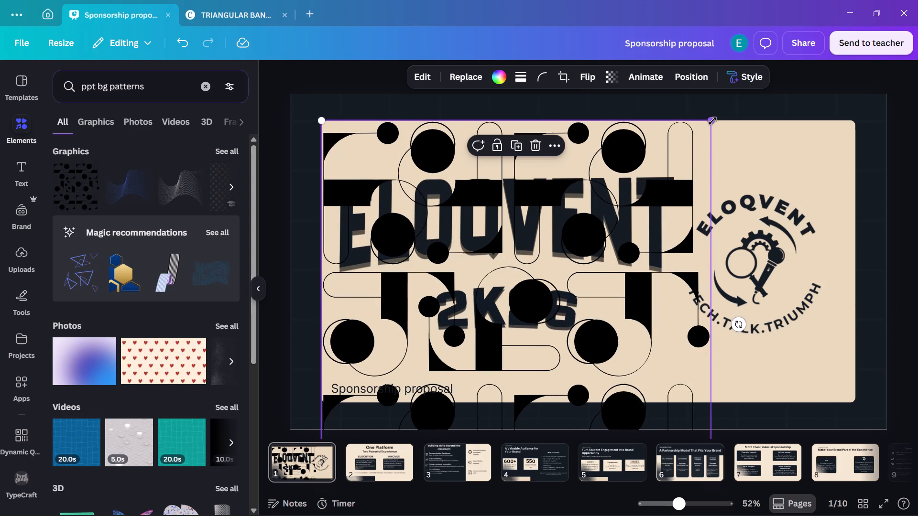
pyautogui.moveTo(712, 121); pyautogui.dragTo(915, 29)
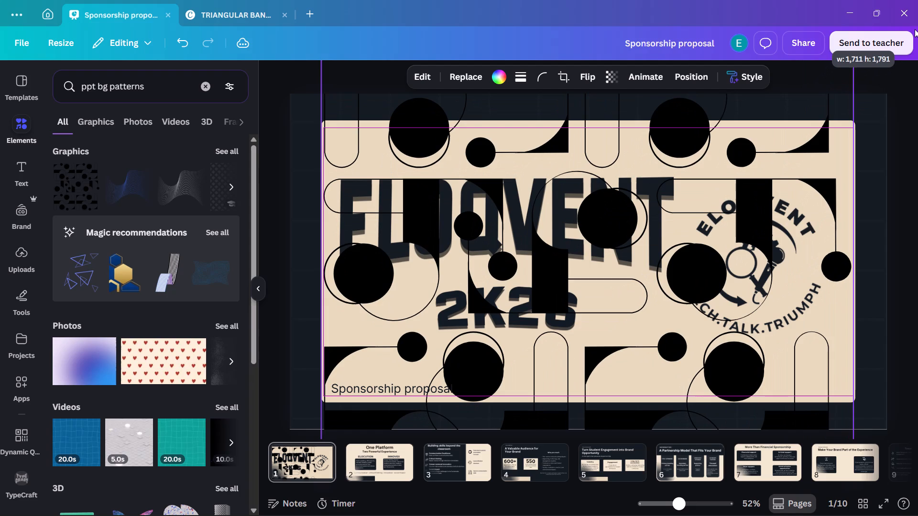
pyautogui.moveTo(915, 29); pyautogui.dragTo(916, 25)
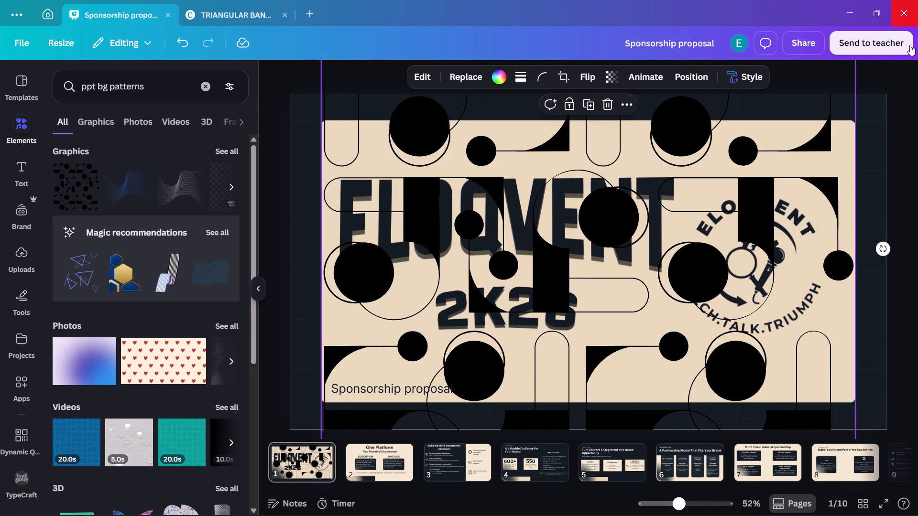
pyautogui.keyDown('ctrl'); pyautogui.scroll(-6, 863, 153); pyautogui.keyUp('ctrl')
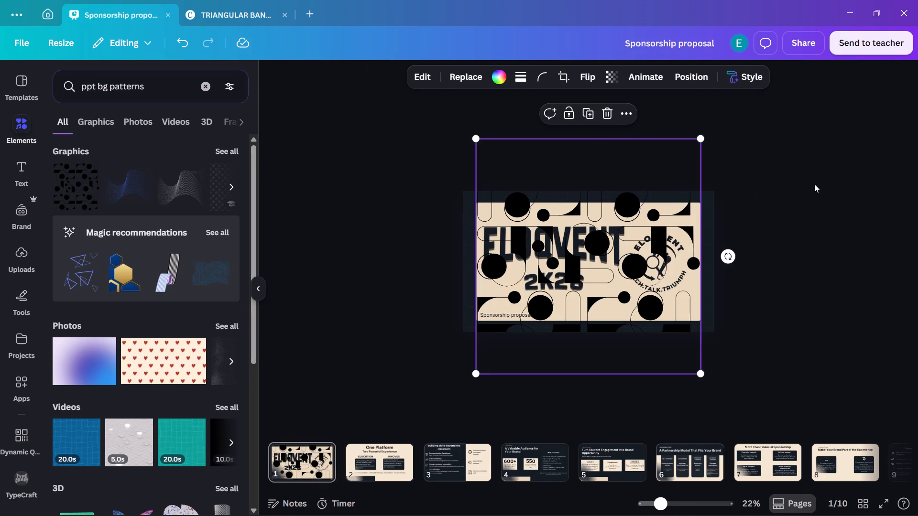
pyautogui.keyDown('ctrl'); pyautogui.scroll(3, 814, 184); pyautogui.keyUp('ctrl')
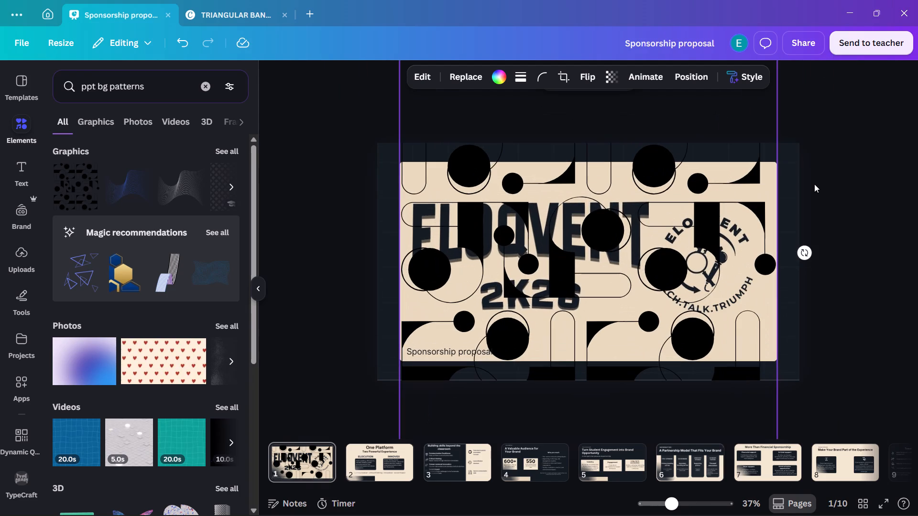
# Set the geometric pattern's transparency to 7.
pyautogui.click(617, 80)
pyautogui.moveTo(641, 129); pyautogui.dragTo(558, 137)
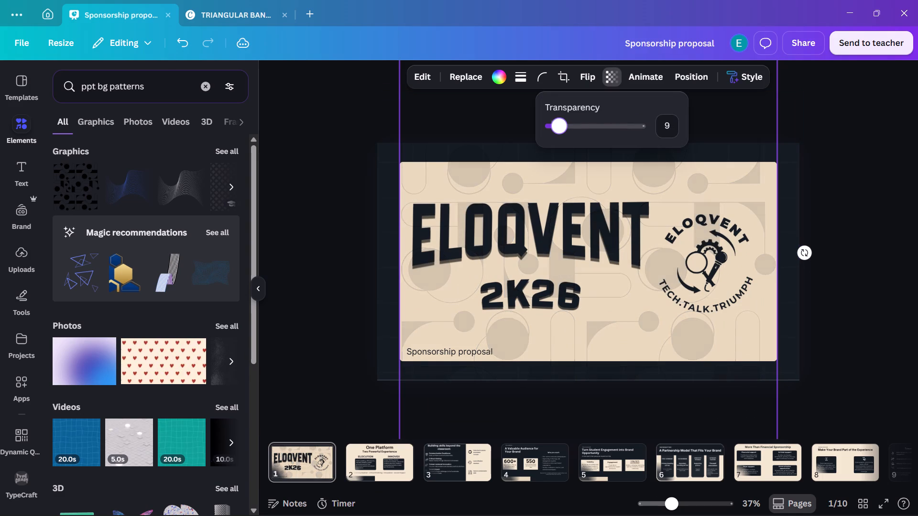
pyautogui.moveTo(558, 137); pyautogui.dragTo(557, 139)
pyautogui.doubleClick(875, 173)
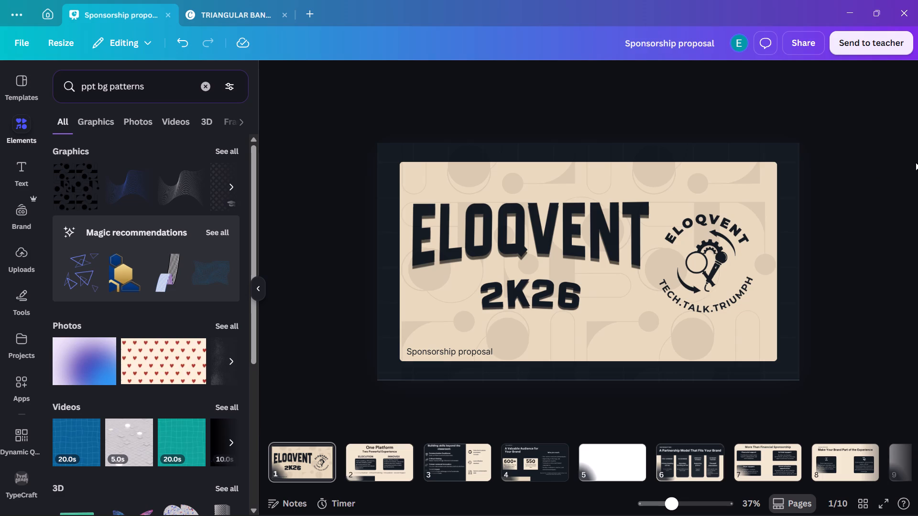
# Add a rounded rectangle shape and stretch it until it covers the whole title slide.
pyautogui.hotkey('alt', '1')
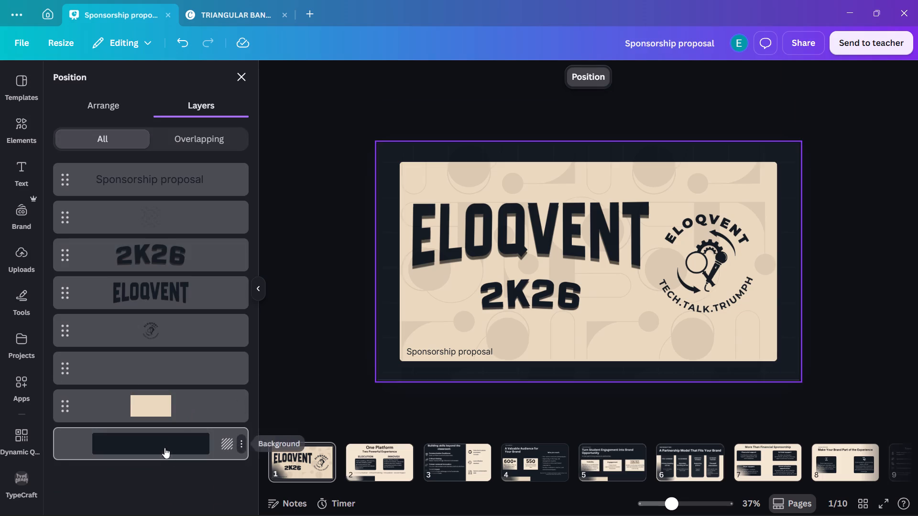
pyautogui.click(30, 300)
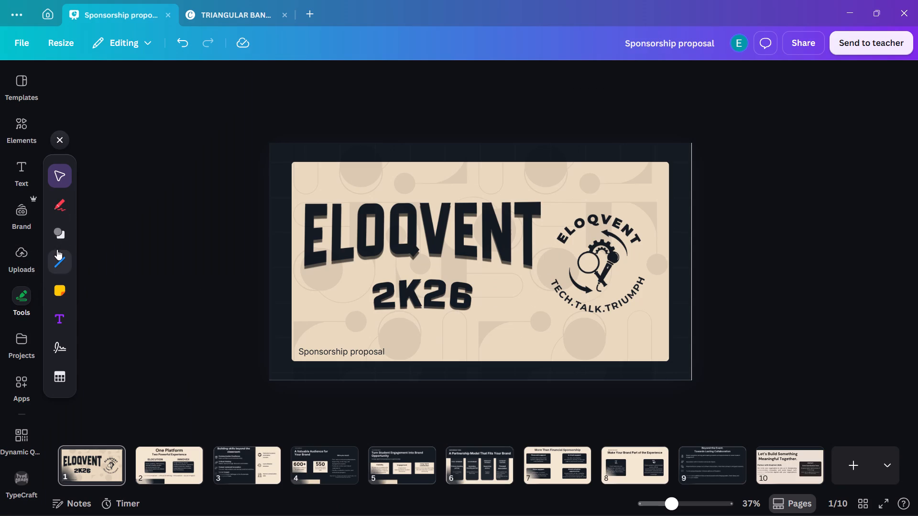
pyautogui.click(57, 249)
pyautogui.click(58, 239)
pyautogui.click(94, 193)
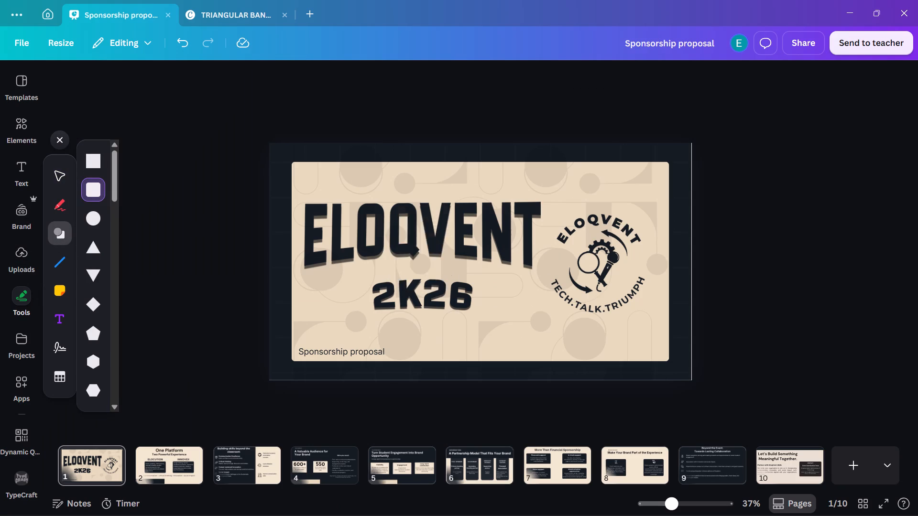
pyautogui.click(377, 204)
pyautogui.moveTo(377, 205); pyautogui.dragTo(268, 152)
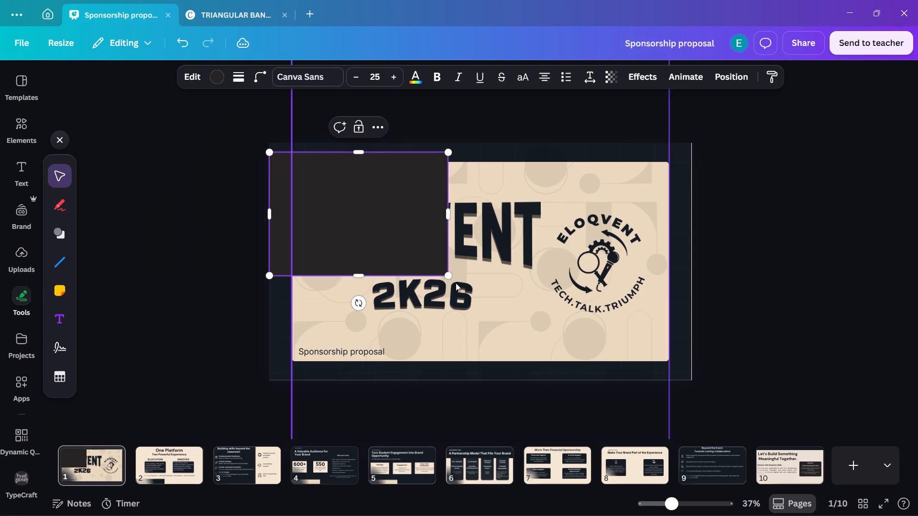
pyautogui.moveTo(448, 274); pyautogui.dragTo(766, 380)
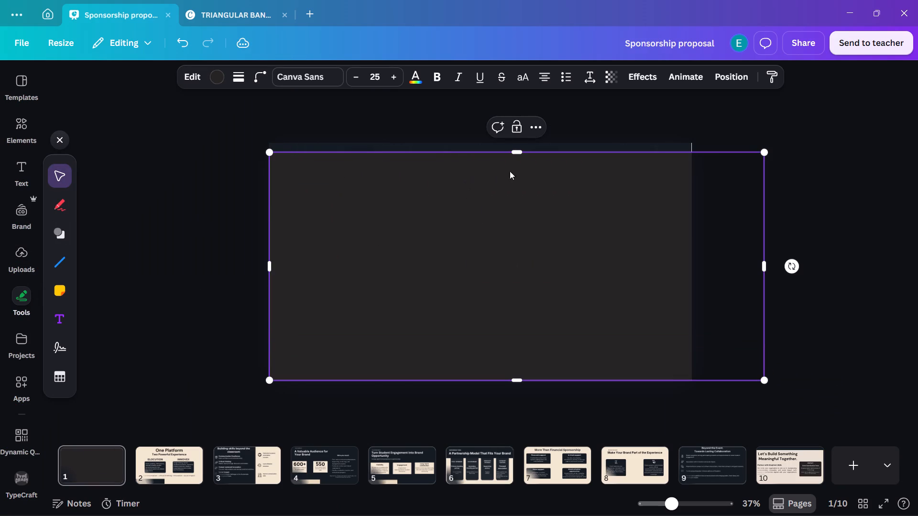
pyautogui.moveTo(514, 150); pyautogui.dragTo(516, 127)
# Fill the rectangle with the design's dark navy colour and centre it over the title slide.
pyautogui.click(214, 75)
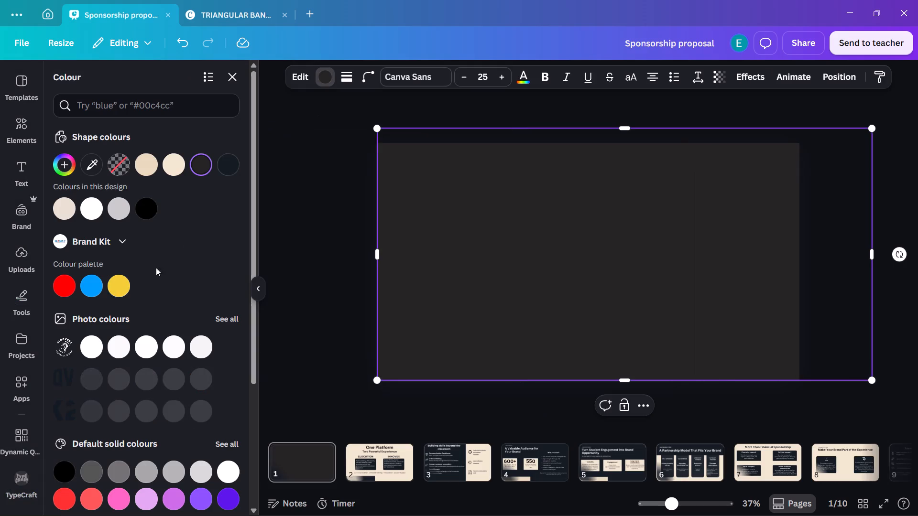
pyautogui.click(221, 166)
pyautogui.moveTo(539, 257); pyautogui.dragTo(524, 264)
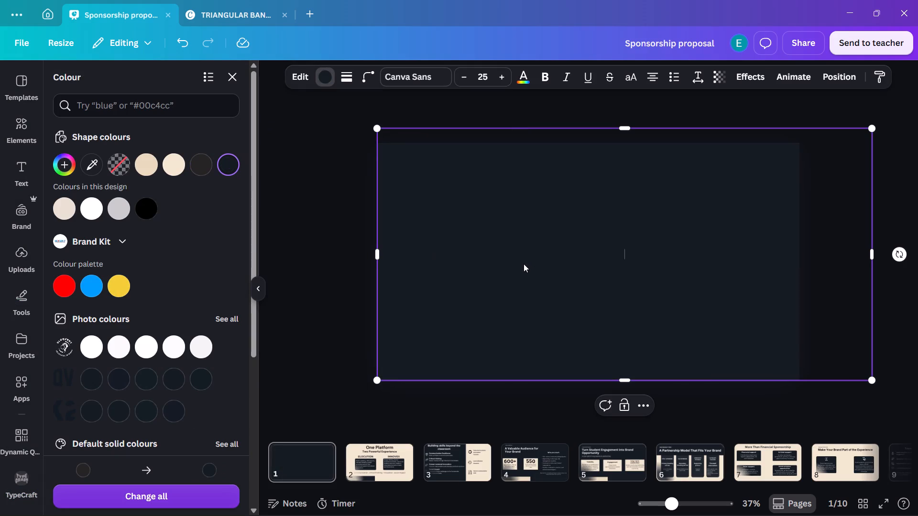
pyautogui.moveTo(524, 264); pyautogui.dragTo(518, 265)
pyautogui.moveTo(624, 262); pyautogui.dragTo(583, 271)
pyautogui.moveTo(619, 269); pyautogui.dragTo(631, 268)
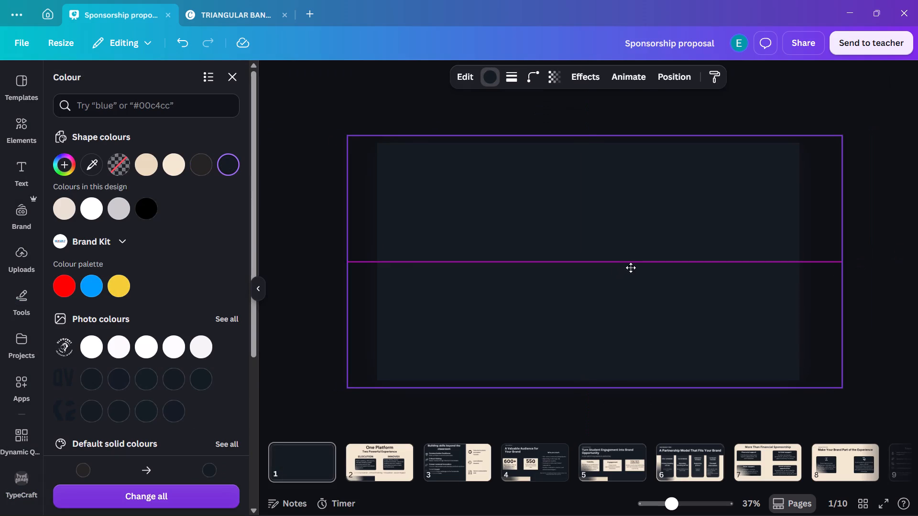
pyautogui.moveTo(631, 268); pyautogui.dragTo(624, 268)
# Reorder the layers so the navy rectangle lies behind the beige panel and in front of the faint grid graphic.
pyautogui.hotkey('alt', '1')
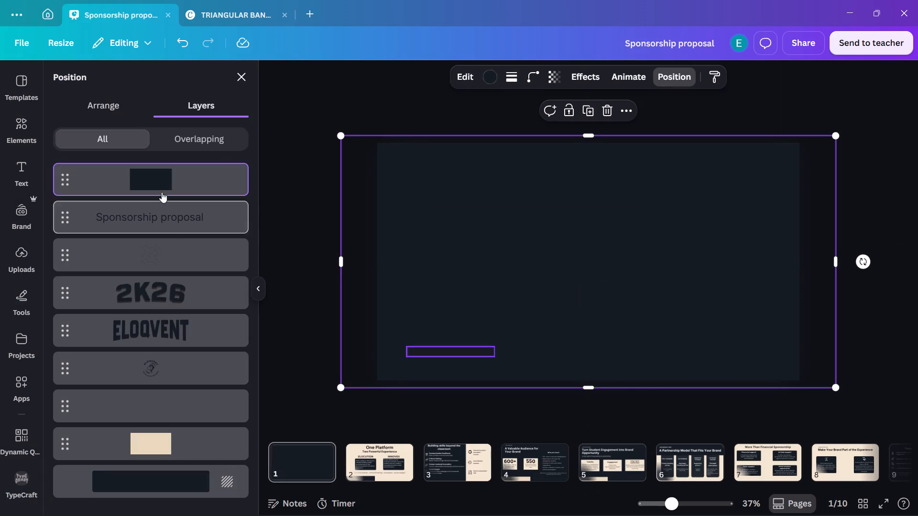
pyautogui.moveTo(162, 182); pyautogui.dragTo(166, 459)
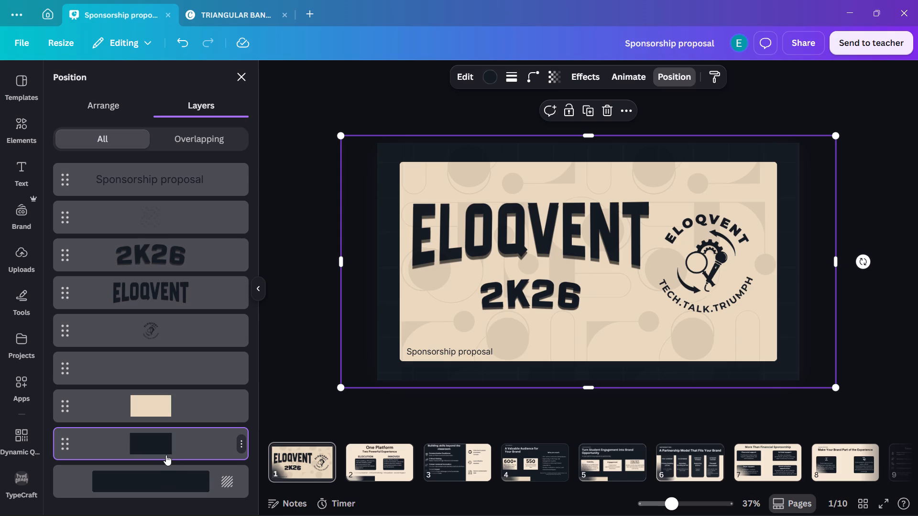
pyautogui.moveTo(163, 447); pyautogui.dragTo(164, 358)
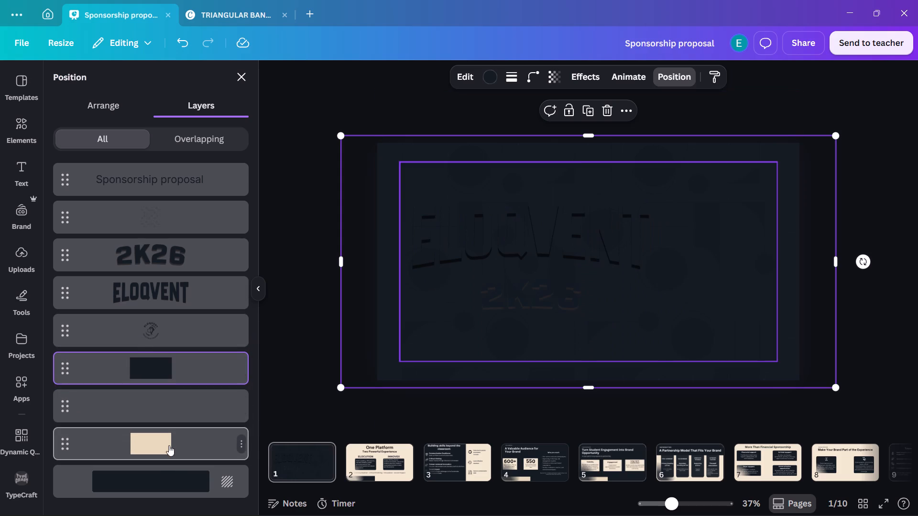
pyautogui.moveTo(169, 447); pyautogui.dragTo(170, 347)
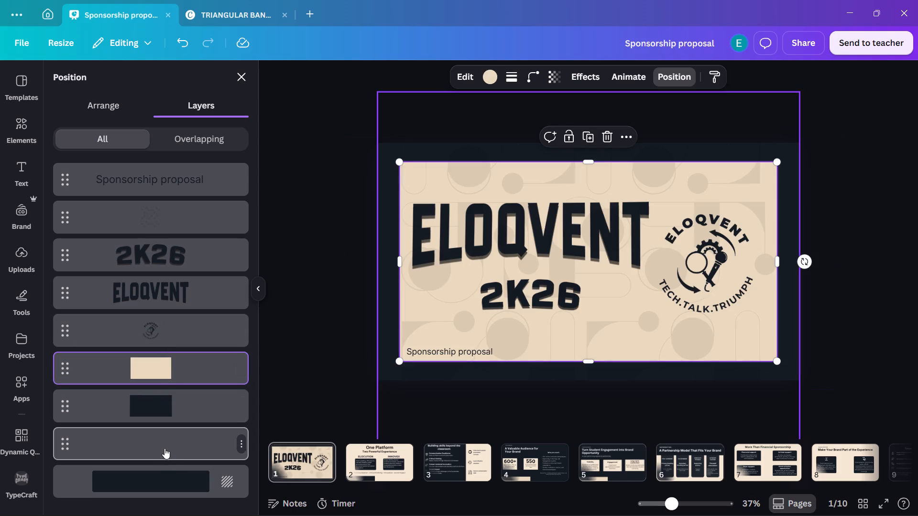
pyautogui.moveTo(164, 448); pyautogui.dragTo(166, 394)
pyautogui.click(291, 280)
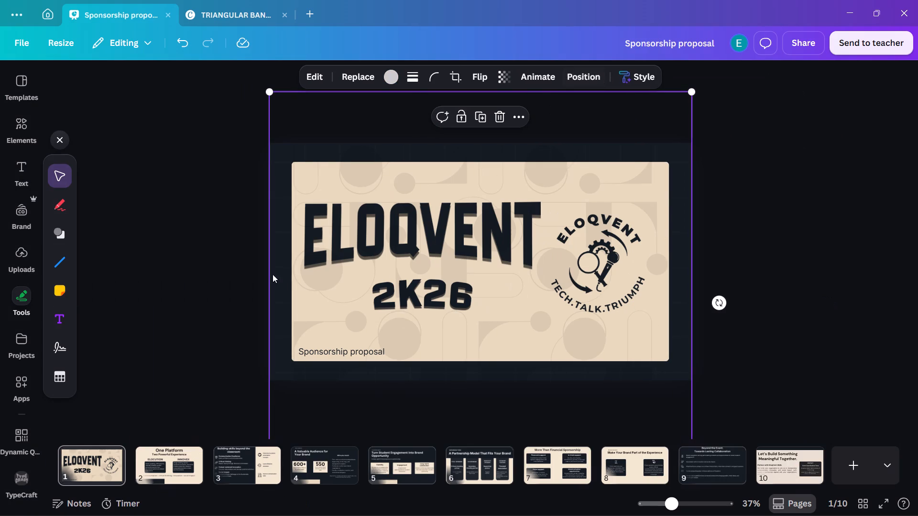
pyautogui.click(185, 257)
pyautogui.hotkey('alt', '1')
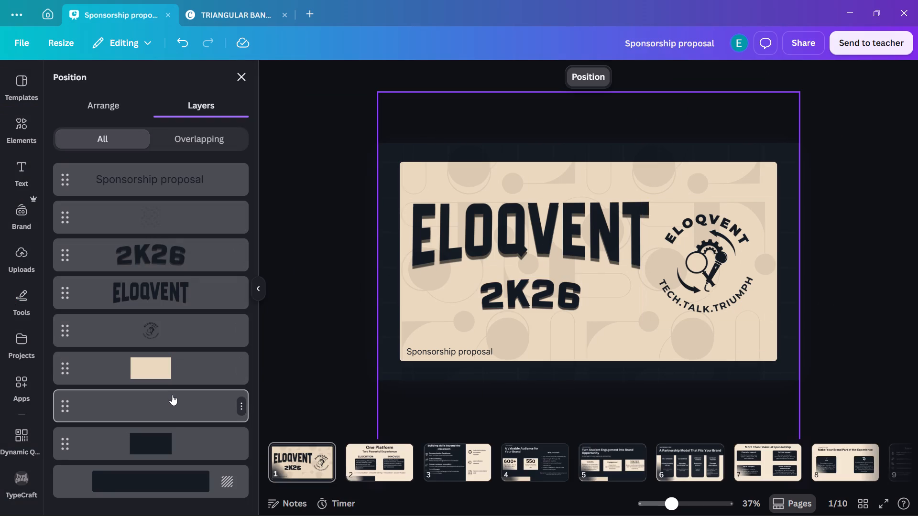
pyautogui.moveTo(172, 395); pyautogui.dragTo(172, 451)
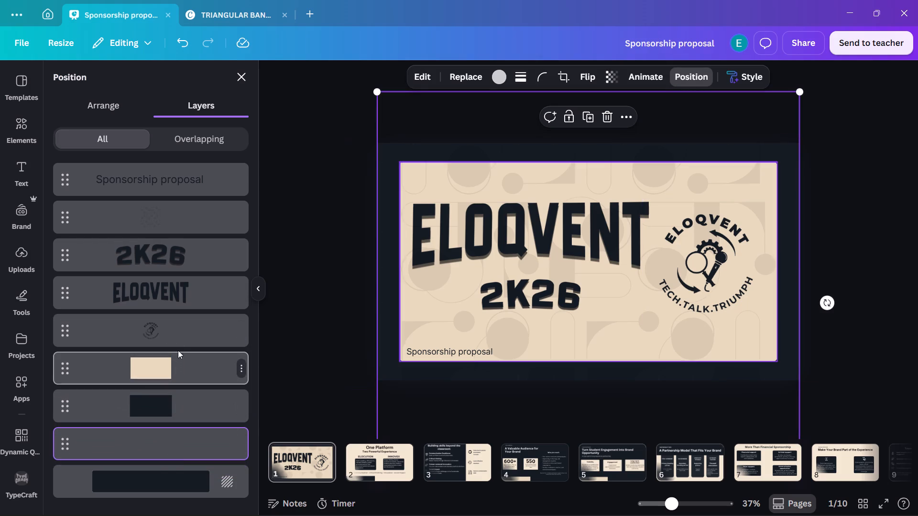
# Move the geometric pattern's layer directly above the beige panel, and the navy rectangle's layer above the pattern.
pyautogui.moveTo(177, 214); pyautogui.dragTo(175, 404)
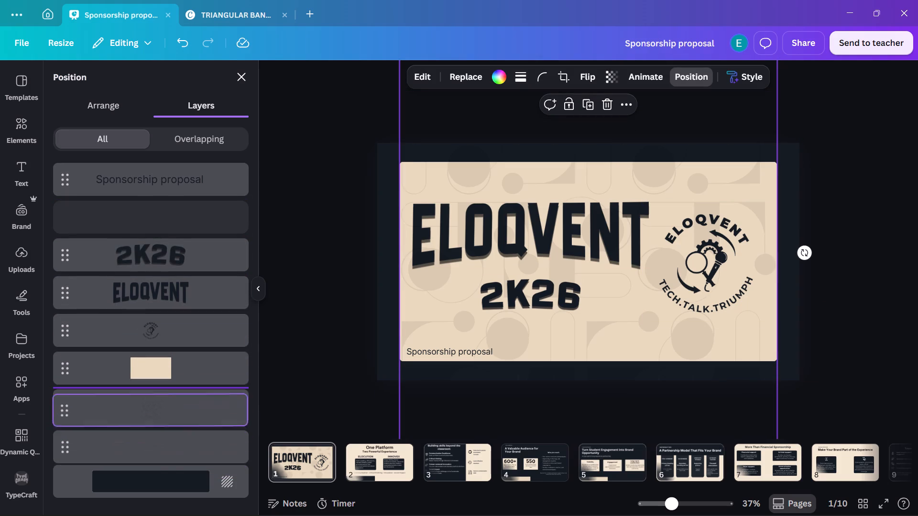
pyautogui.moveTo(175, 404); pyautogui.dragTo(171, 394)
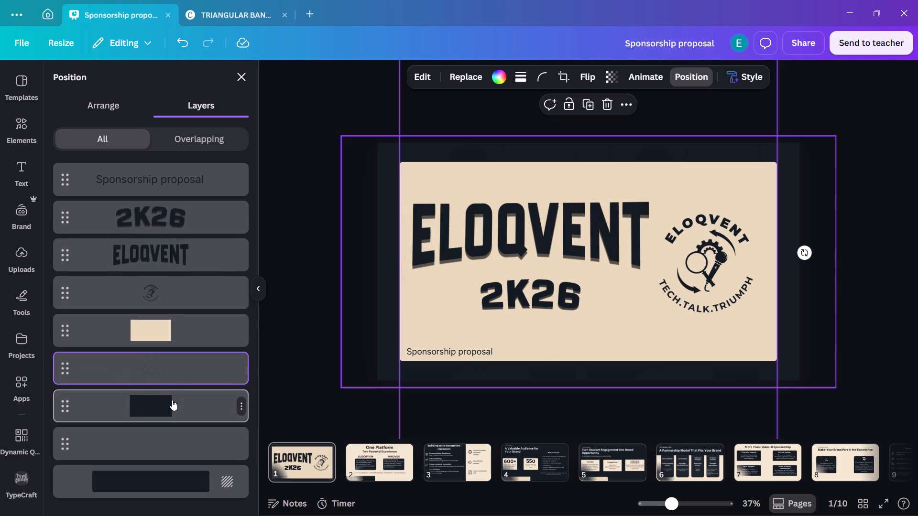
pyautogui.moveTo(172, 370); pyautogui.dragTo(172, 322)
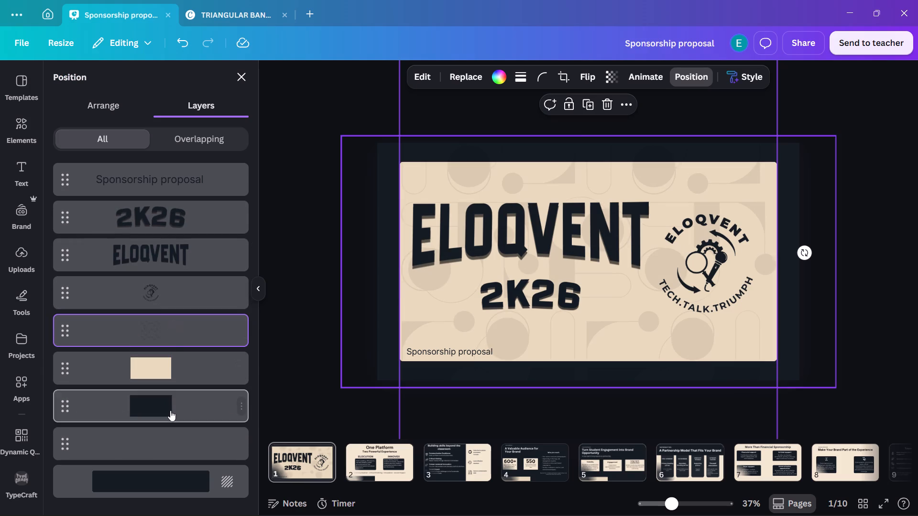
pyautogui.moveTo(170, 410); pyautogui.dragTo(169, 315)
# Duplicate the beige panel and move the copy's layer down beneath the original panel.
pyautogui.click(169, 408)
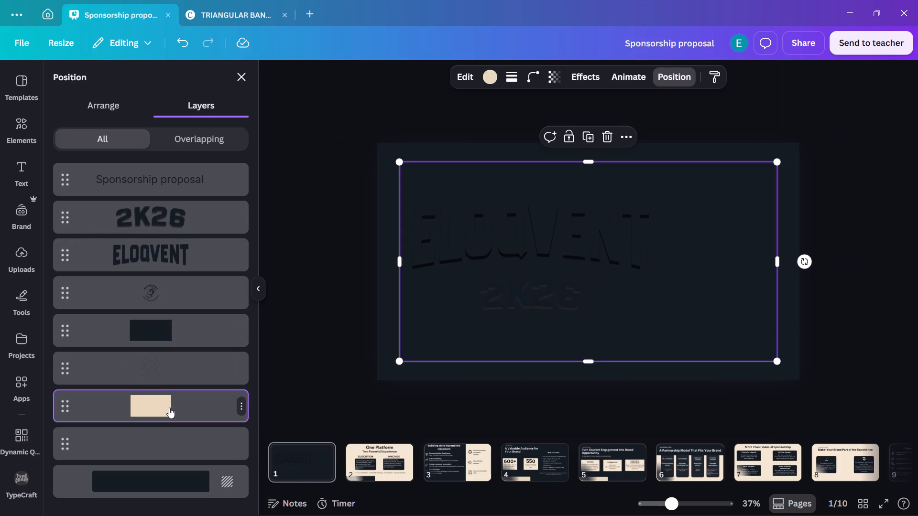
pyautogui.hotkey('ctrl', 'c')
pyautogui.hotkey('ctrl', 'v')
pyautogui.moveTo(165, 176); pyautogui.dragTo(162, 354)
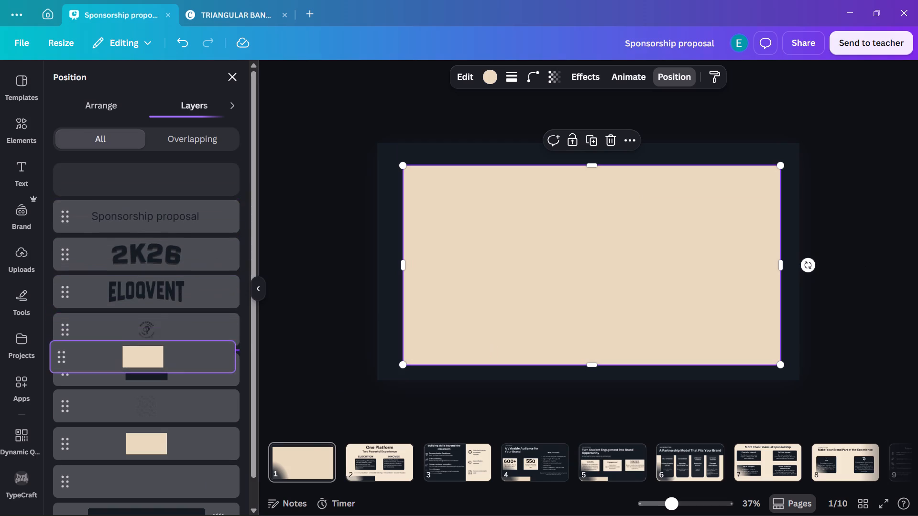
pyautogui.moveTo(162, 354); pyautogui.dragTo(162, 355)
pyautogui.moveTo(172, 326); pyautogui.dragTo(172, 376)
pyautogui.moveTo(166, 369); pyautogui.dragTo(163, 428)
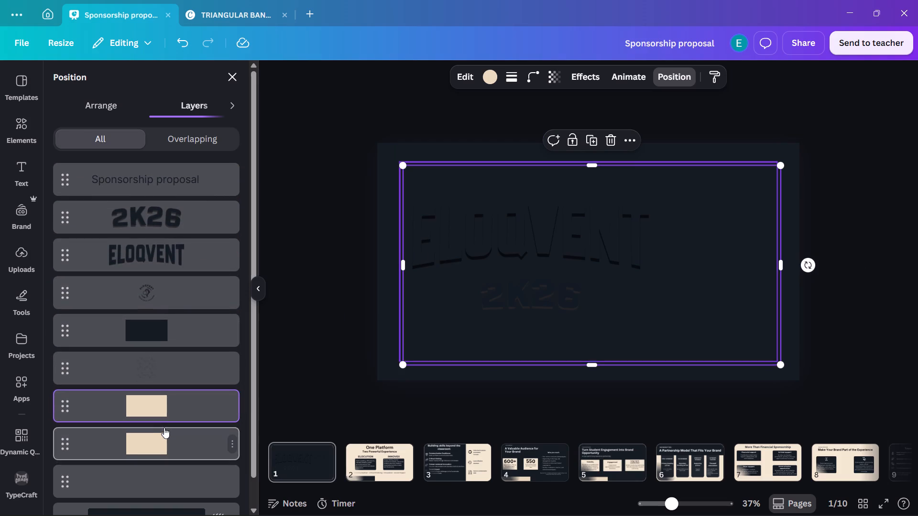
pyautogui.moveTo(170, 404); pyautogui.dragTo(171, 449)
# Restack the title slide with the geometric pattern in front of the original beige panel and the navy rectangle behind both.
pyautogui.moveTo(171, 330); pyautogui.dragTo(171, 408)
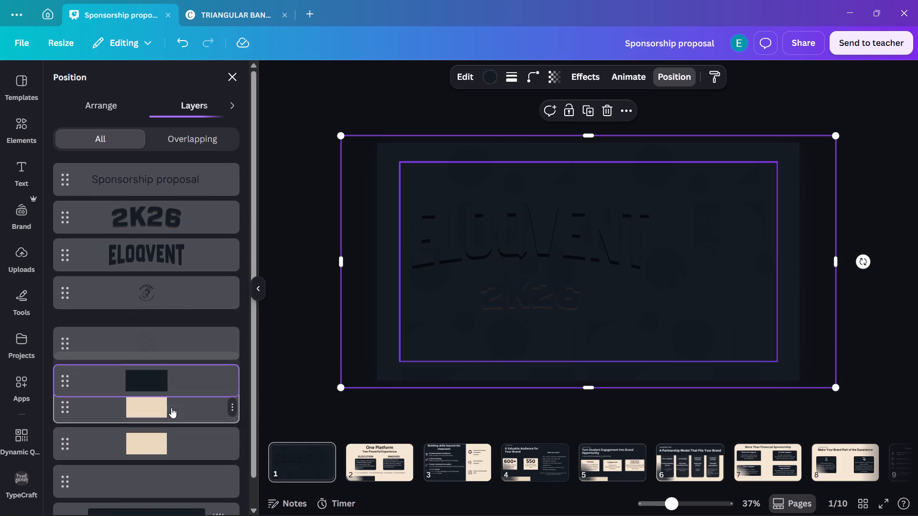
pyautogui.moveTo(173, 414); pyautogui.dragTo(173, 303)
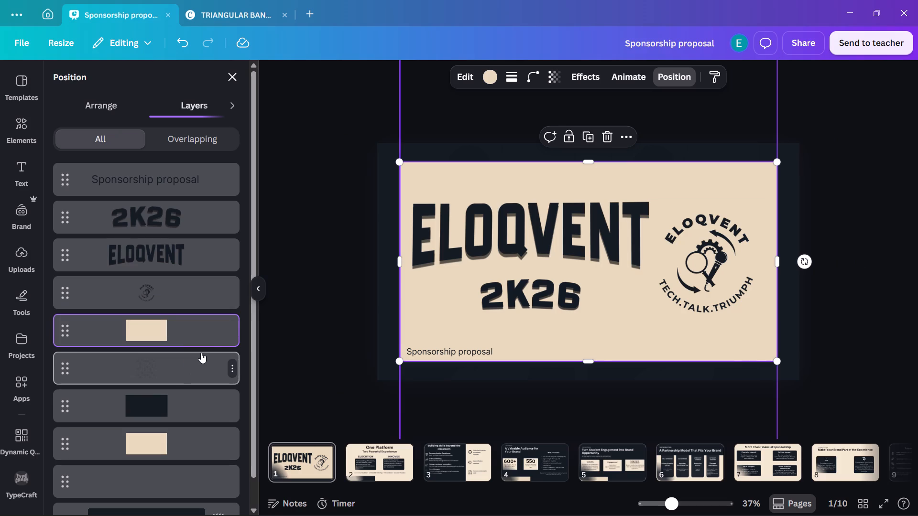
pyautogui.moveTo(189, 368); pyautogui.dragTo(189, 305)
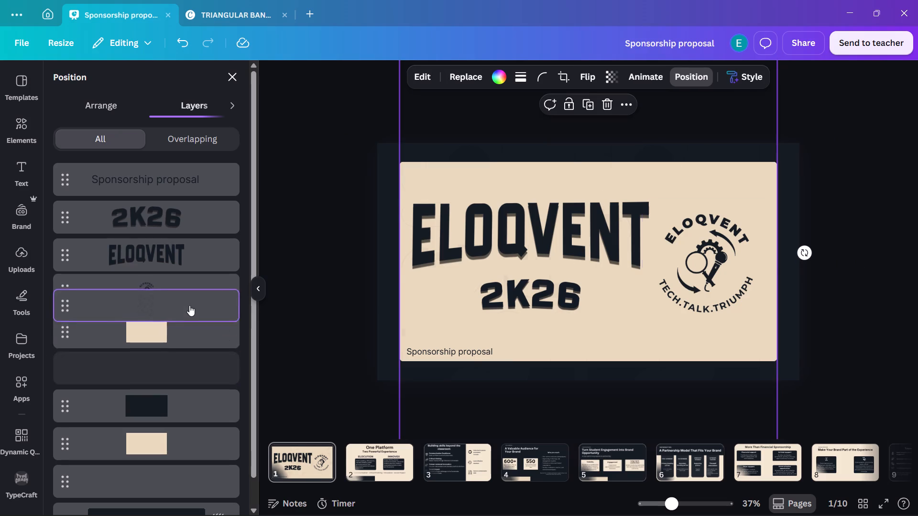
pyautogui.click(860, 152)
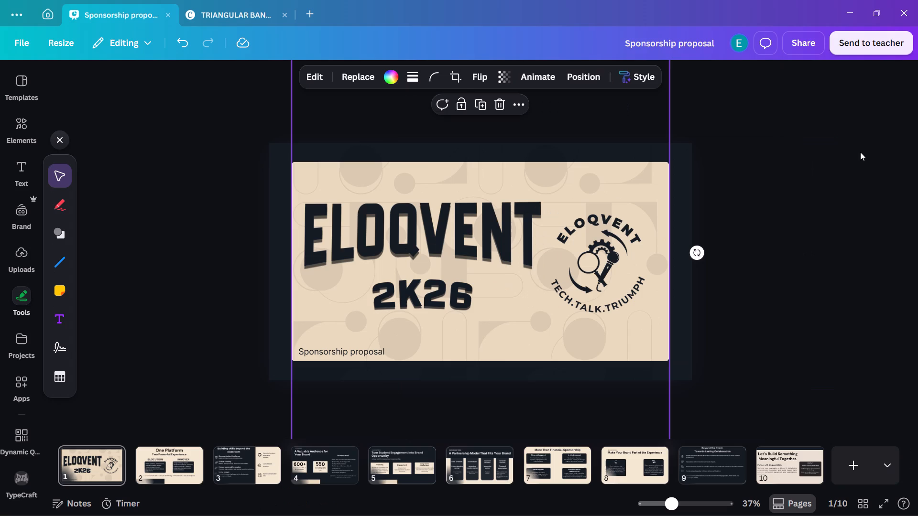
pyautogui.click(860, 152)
# Delete the geometric circles pattern from the beige panel.
pyautogui.click(645, 176)
pyautogui.press('Delete')
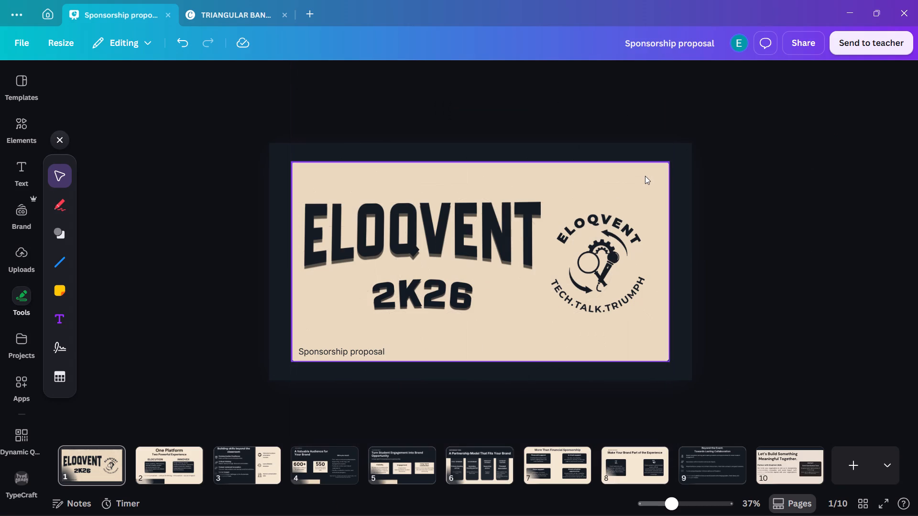
# Delete the duplicate beige panel lying beneath the navy rectangle in the layer order.
pyautogui.hotkey('alt', '1')
pyautogui.click(182, 320)
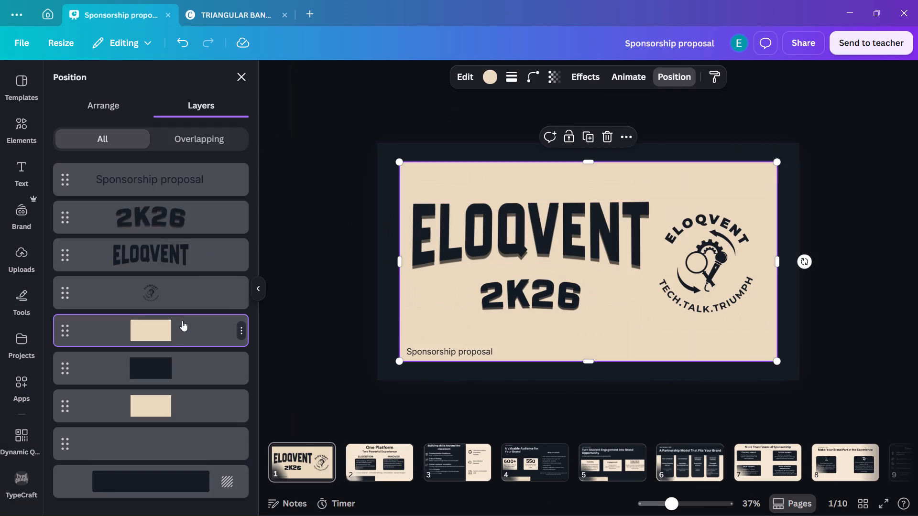
pyautogui.click(154, 397)
pyautogui.press('Delete')
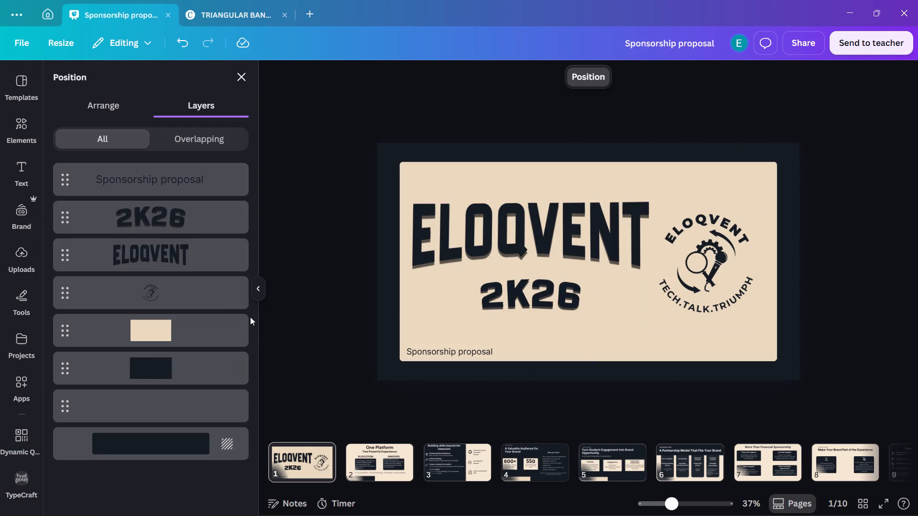
# Show all graphics results for the "ppt bg patterns" element search.
pyautogui.click(18, 121)
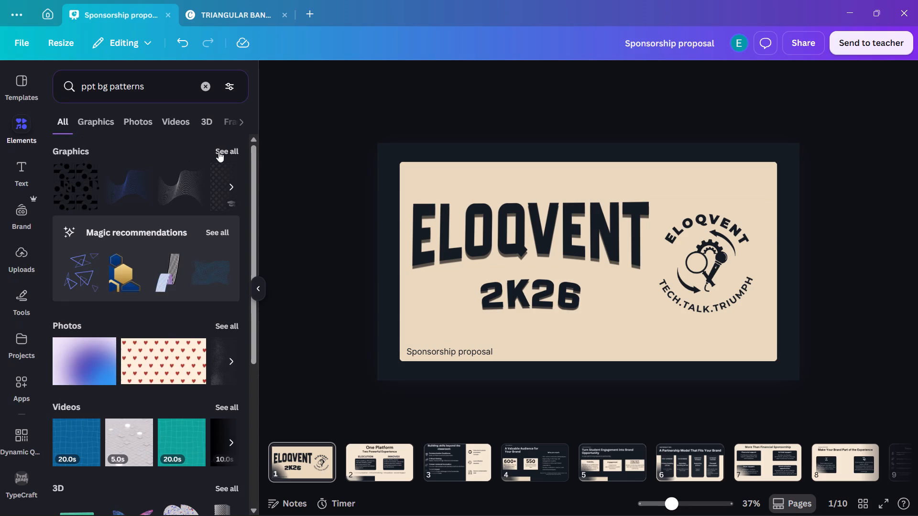
pyautogui.click(220, 150)
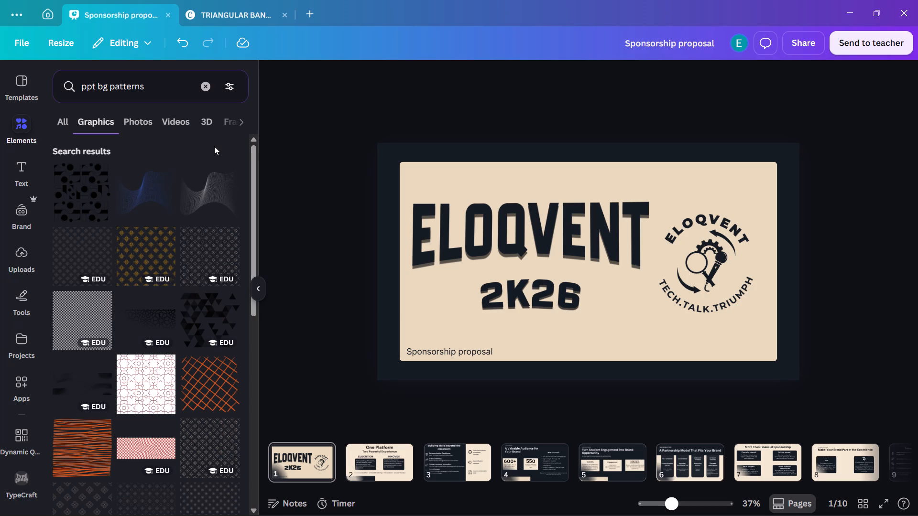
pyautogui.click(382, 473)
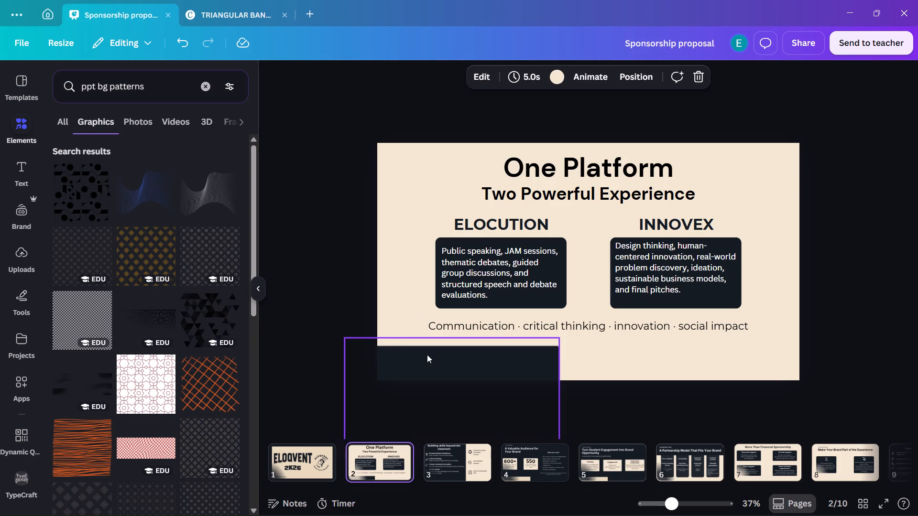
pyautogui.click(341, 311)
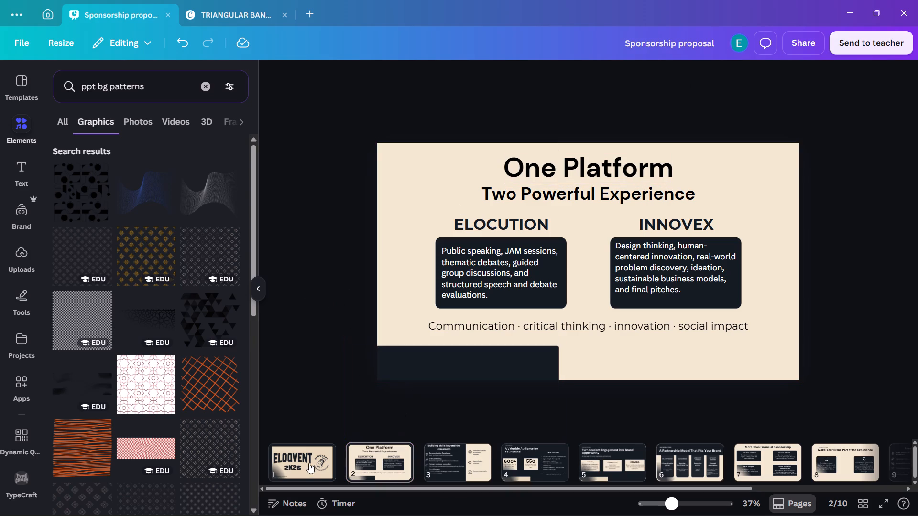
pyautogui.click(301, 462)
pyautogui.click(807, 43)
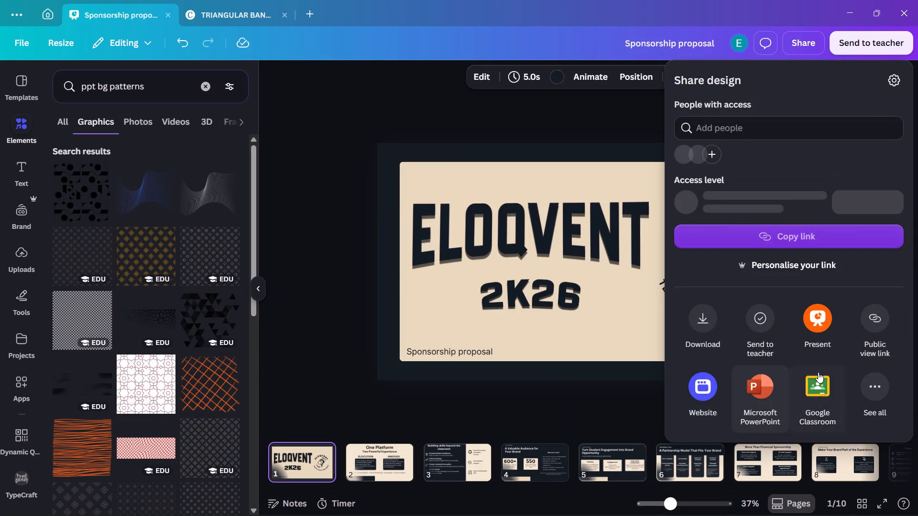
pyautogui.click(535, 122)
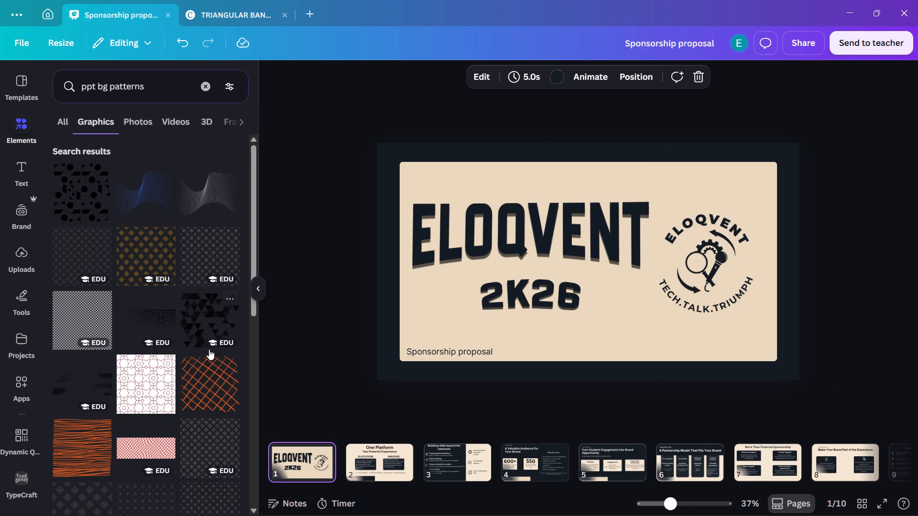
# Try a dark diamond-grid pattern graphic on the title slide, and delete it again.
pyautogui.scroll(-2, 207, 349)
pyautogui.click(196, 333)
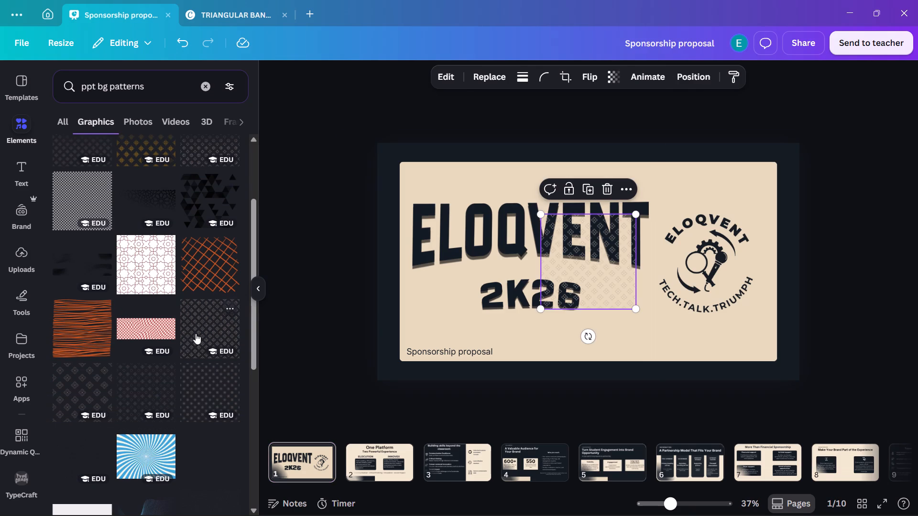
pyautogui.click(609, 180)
# Look through the pattern graphics and refine the element search to "ppt bg patterns landscape".
pyautogui.scroll(-5, 219, 300)
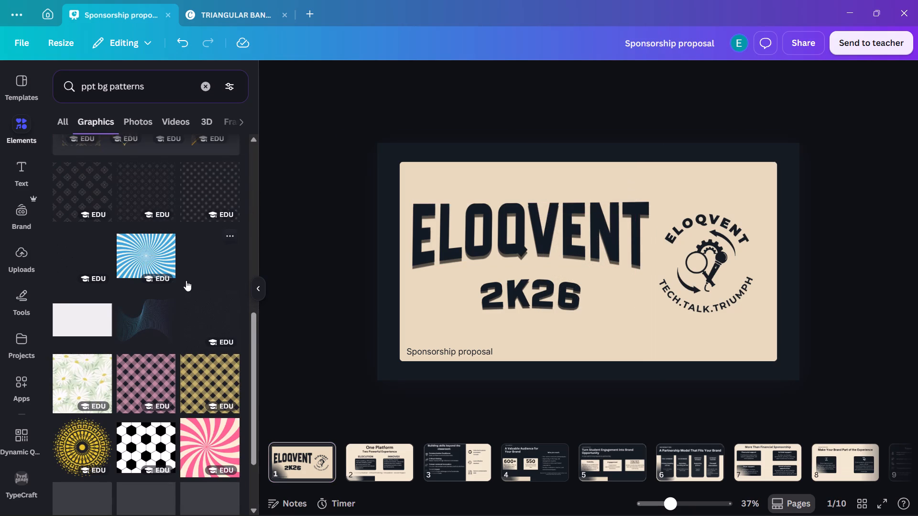
pyautogui.scroll(-6, 186, 280)
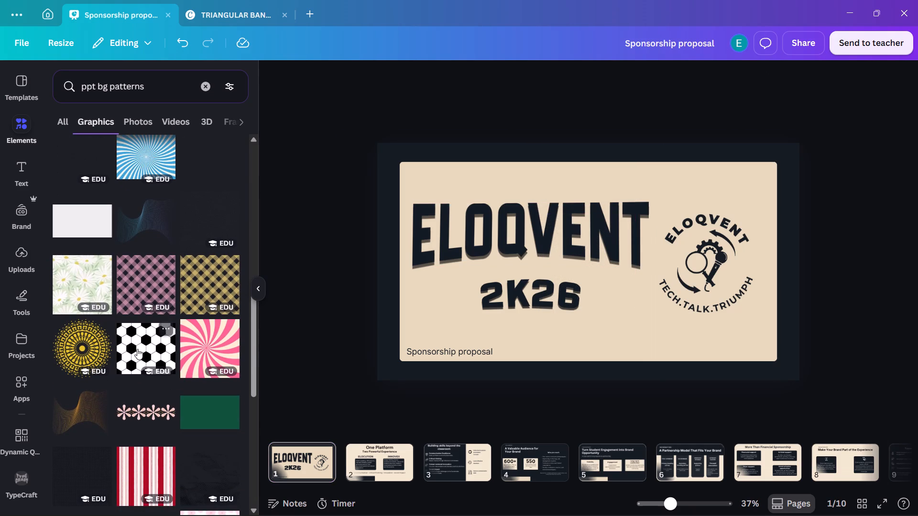
pyautogui.scroll(-6, 137, 349)
pyautogui.scroll(9, 136, 342)
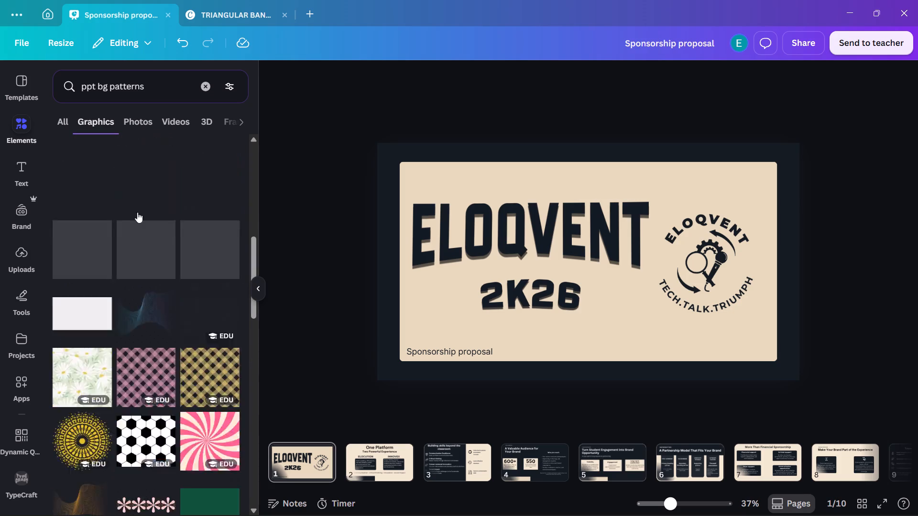
pyautogui.click(153, 87)
pyautogui.press('space')
pyautogui.write('lans')
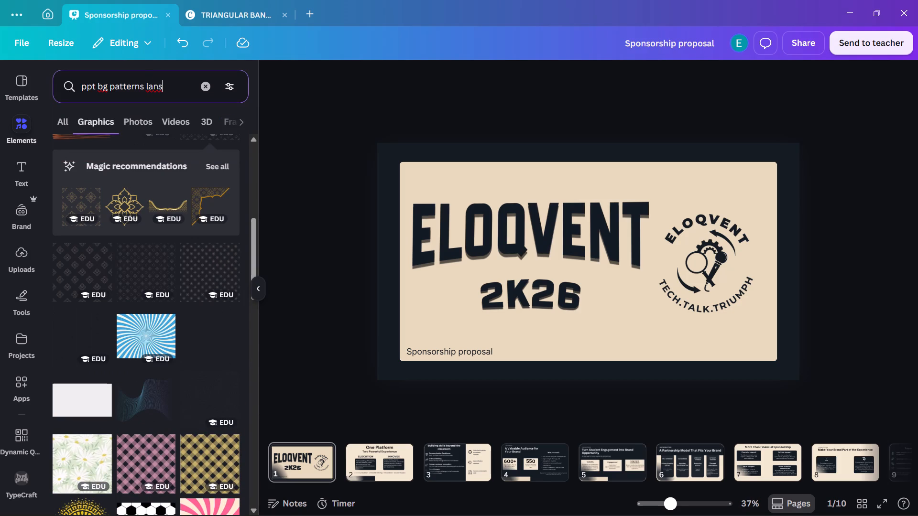
pyautogui.press('BackSpace')
pyautogui.write('dsca')
pyautogui.write('pe')
pyautogui.press('Return')
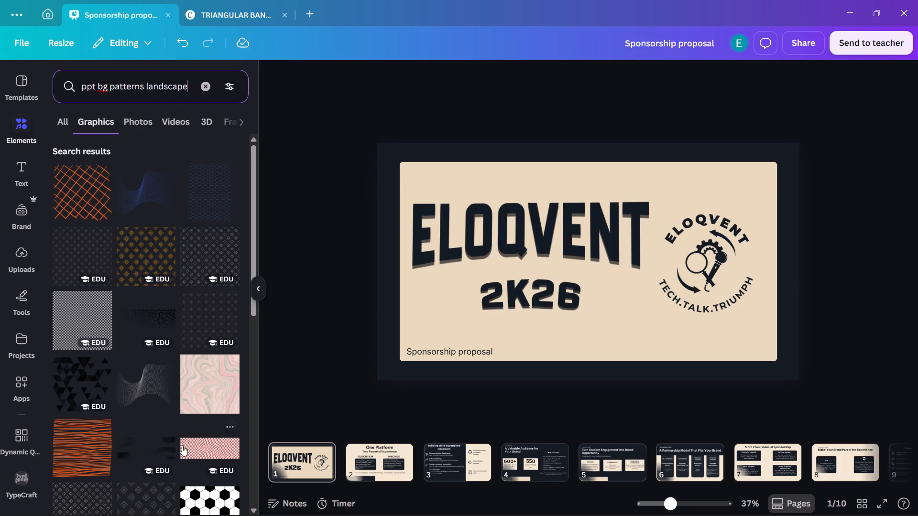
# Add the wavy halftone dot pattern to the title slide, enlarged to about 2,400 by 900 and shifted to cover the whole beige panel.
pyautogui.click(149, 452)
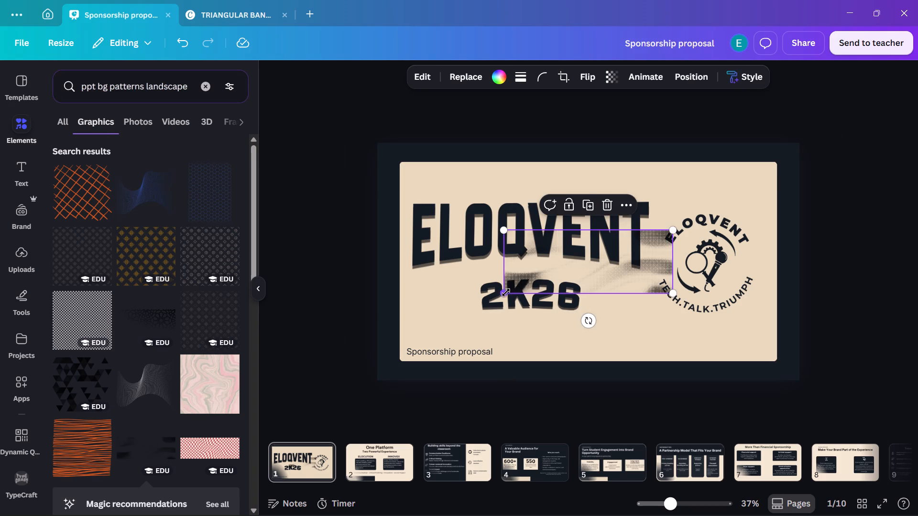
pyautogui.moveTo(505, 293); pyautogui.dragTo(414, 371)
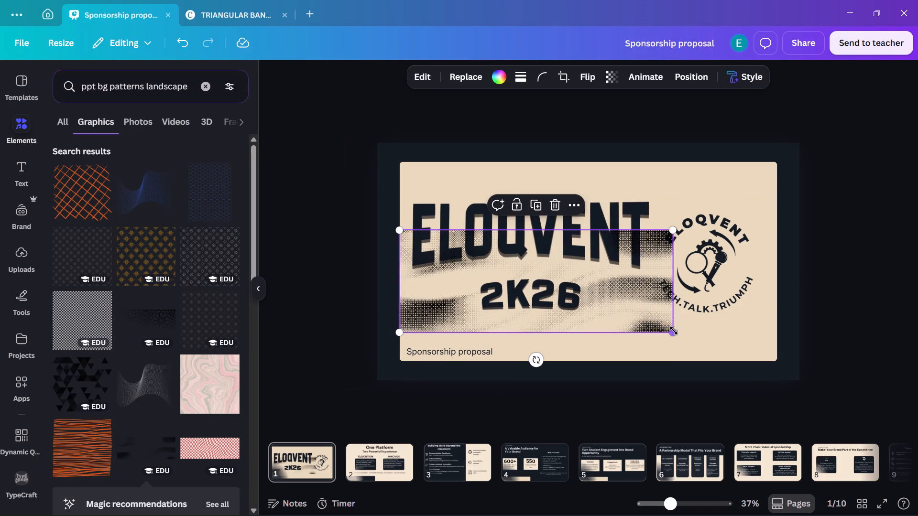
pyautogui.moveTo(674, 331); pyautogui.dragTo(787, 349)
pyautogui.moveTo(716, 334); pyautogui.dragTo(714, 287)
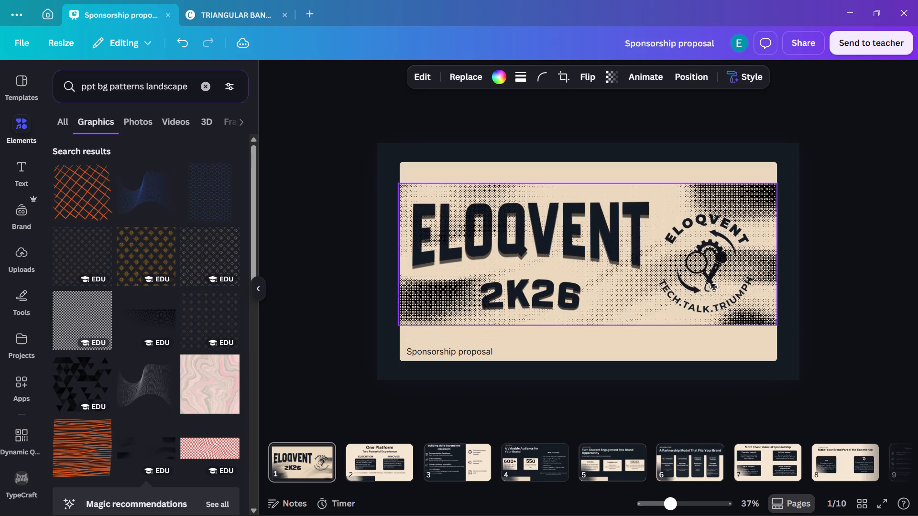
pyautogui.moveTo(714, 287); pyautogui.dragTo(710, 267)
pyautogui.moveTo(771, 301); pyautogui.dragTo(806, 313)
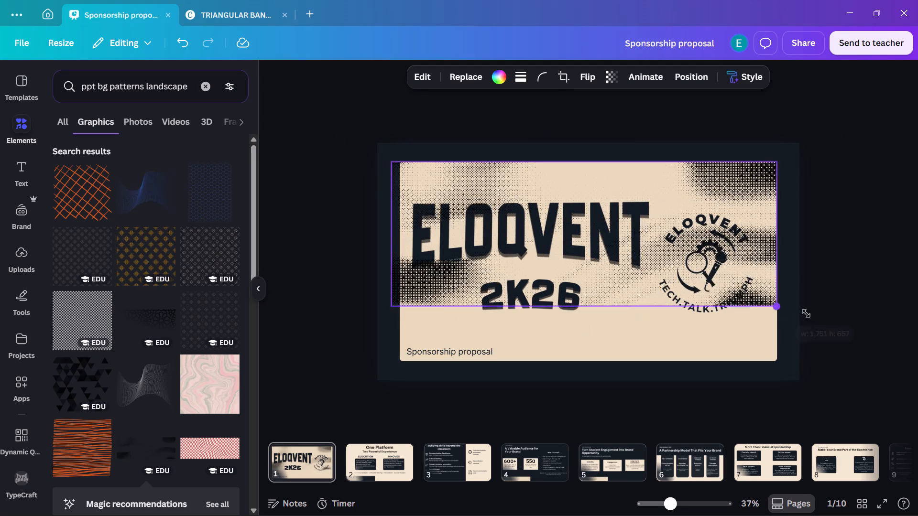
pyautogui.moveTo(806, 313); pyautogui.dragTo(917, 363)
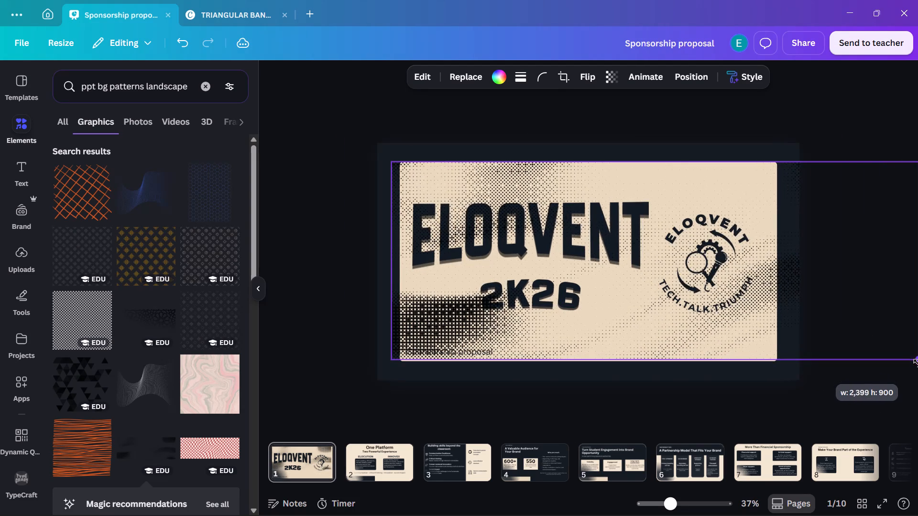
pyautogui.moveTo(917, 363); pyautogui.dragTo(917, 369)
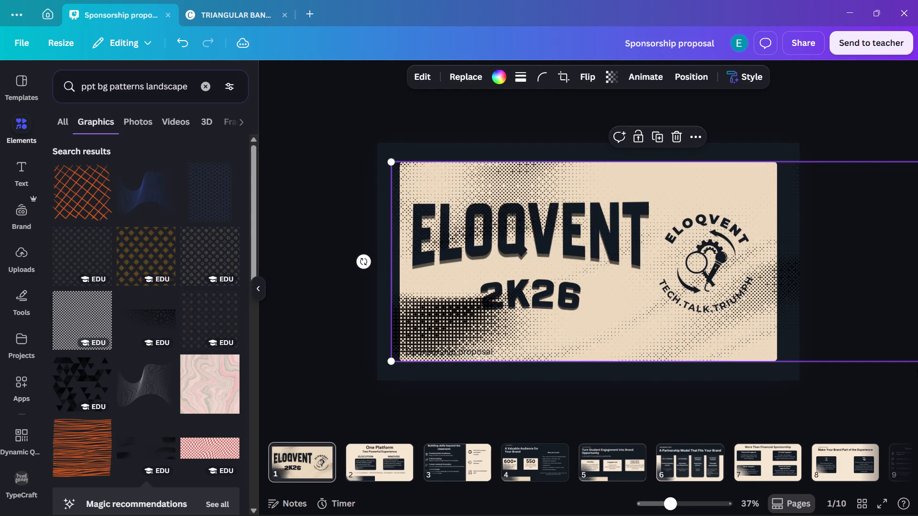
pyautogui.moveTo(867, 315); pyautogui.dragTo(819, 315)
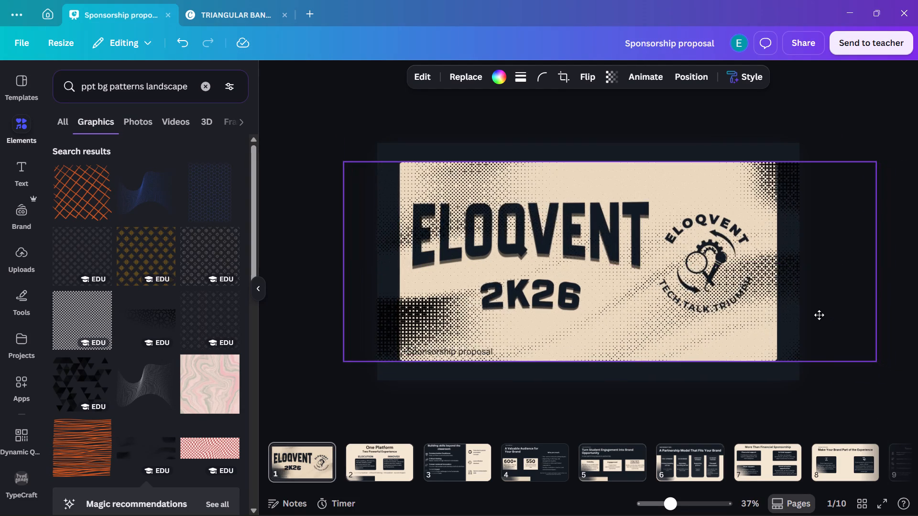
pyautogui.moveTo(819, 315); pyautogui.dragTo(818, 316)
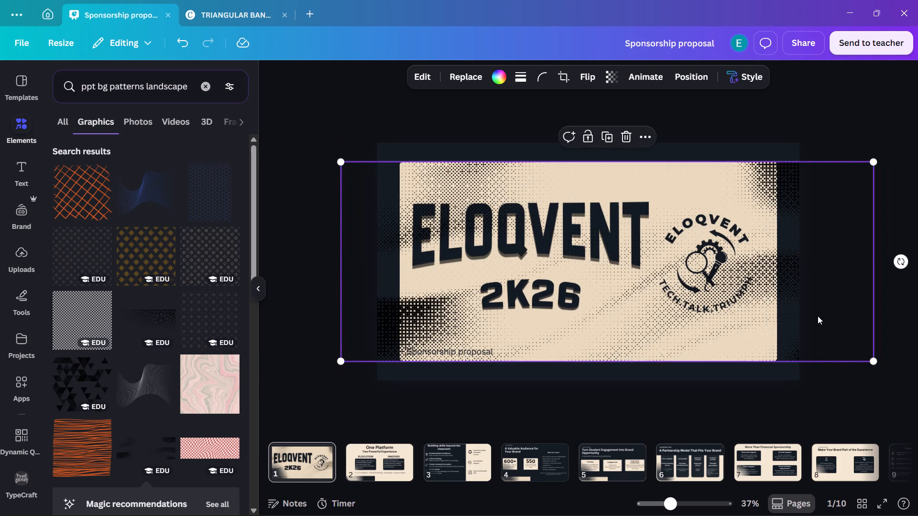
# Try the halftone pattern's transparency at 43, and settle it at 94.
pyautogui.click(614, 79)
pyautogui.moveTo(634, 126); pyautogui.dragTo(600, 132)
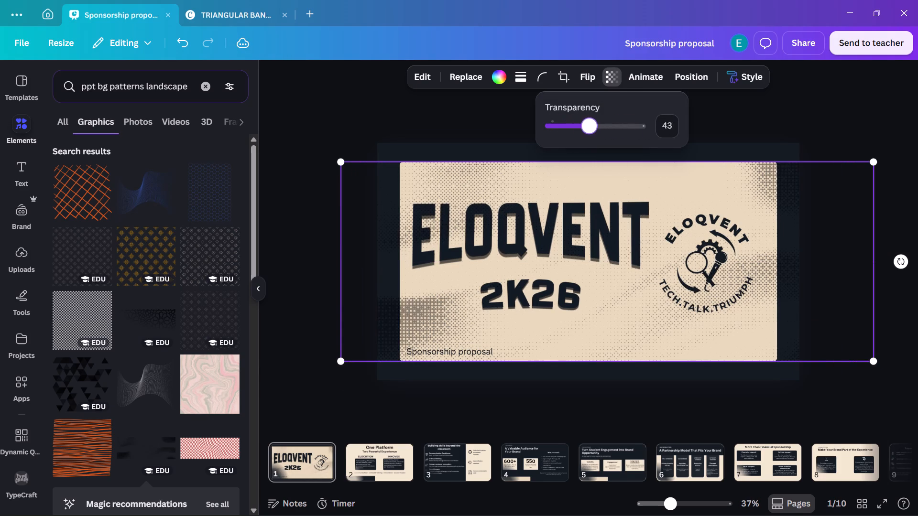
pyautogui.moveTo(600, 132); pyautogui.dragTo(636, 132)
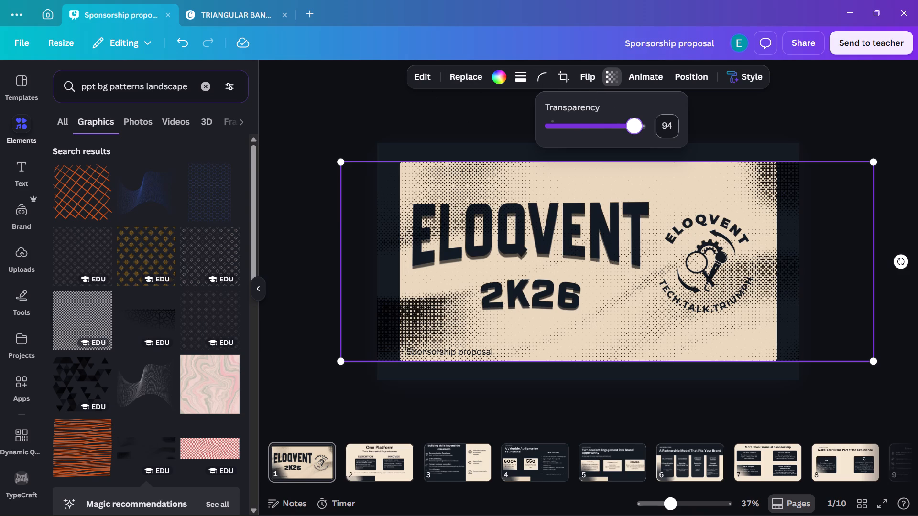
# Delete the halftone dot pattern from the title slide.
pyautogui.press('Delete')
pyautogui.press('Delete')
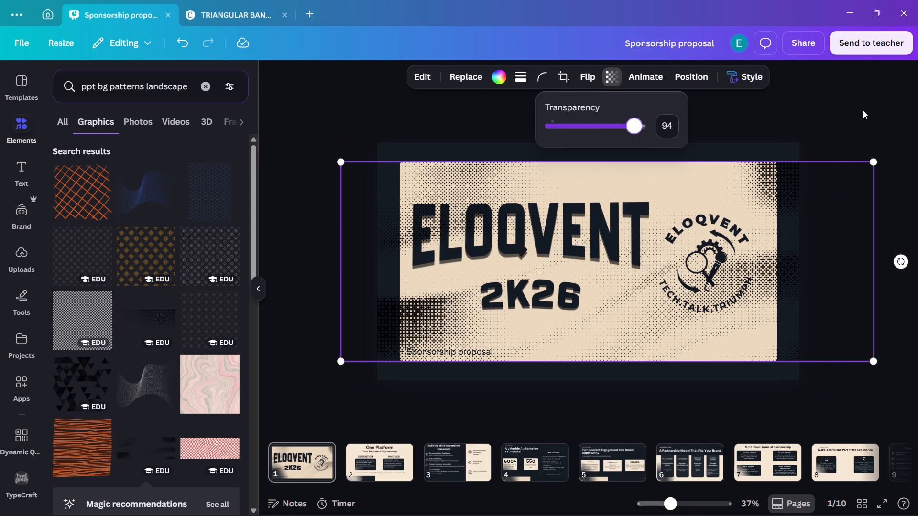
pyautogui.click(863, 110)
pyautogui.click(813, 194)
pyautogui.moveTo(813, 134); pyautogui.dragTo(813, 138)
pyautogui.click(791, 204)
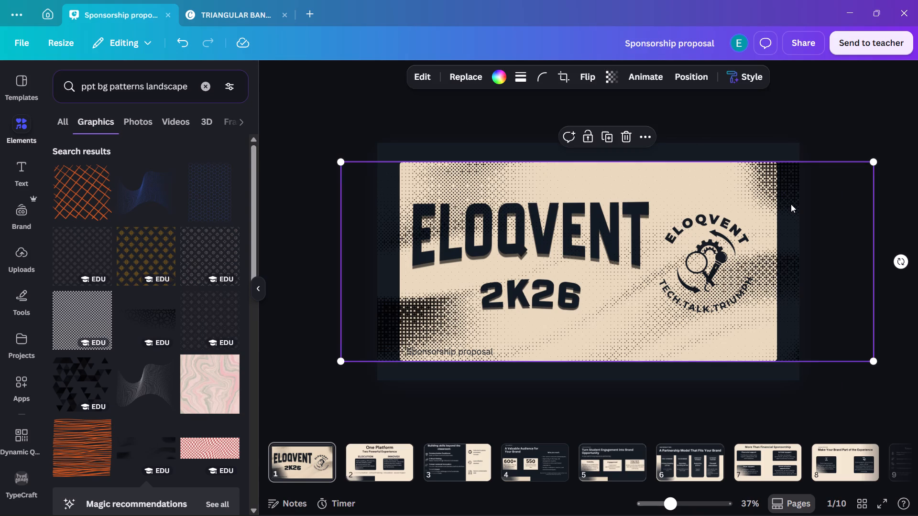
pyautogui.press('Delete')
# Look through all graphics results for "ppt bg patterns landscape" for another background pattern.
pyautogui.scroll(14, 46, 367)
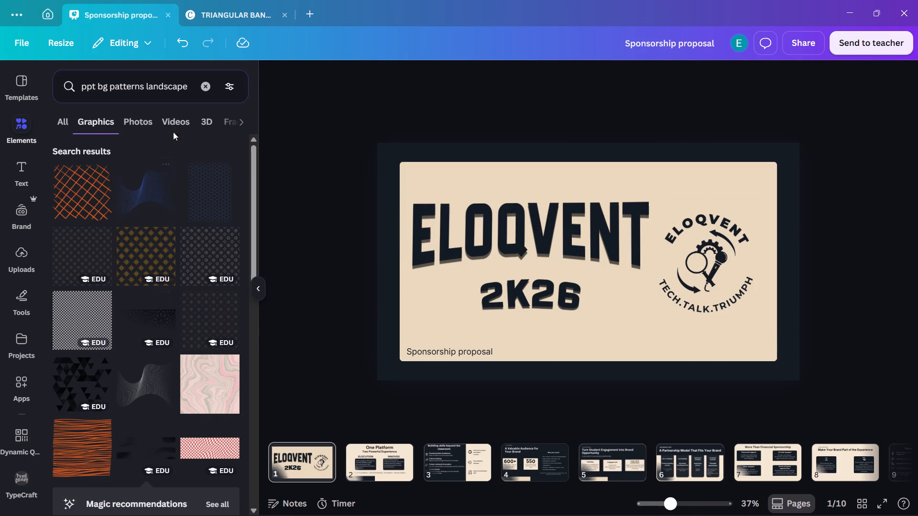
pyautogui.click(62, 126)
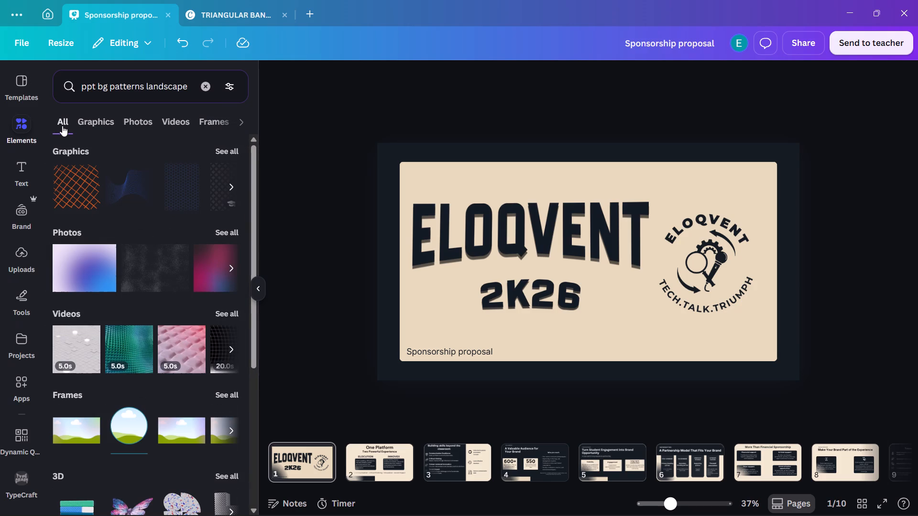
pyautogui.scroll(7, 205, 186)
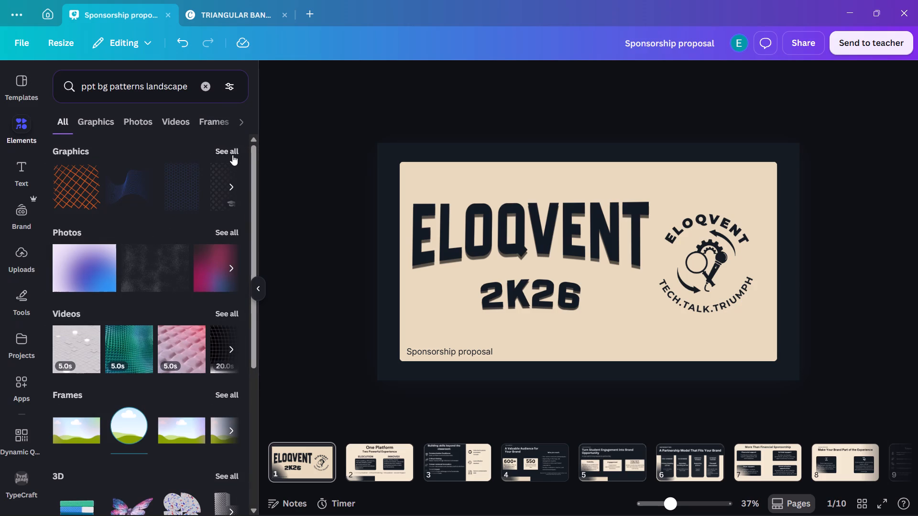
pyautogui.click(232, 149)
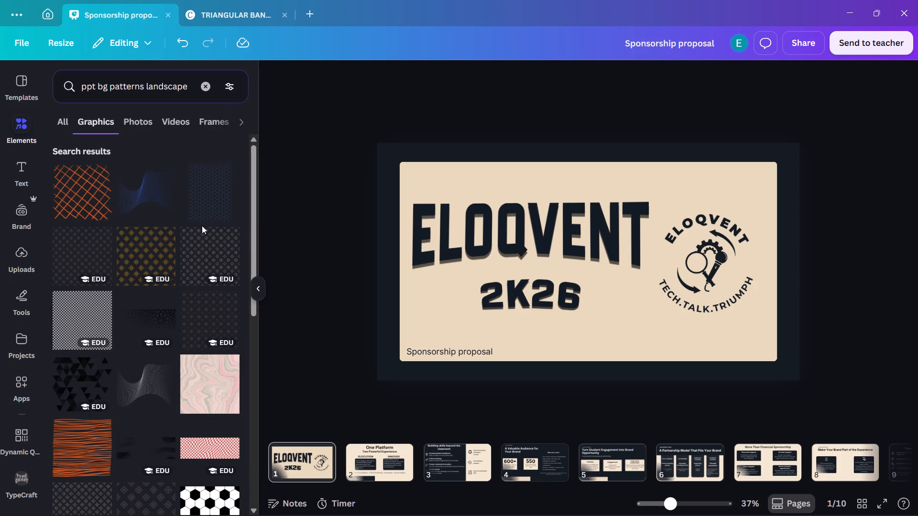
pyautogui.scroll(-4, 202, 226)
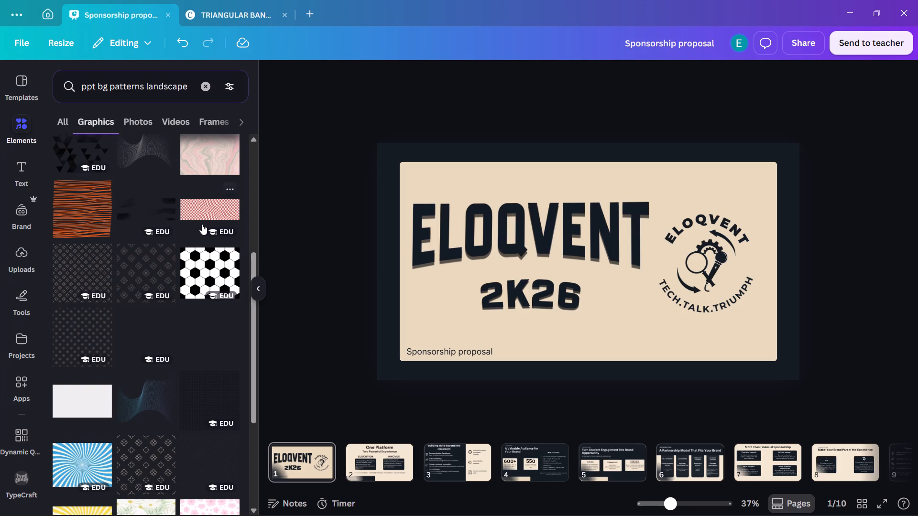
# Undo the recent title slide edits back to the state with the geometric circles pattern on the beige panel.
pyautogui.hotkey('ctrl', 'z')
pyautogui.hotkey('ctrl', 'z')
pyautogui.hotkey('ctrl', 'z')
pyautogui.hotkey('ctrl', 'z')
pyautogui.hotkey('ctrl', 'z')
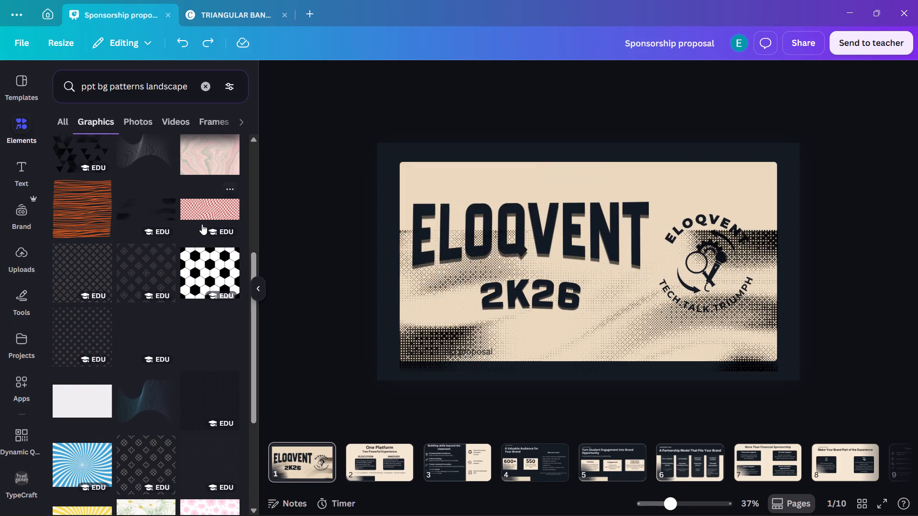
pyautogui.hotkey('ctrl', 'z')
pyautogui.hotkey('ctrl', 'z')
pyautogui.hotkey('ctrl', 'z')
pyautogui.hotkey('ctrl', 'z')
pyautogui.hotkey('ctrl', 'z')
pyautogui.hotkey('ctrl', 'z')
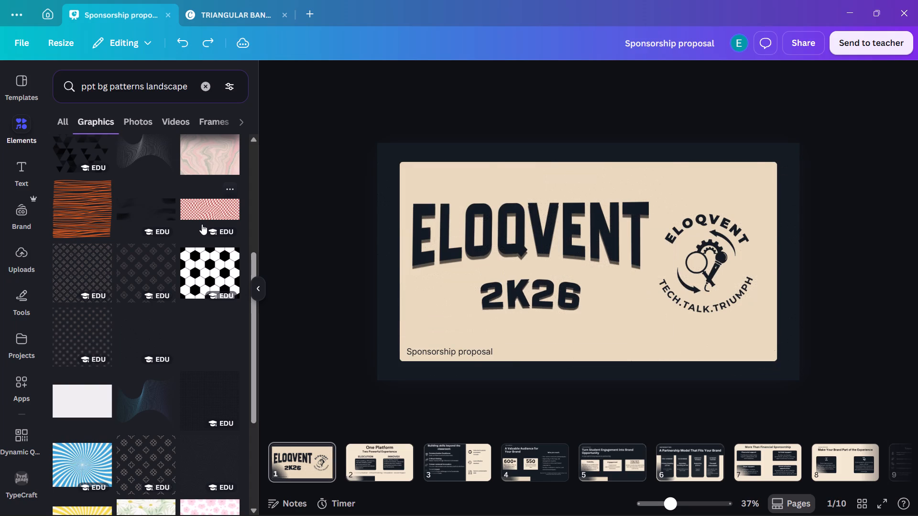
pyautogui.hotkey('ctrl', 'z')
pyautogui.click(441, 175)
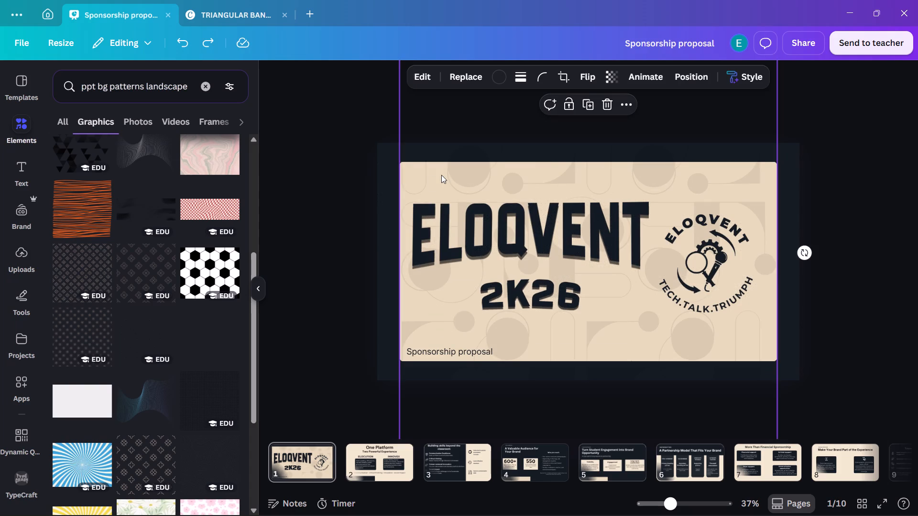
pyautogui.click(850, 161)
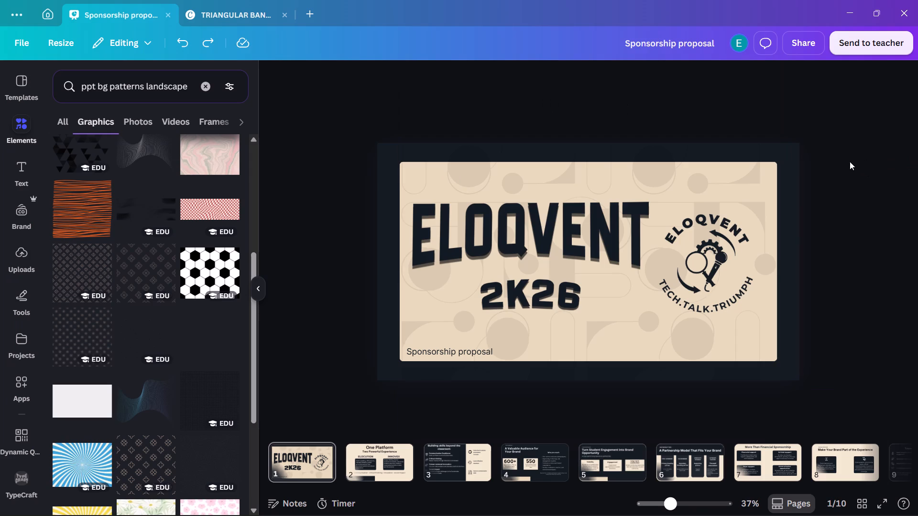
# Add a square shape and resize it into a strip 86 high along the slide's top margin, extending past both side edges.
pyautogui.click(20, 290)
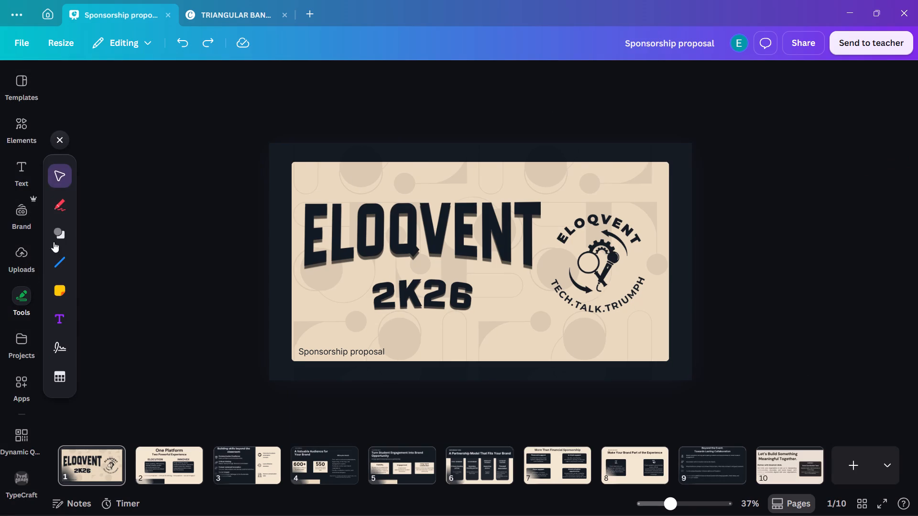
pyautogui.click(63, 228)
pyautogui.click(98, 159)
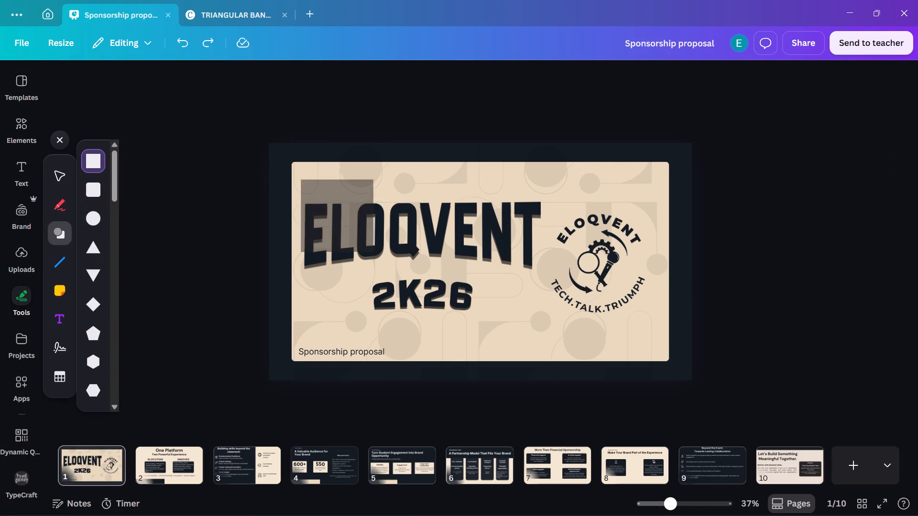
pyautogui.click(314, 181)
pyautogui.moveTo(350, 181); pyautogui.dragTo(350, 146)
pyautogui.moveTo(350, 253); pyautogui.dragTo(350, 162)
pyautogui.moveTo(312, 153); pyautogui.dragTo(270, 156)
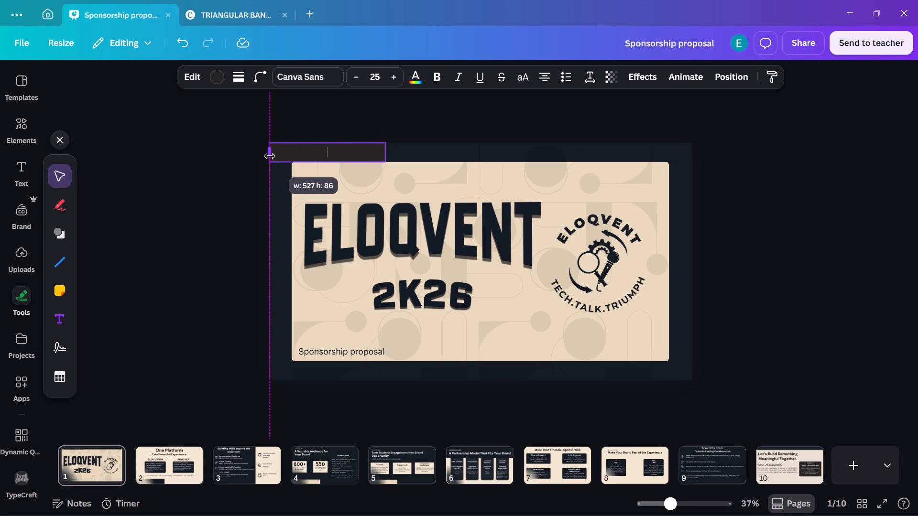
pyautogui.moveTo(270, 156); pyautogui.dragTo(259, 158)
pyautogui.moveTo(385, 154); pyautogui.dragTo(650, 154)
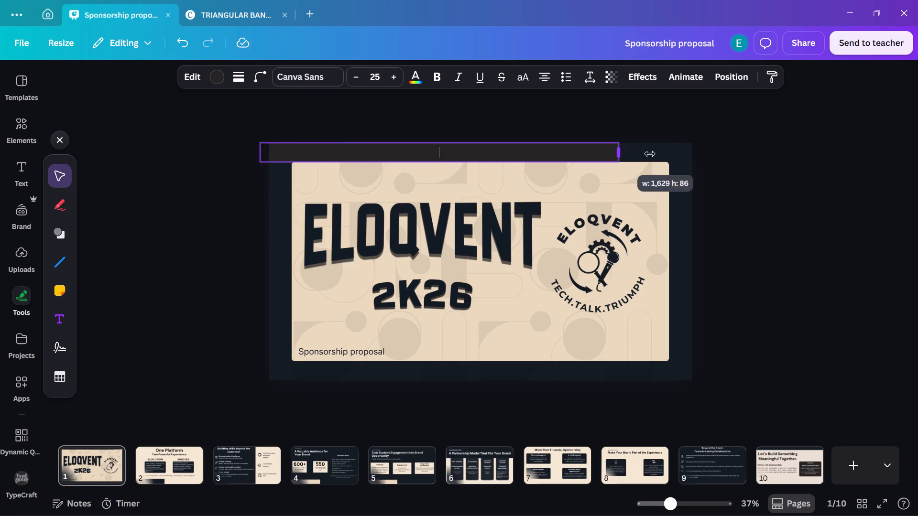
pyautogui.moveTo(650, 154); pyautogui.dragTo(706, 150)
# Fill the top margin strip with the dark navy shape colour already used in the design.
pyautogui.click(213, 82)
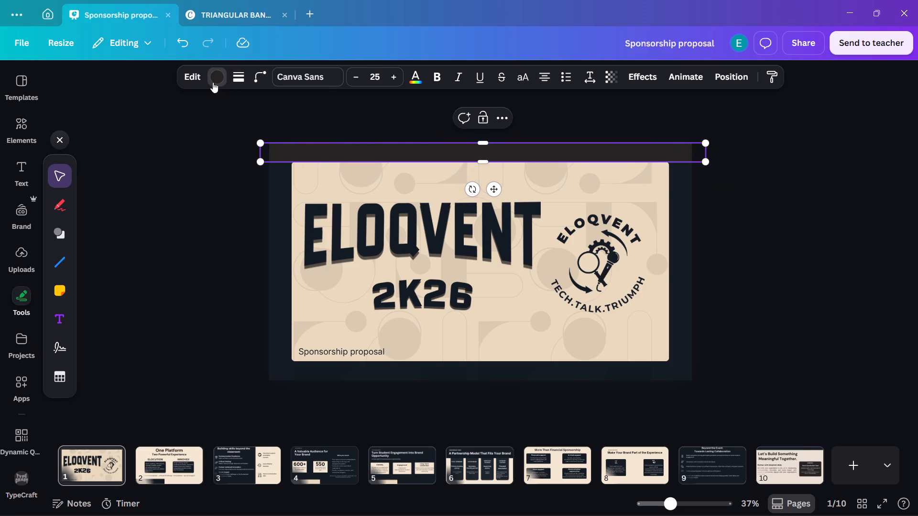
pyautogui.click(229, 163)
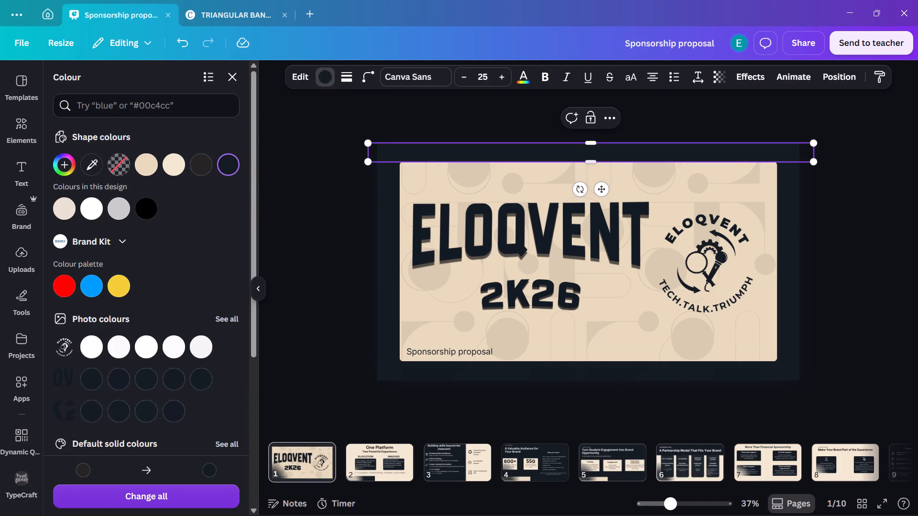
pyautogui.click(362, 194)
pyautogui.click(204, 218)
# Duplicate the navy top margin strip and place the copy along the slide's bottom margin, below the beige panel.
pyautogui.click(333, 150)
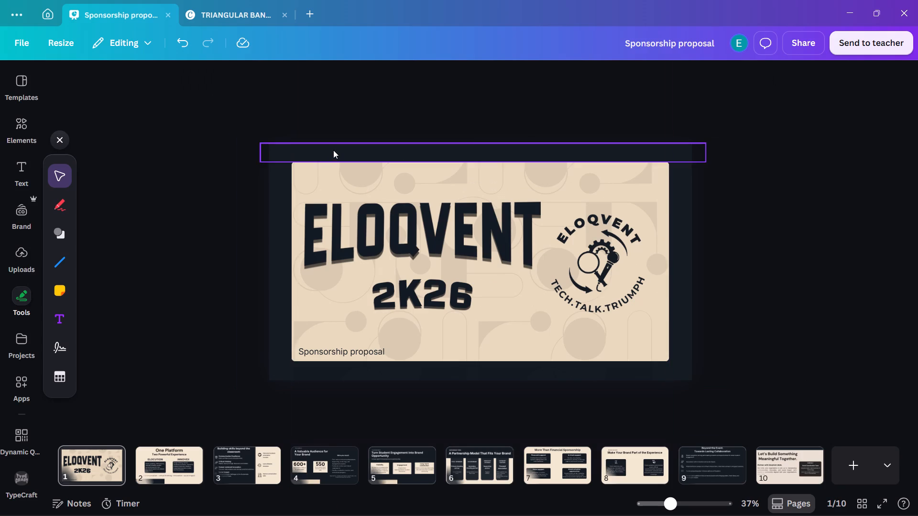
pyautogui.hotkey('ctrl', 'c')
pyautogui.hotkey('ctrl', 'v')
pyautogui.moveTo(386, 153); pyautogui.dragTo(347, 363)
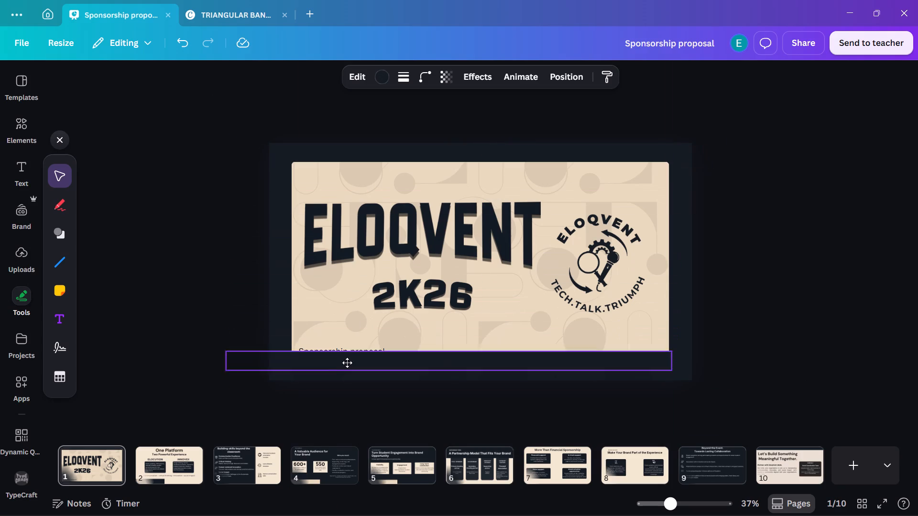
pyautogui.moveTo(347, 363); pyautogui.dragTo(347, 367)
pyautogui.moveTo(351, 366); pyautogui.dragTo(381, 367)
pyautogui.click(710, 364)
pyautogui.click(746, 298)
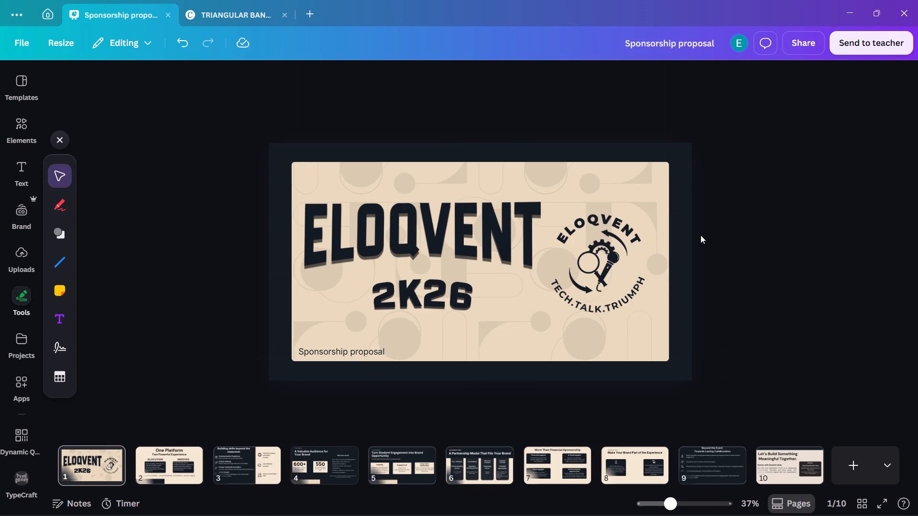
# Try transparency values of 5 and 3 on the beige panel's geometric pattern, settling on 4.
pyautogui.click(623, 183)
pyautogui.click(505, 74)
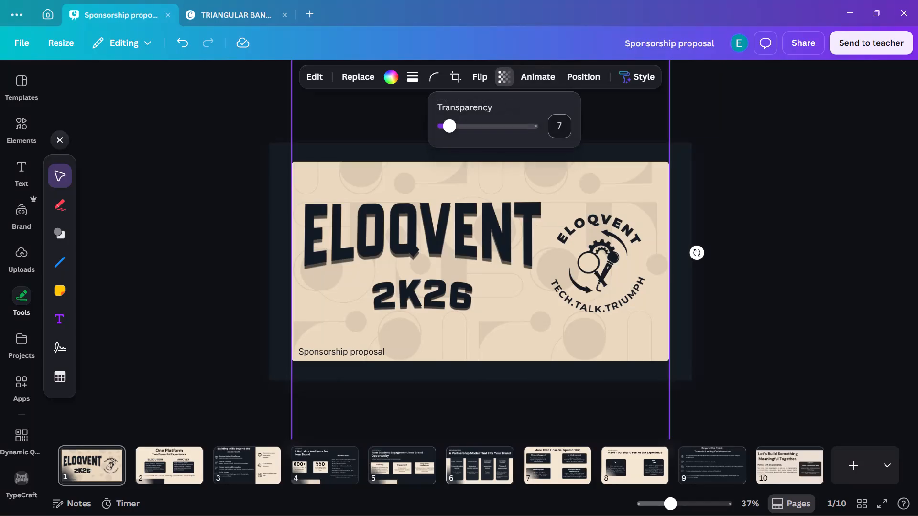
pyautogui.click(554, 126)
pyautogui.press('5')
pyautogui.press('Return')
pyautogui.click(567, 125)
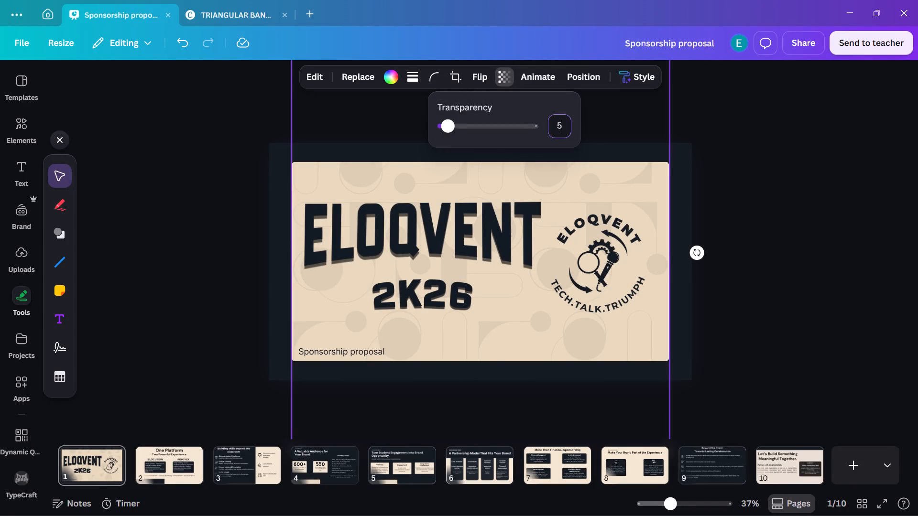
pyautogui.press('3')
pyautogui.press('Return')
pyautogui.click(557, 128)
pyautogui.press('4')
pyautogui.press('Return')
pyautogui.doubleClick(785, 231)
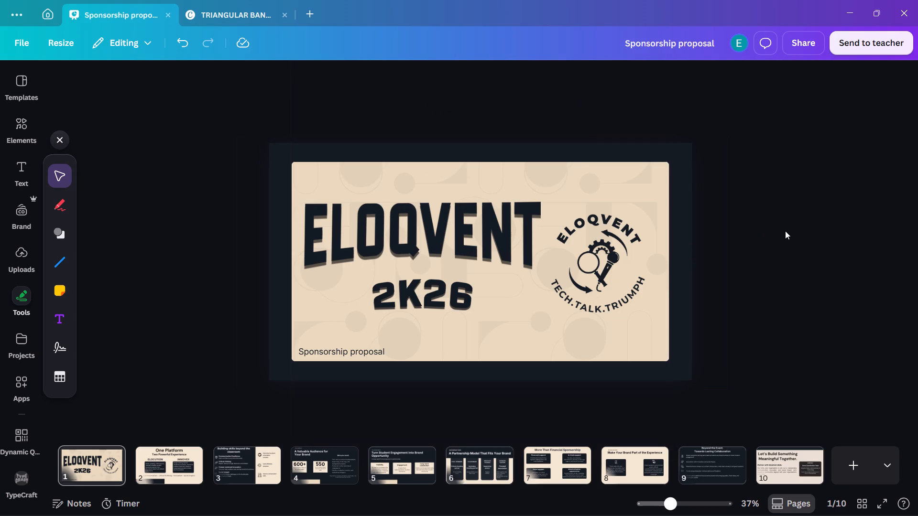
# Review slides 2, 3 and 7 to compare their look with the title slide.
pyautogui.click(184, 468)
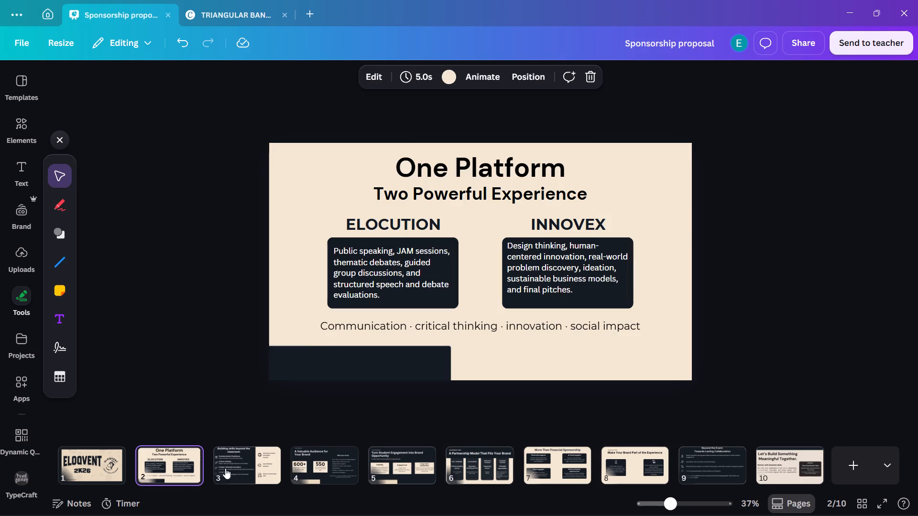
pyautogui.click(240, 468)
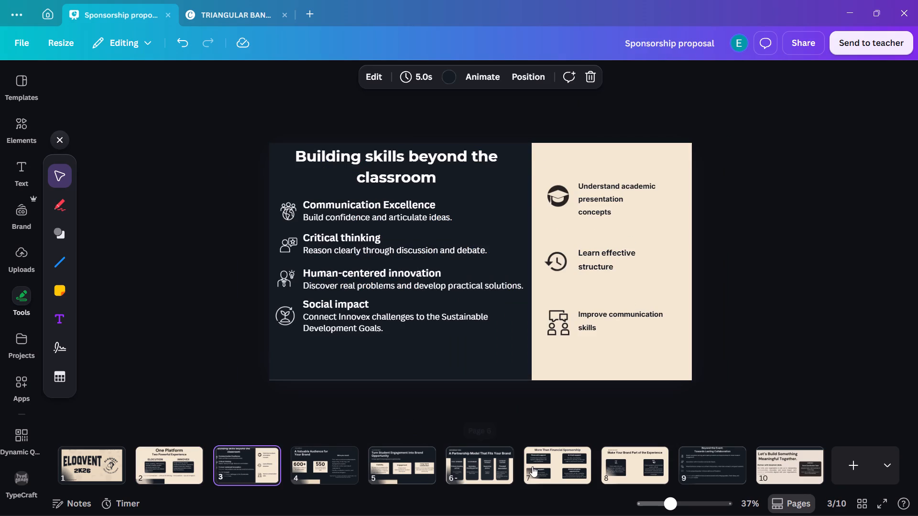
pyautogui.click(556, 465)
pyautogui.click(164, 472)
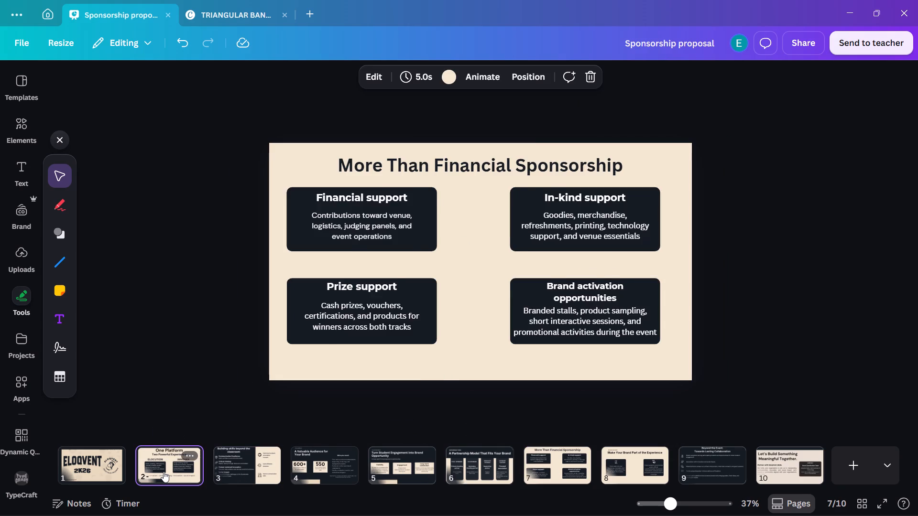
# On the title slide, set the hidden grid graphic's transparency to 100 and move its layer between the front beige panel and the navy rectangle.
pyautogui.click(99, 472)
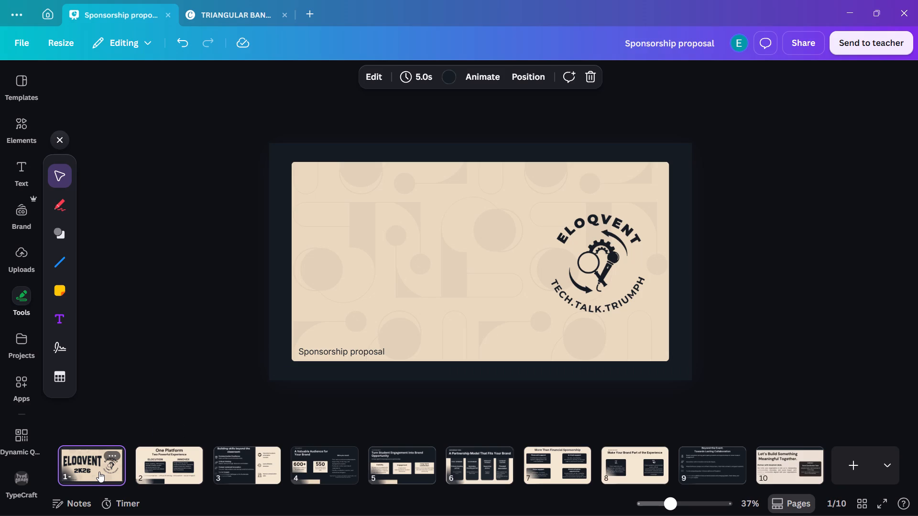
pyautogui.hotkey('alt', '1')
pyautogui.scroll(-7, 148, 378)
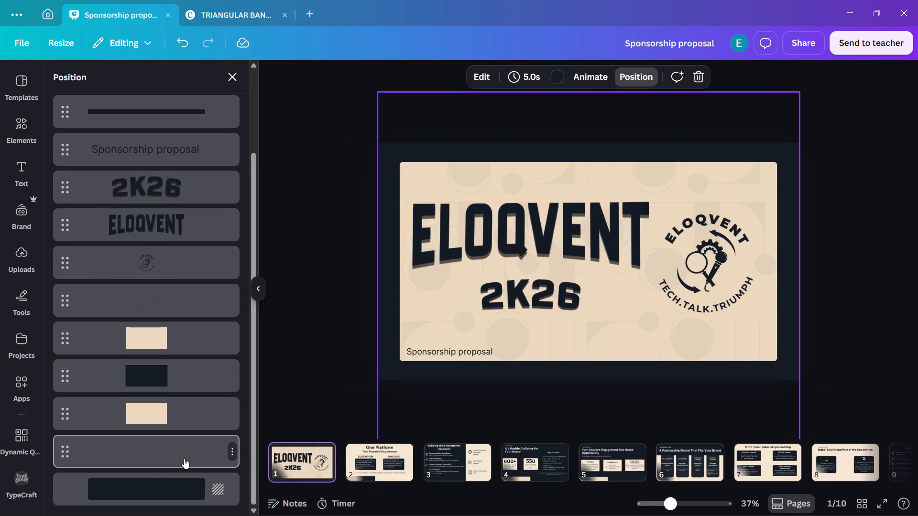
pyautogui.click(184, 458)
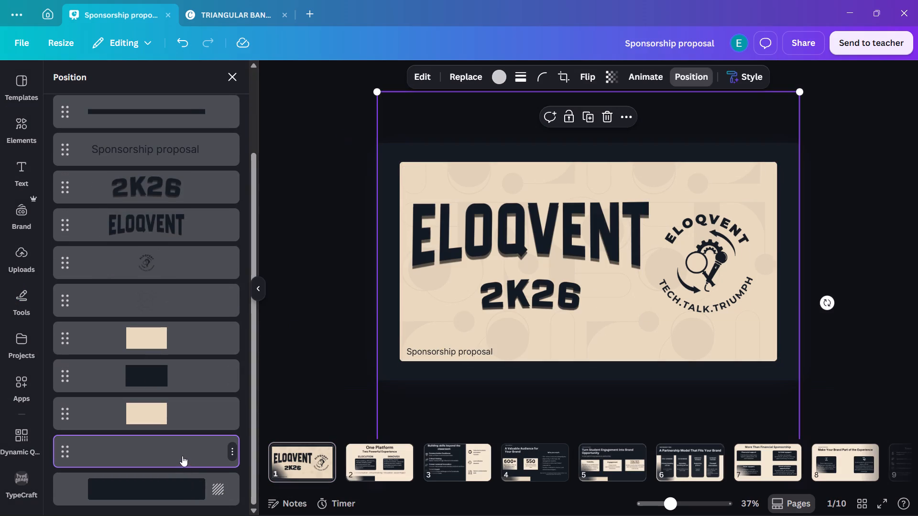
pyautogui.click(611, 78)
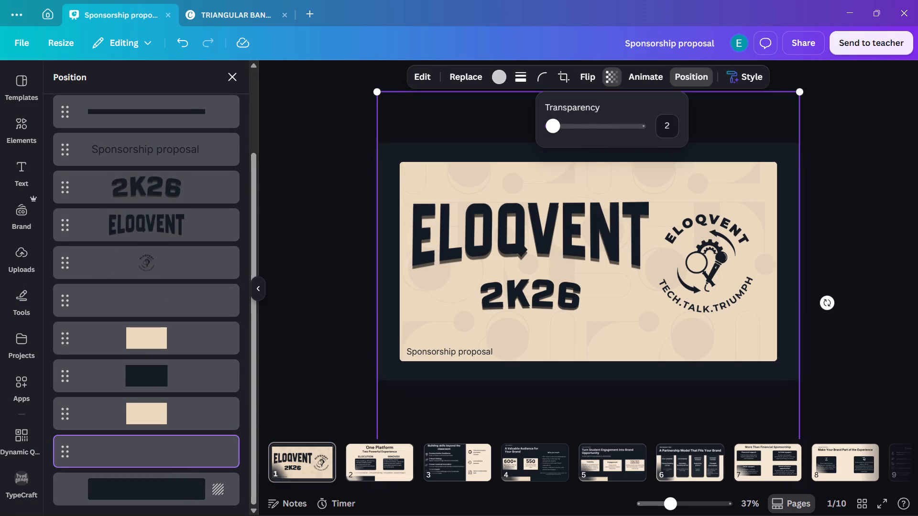
pyautogui.moveTo(555, 127); pyautogui.dragTo(668, 129)
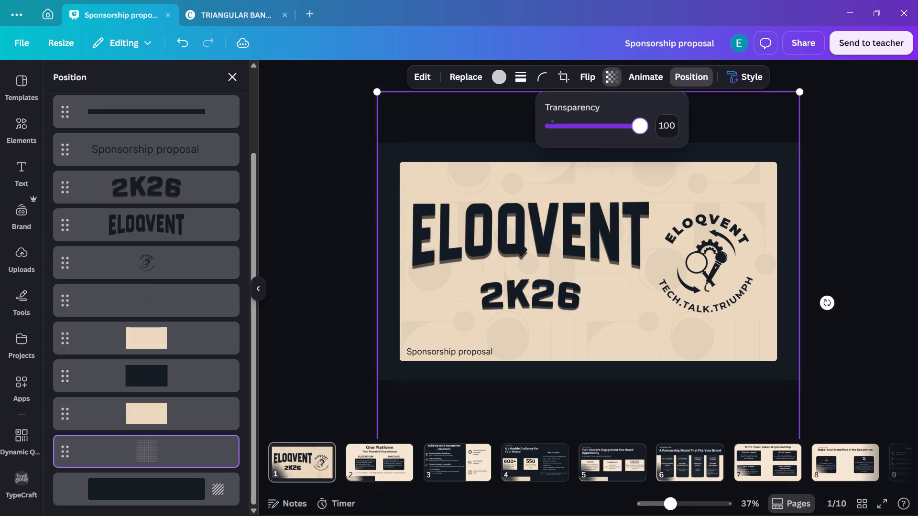
pyautogui.moveTo(668, 129); pyautogui.dragTo(674, 129)
pyautogui.moveTo(164, 458); pyautogui.dragTo(159, 362)
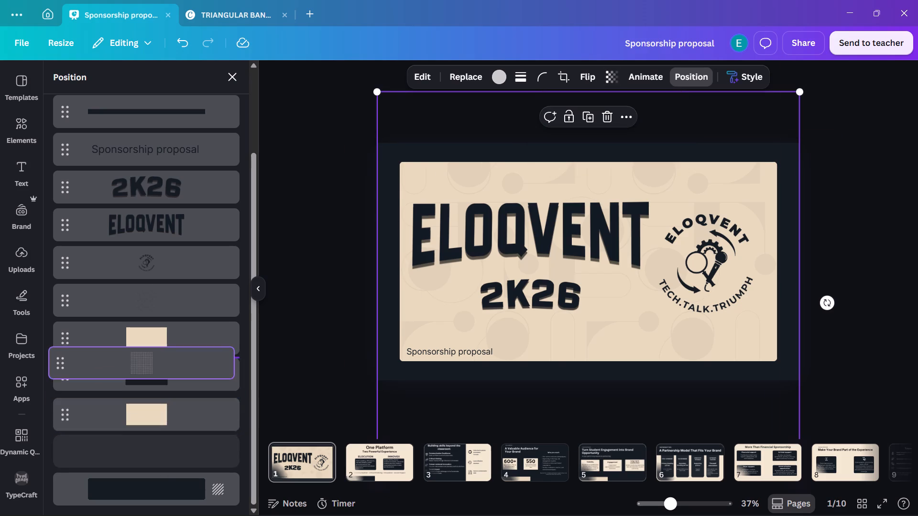
pyautogui.moveTo(159, 362); pyautogui.dragTo(160, 359)
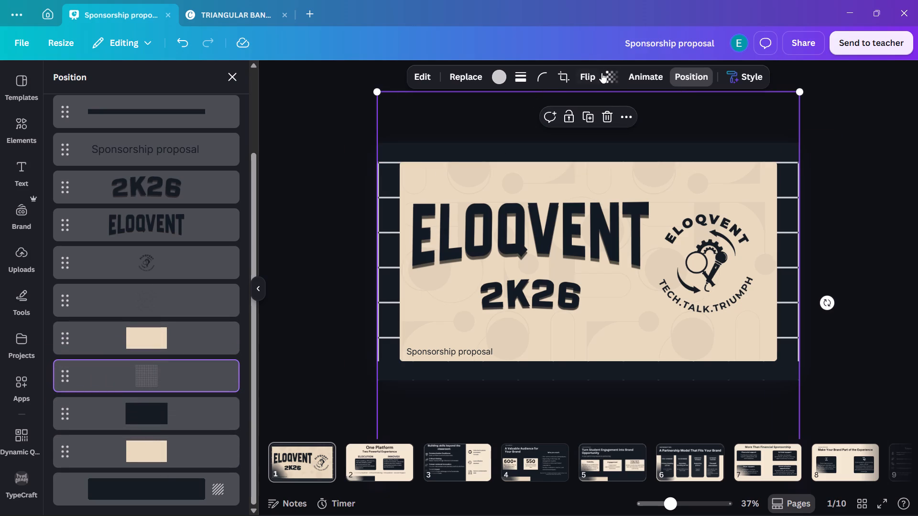
# Set the grid graphic's transparency to 3.
pyautogui.click(614, 72)
pyautogui.moveTo(642, 124); pyautogui.dragTo(580, 135)
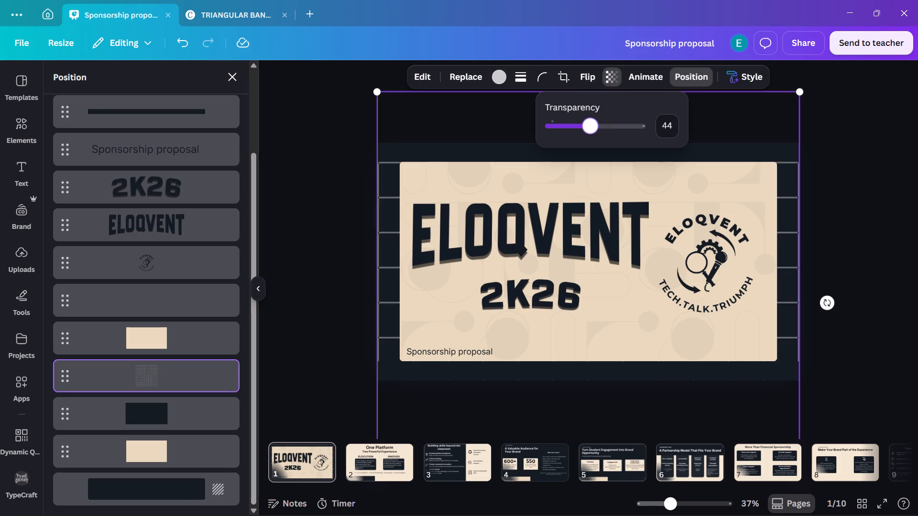
pyautogui.moveTo(580, 135); pyautogui.dragTo(555, 140)
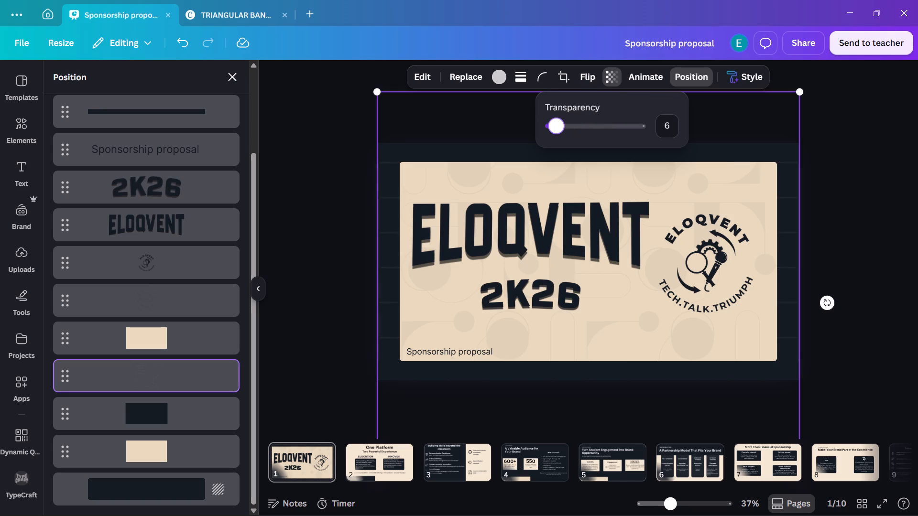
pyautogui.moveTo(555, 140); pyautogui.dragTo(553, 141)
pyautogui.moveTo(553, 141); pyautogui.dragTo(553, 143)
# Move both navy margin strips in the layer order to directly beneath the grid graphic, above the navy rectangle.
pyautogui.moveTo(196, 117); pyautogui.dragTo(196, 131)
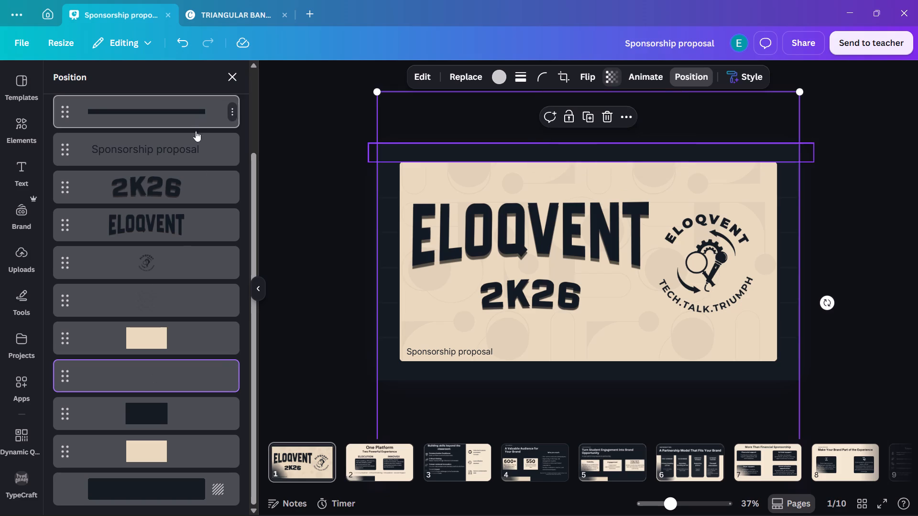
pyautogui.moveTo(196, 131); pyautogui.dragTo(193, 396)
pyautogui.moveTo(186, 110); pyautogui.dragTo(188, 405)
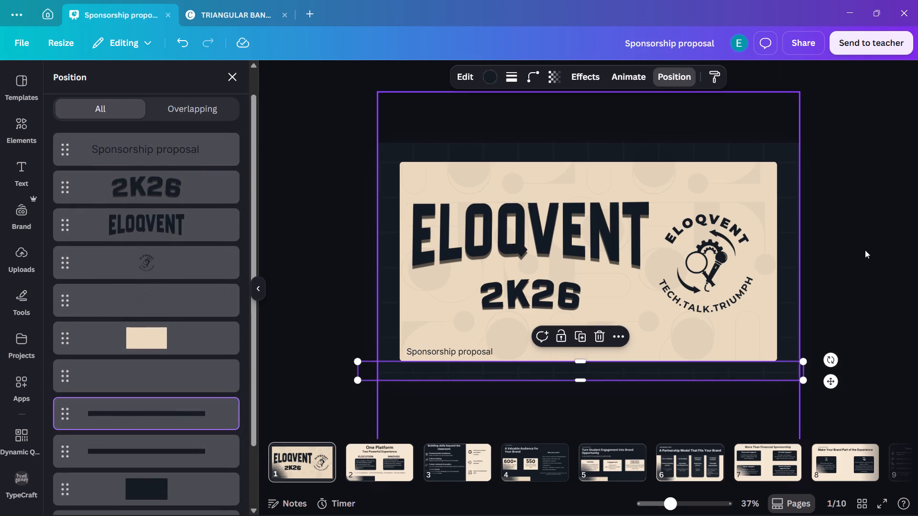
pyautogui.doubleClick(865, 247)
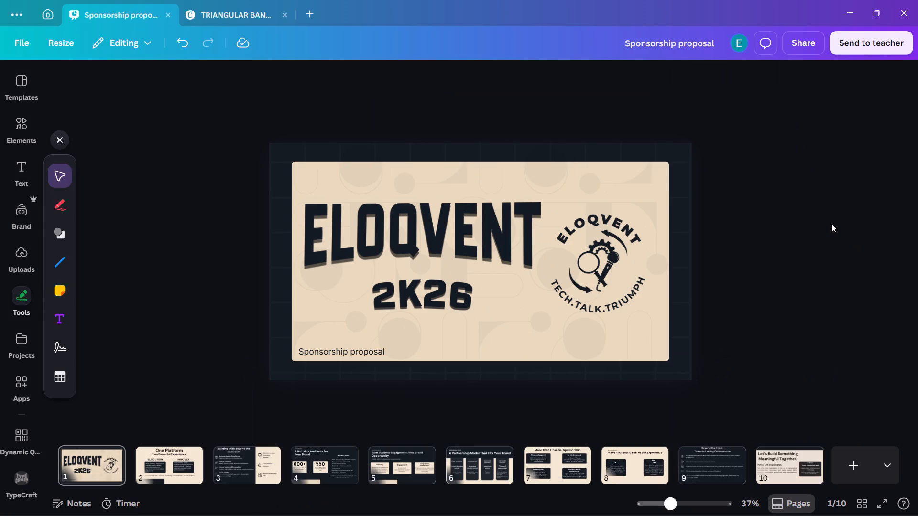